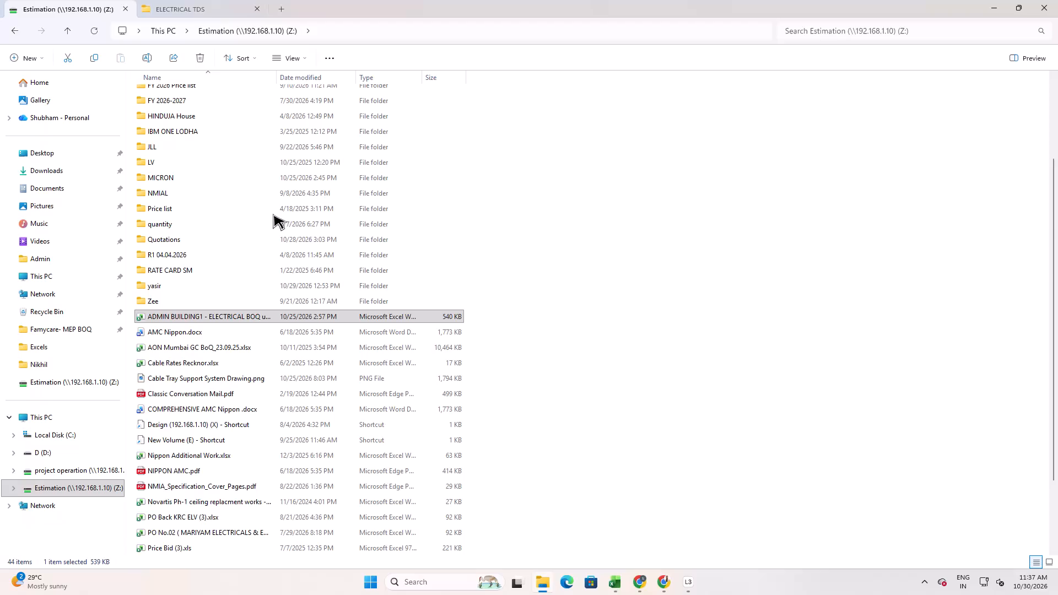
Open CAble Tray & Raceway.pdf from the TDS folder of the MICRON project.
left_click(210, 1)
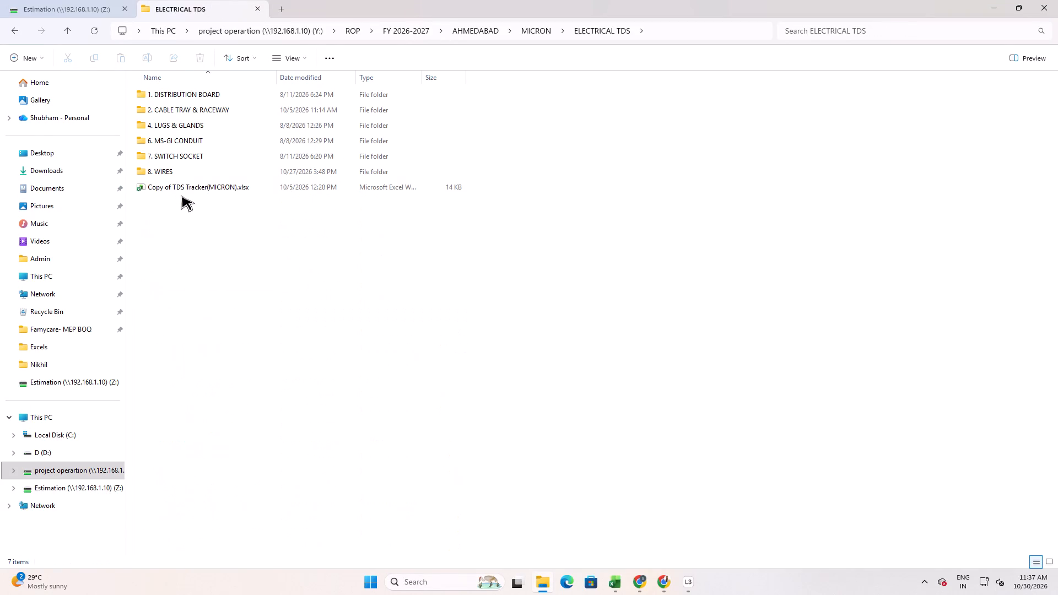
left_click(8, 30)
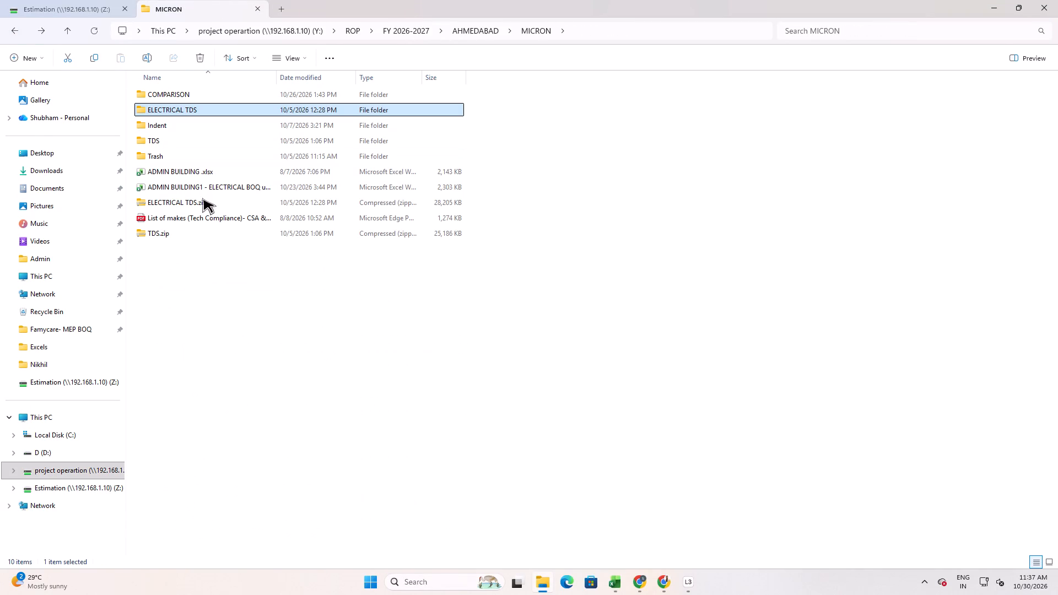
left_click(207, 227)
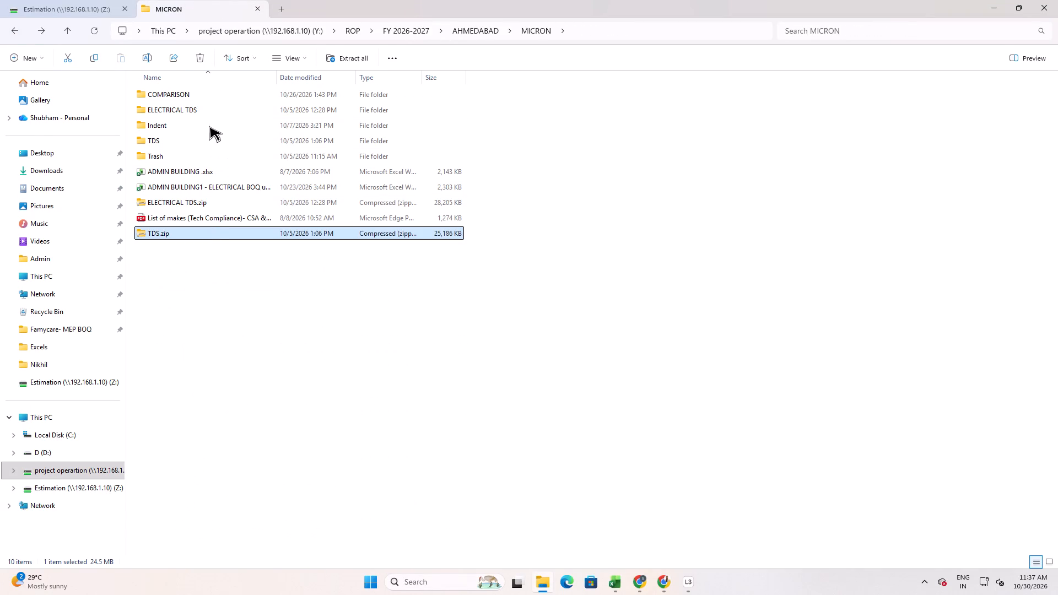
double_click(202, 139)
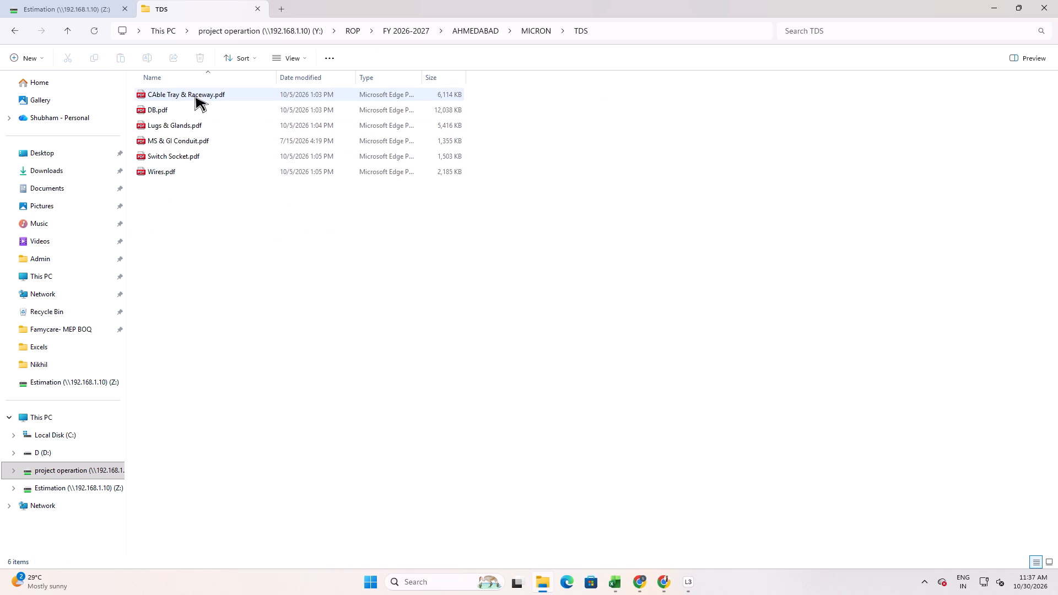
double_click(195, 96)
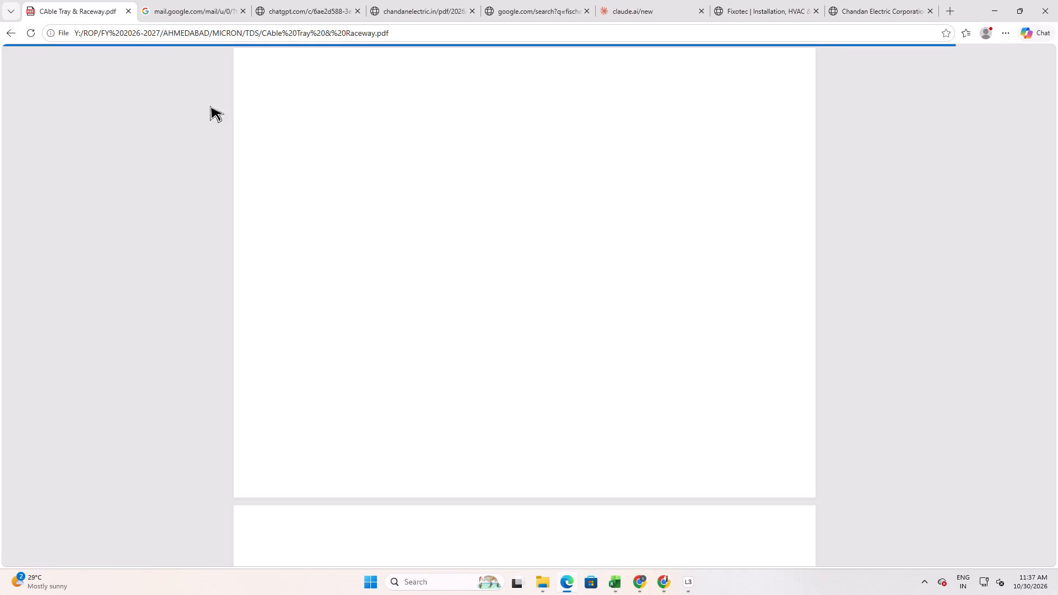
Examine the perforated cable tray drawing and size chart on the PDF's first page, and close the browser window.
scroll(520, 270, "up", 2)
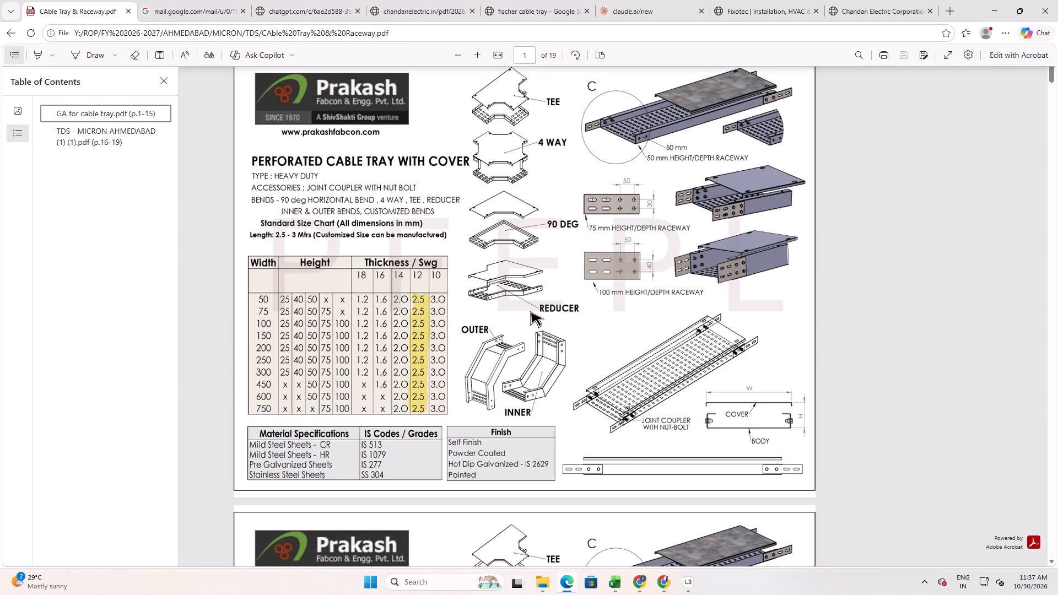
scroll(530, 311, "up", 2)
scroll(459, 371, "up", 2)
scroll(464, 369, "down", 6)
scroll(463, 369, "up", 11)
left_click(166, 72)
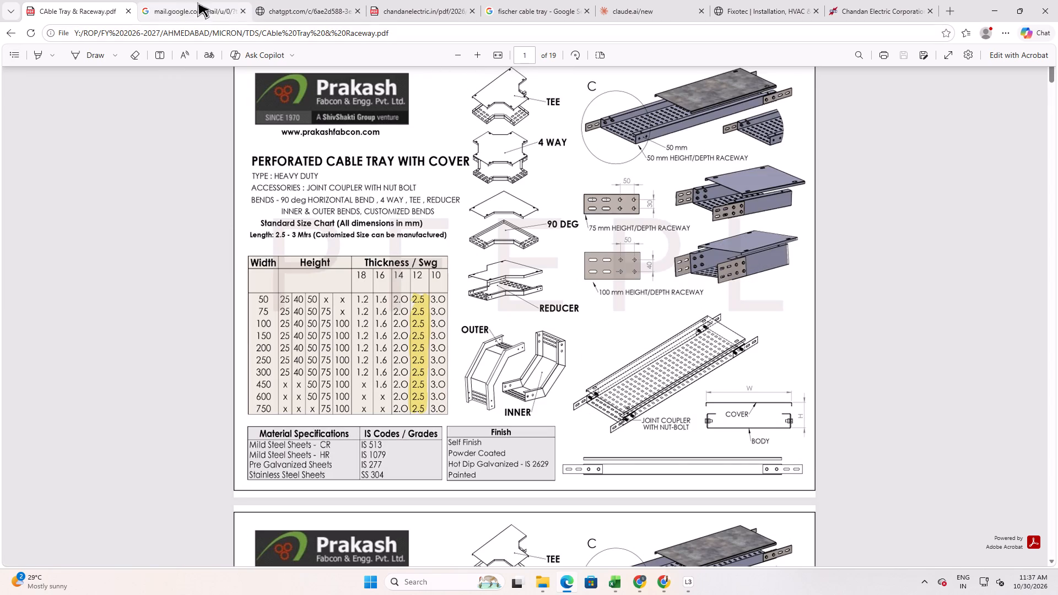
left_click(1057, 0)
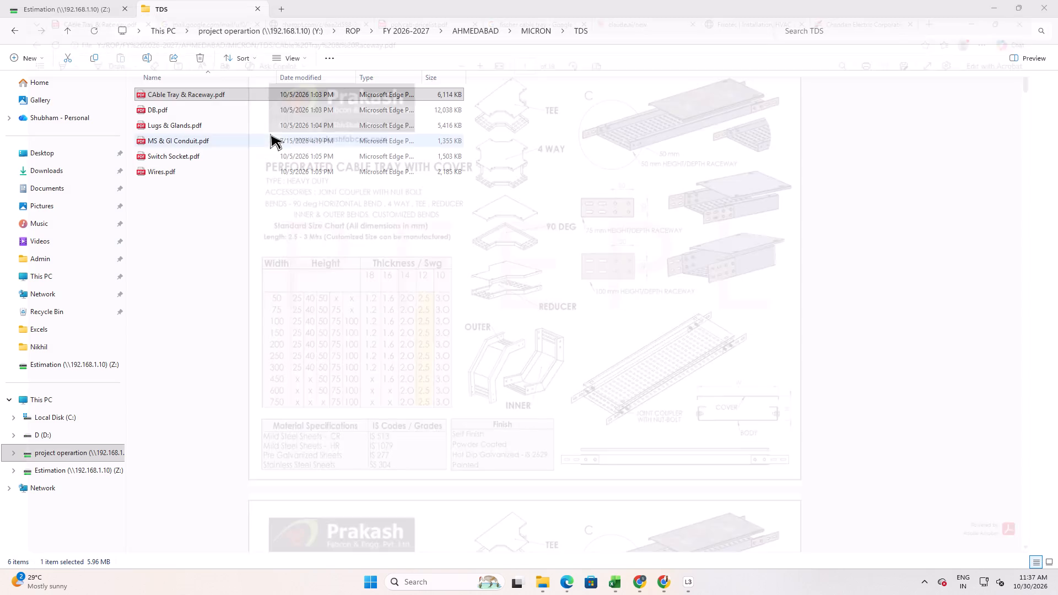
Open CAble Tray & Raceway.pdf from the TDS folder in Nitro PDF Pro.
right_click(212, 91)
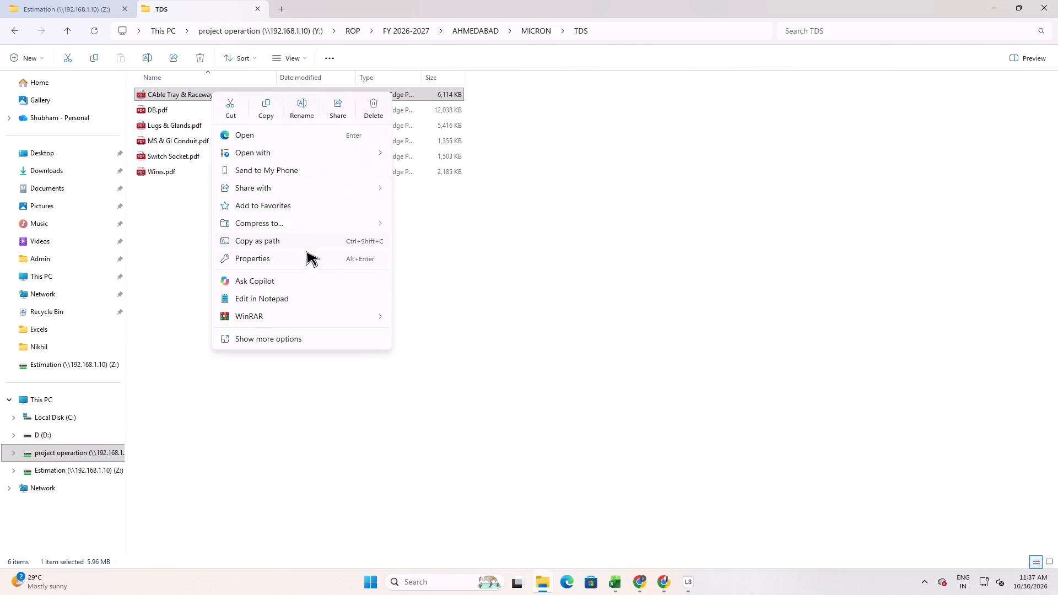
left_click(285, 154)
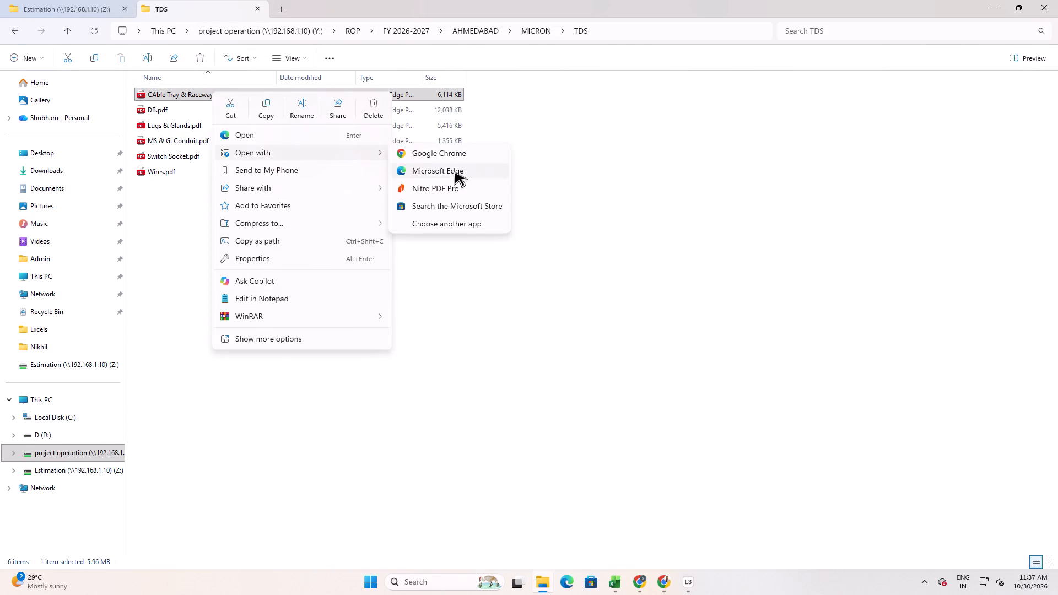
left_click(457, 188)
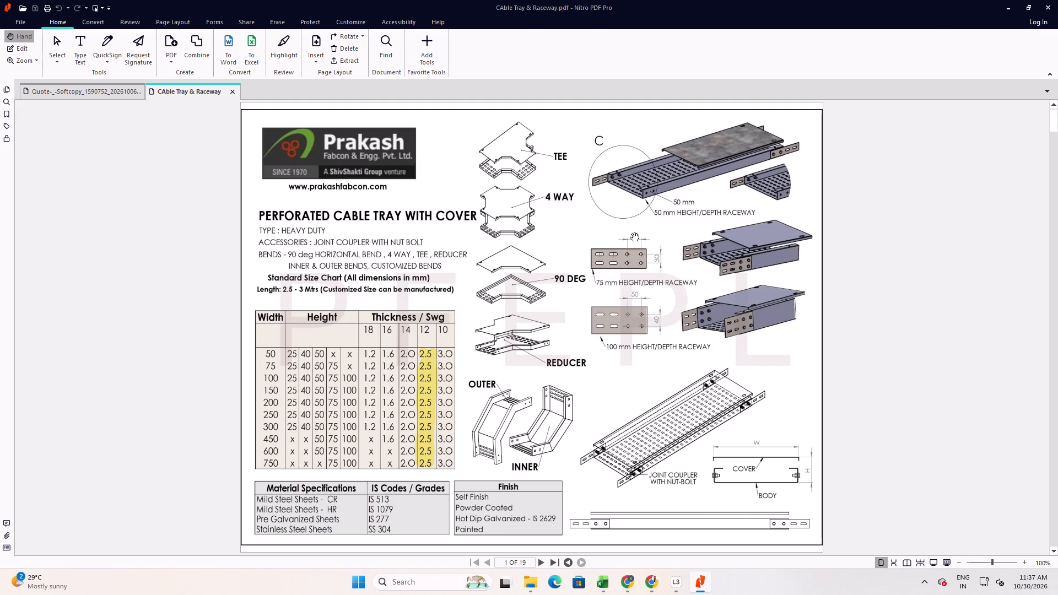
scroll(517, 358, "up", 3)
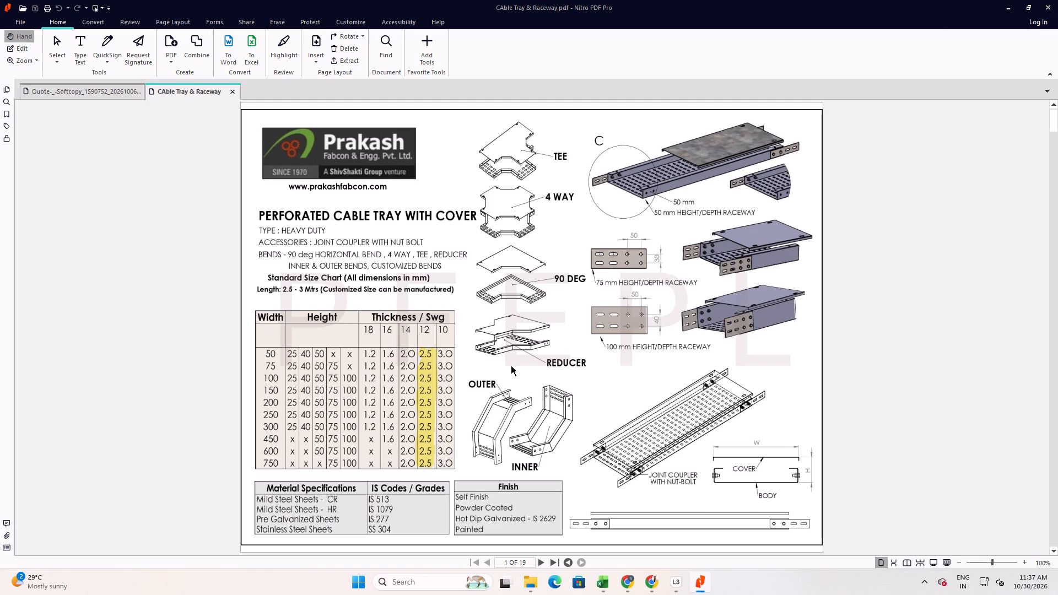
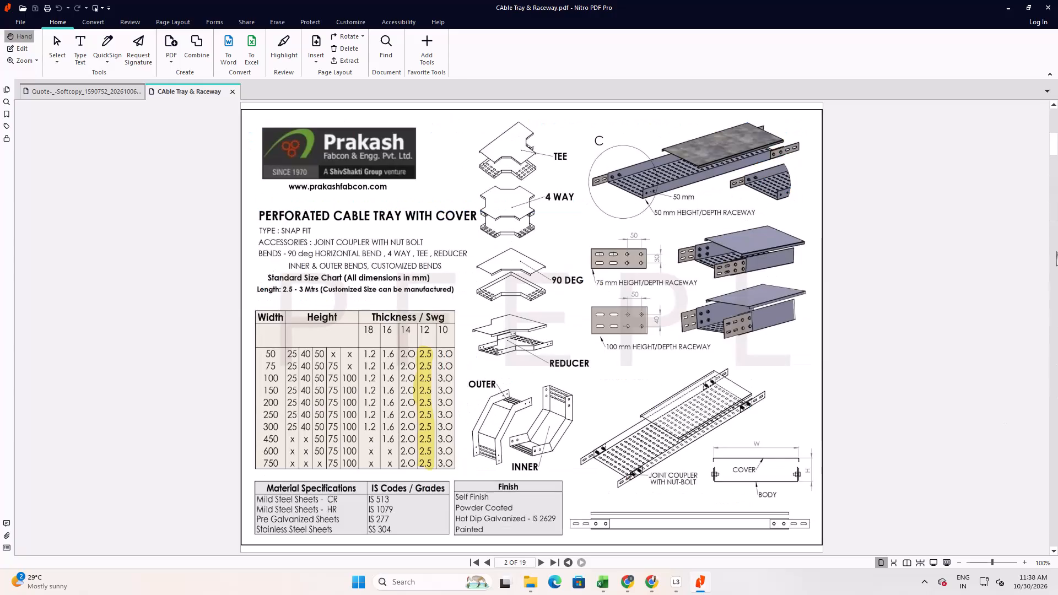
Look through the PDF's pages and examine the data sheet for the welded hot-dip ladder tray with joint coupler on page 16.
left_click_drag(1052, 145, 1046, 265, "alt")
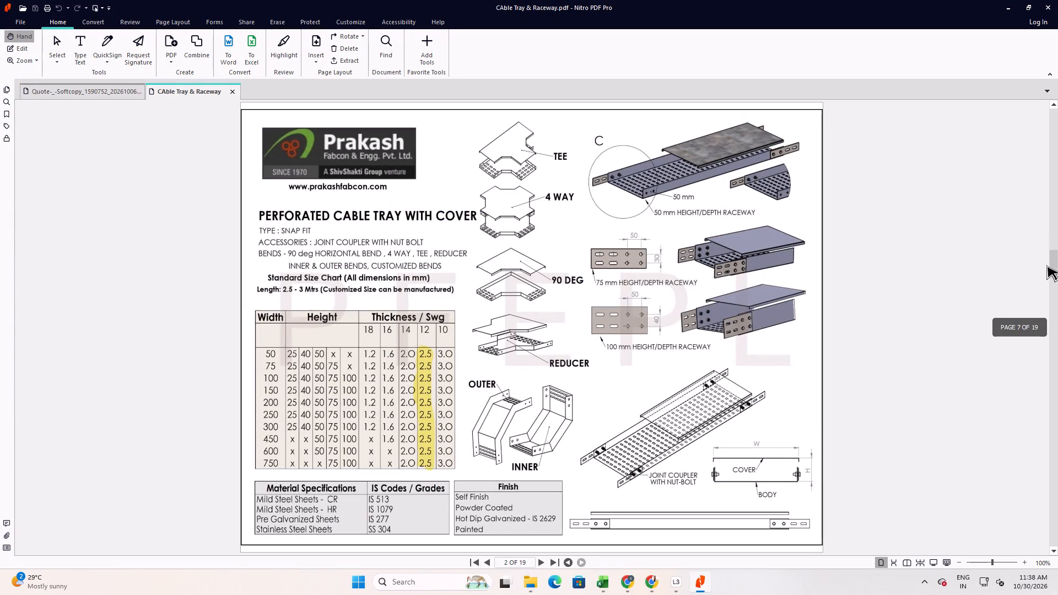
left_click_drag(1046, 265, 1041, 304, "alt")
scroll(472, 350, "down", 7, "alt")
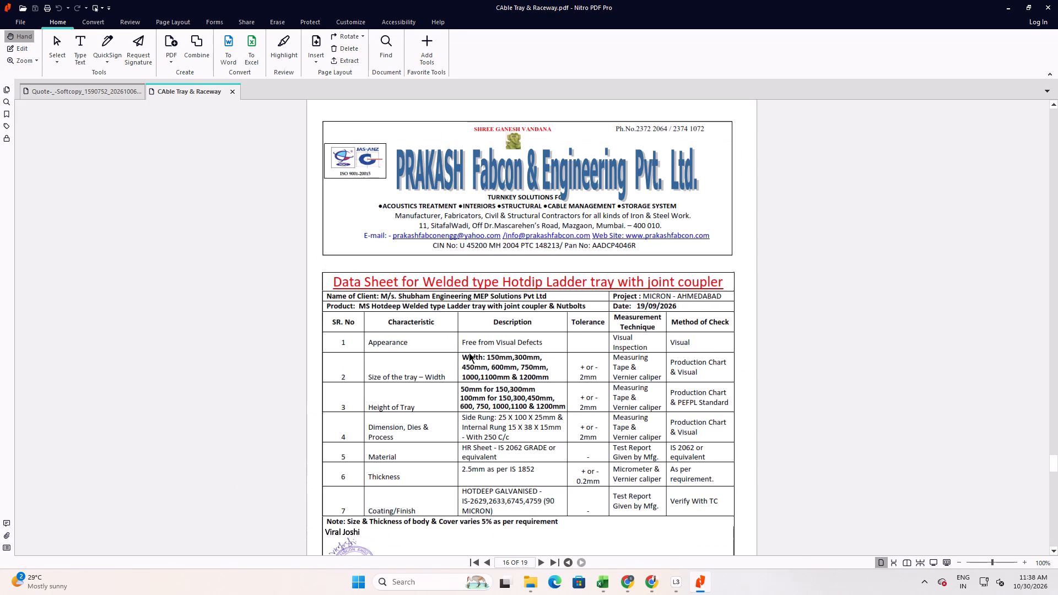
scroll(469, 353, "down", 1, "alt")
scroll(469, 353, "up", 3, "alt")
scroll(469, 353, "down", 1, "alt")
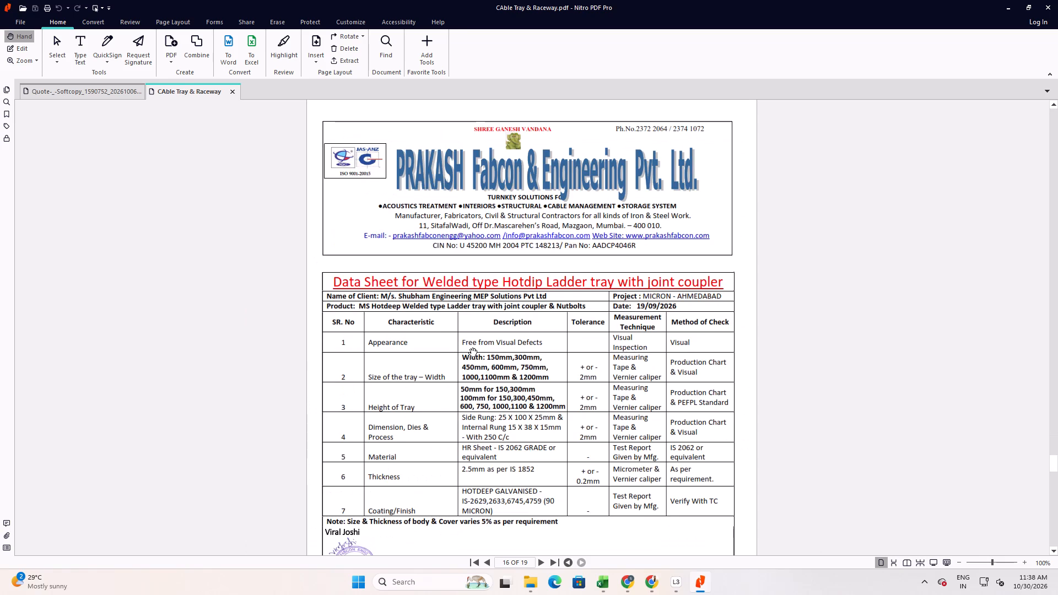
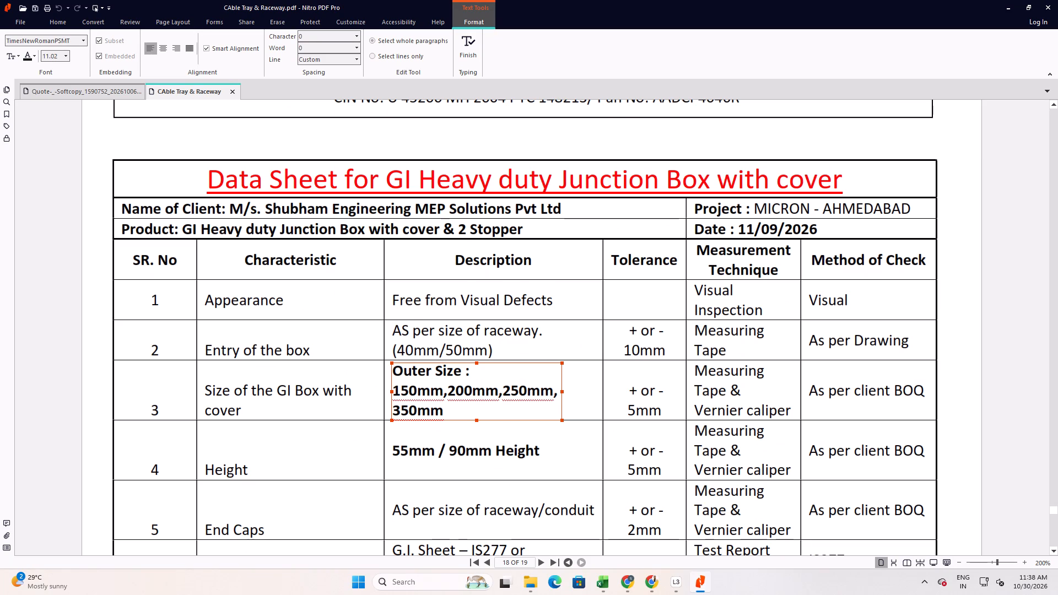
Change the first outer size in the junction box data sheet's GI box size row to 110mm.
left_click_drag(408, 396, 402, 396)
key("1")
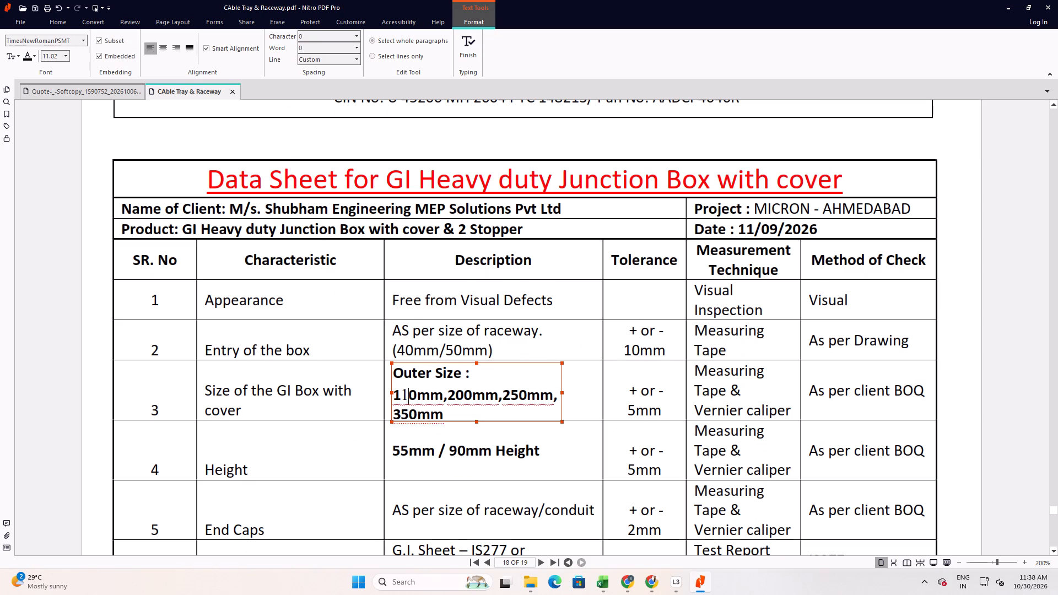
Set the font of the replaced middle digit in 110mm to Calibri.
left_click_drag(408, 395, 402, 396)
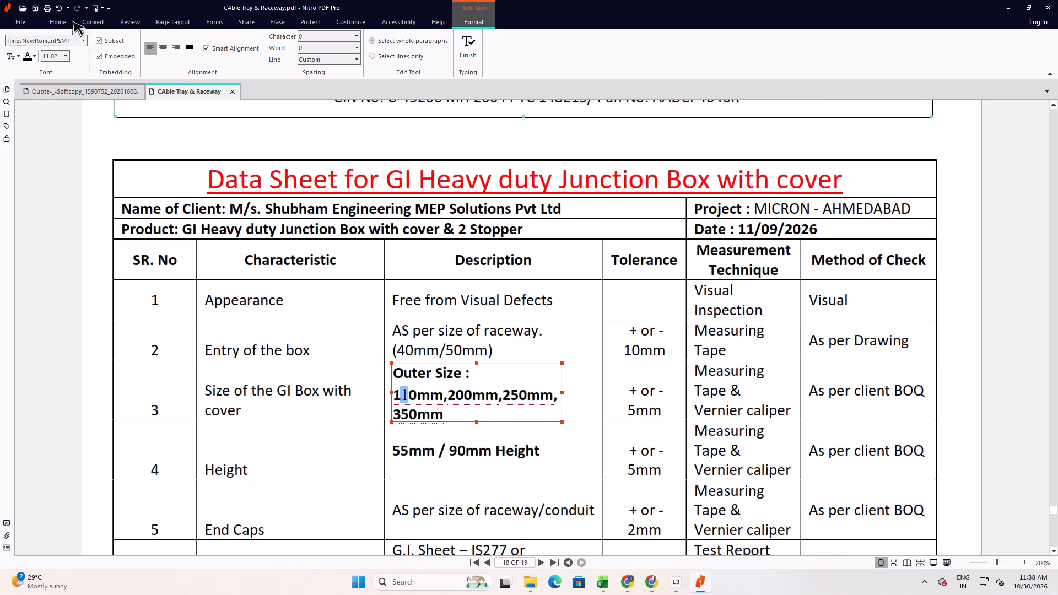
left_click(46, 40)
type("ca")
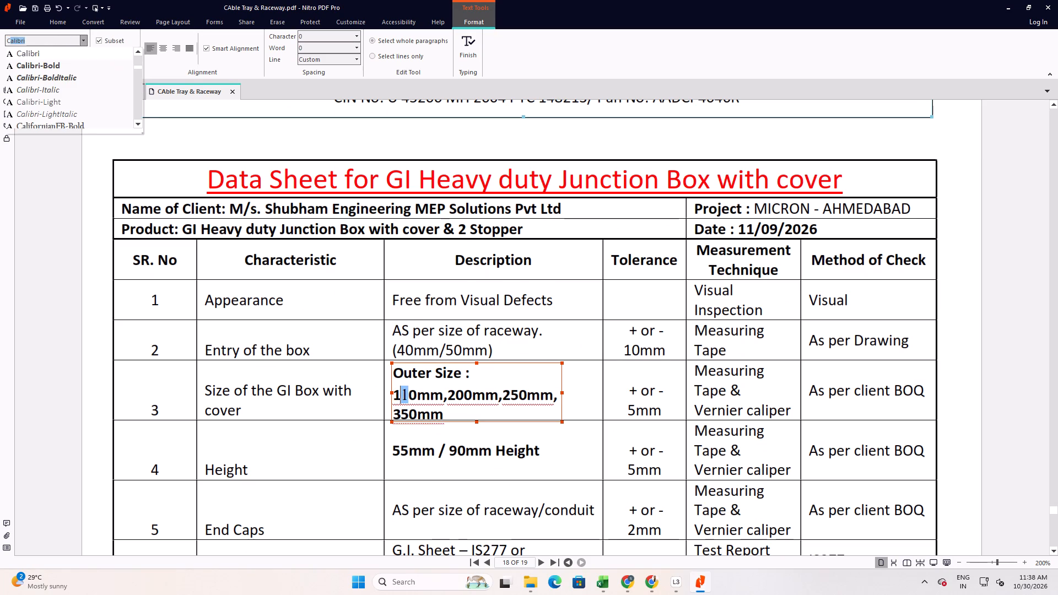
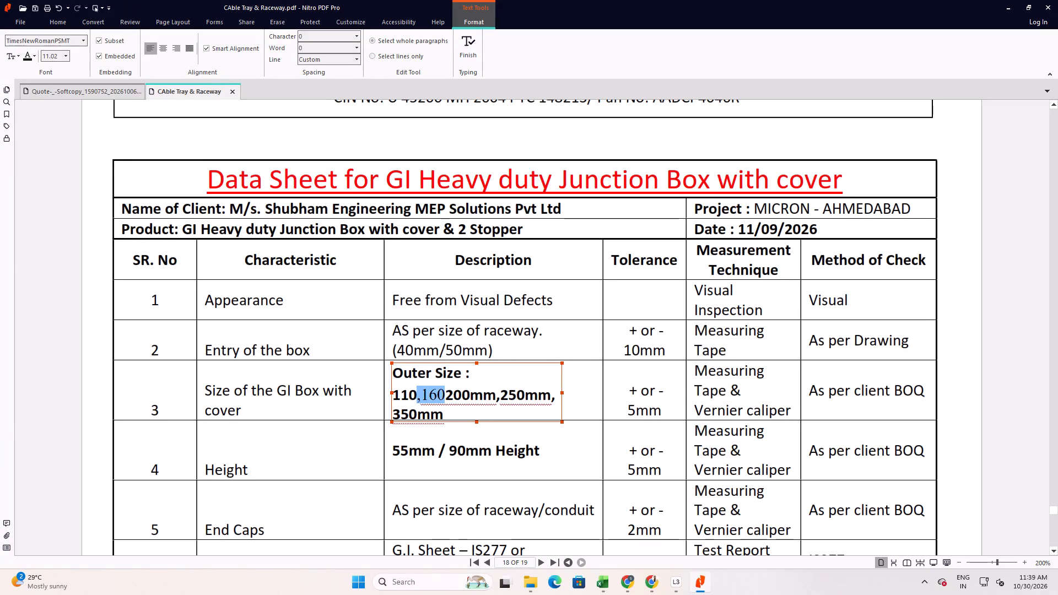
Set the font of the selected ",160" in the GI box outer size row to Calibri-Bold.
left_click(39, 40)
key("c")
left_click(45, 66)
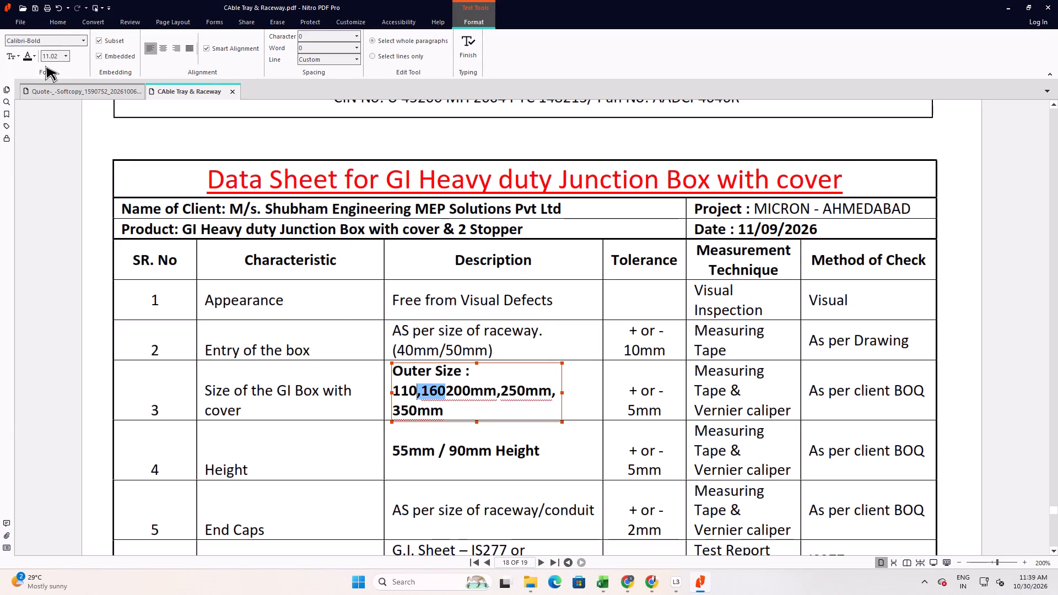
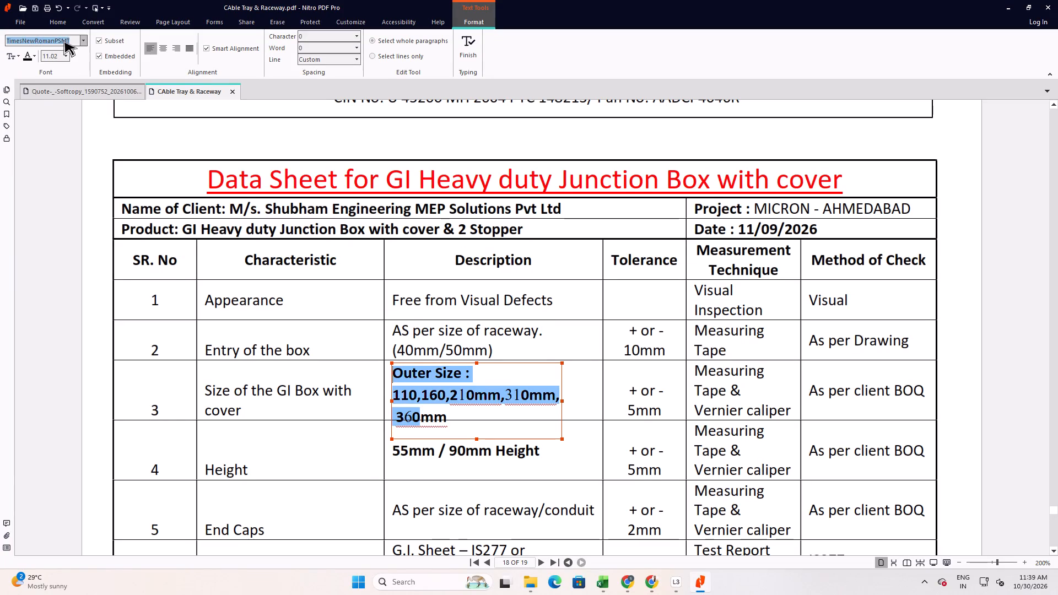
Set the font of the selected outer size text in the GI box size row to Calibri-Bold.
key("c")
left_click(84, 65)
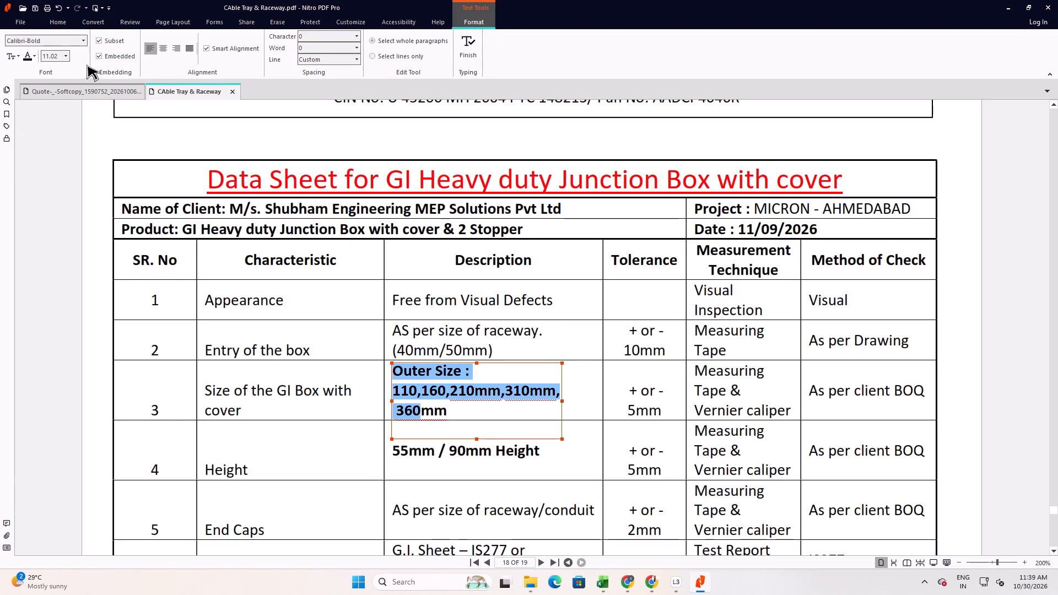
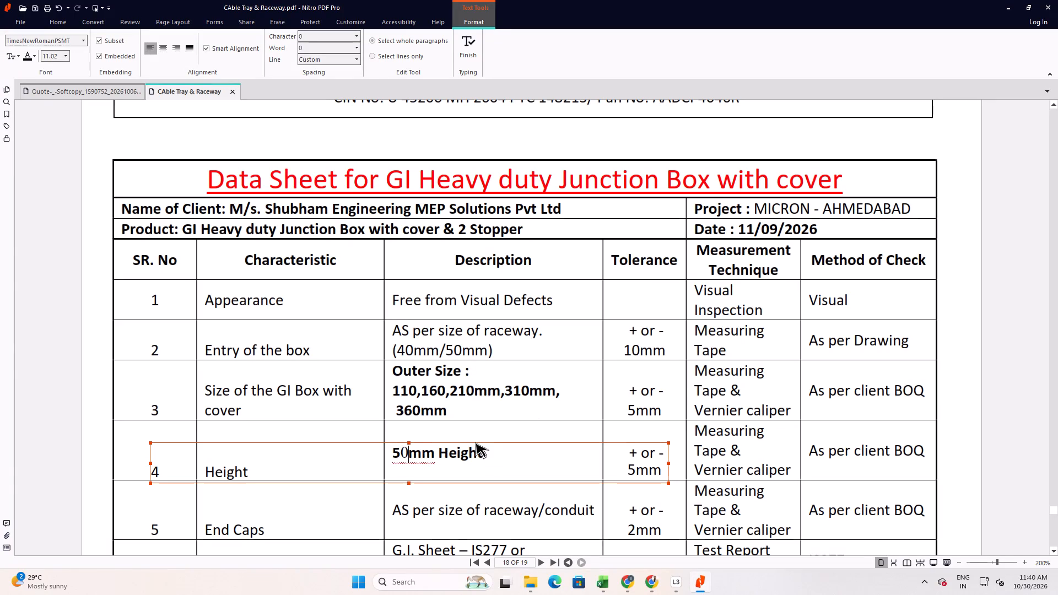
Set the font of the mismatched 0 in the Height row's 50mm description to Calibri-Bold and finish editing the text.
key("shift+Left")
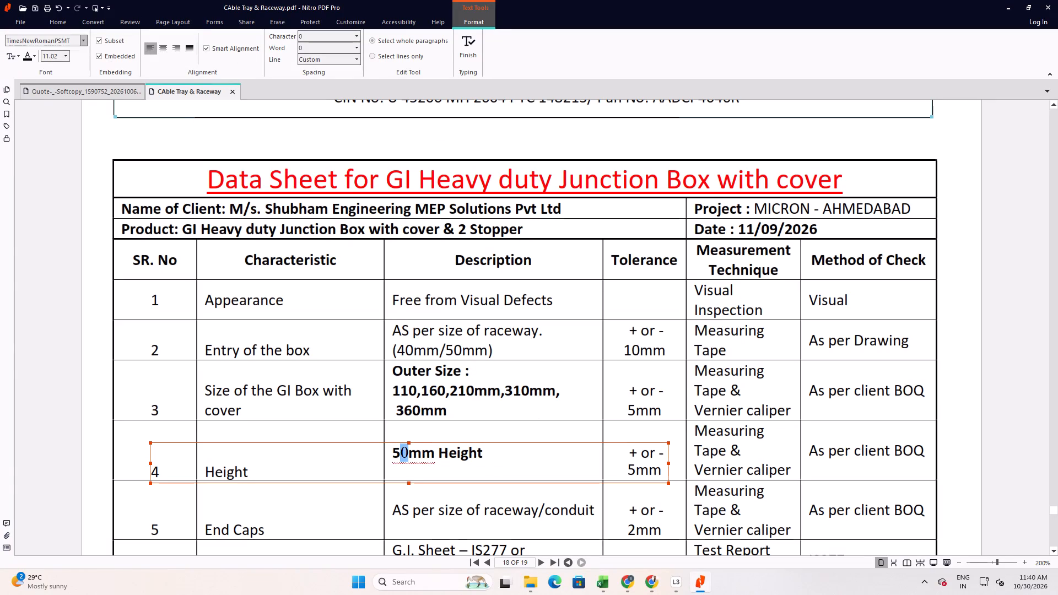
left_click(72, 39)
key("c")
left_click(67, 69)
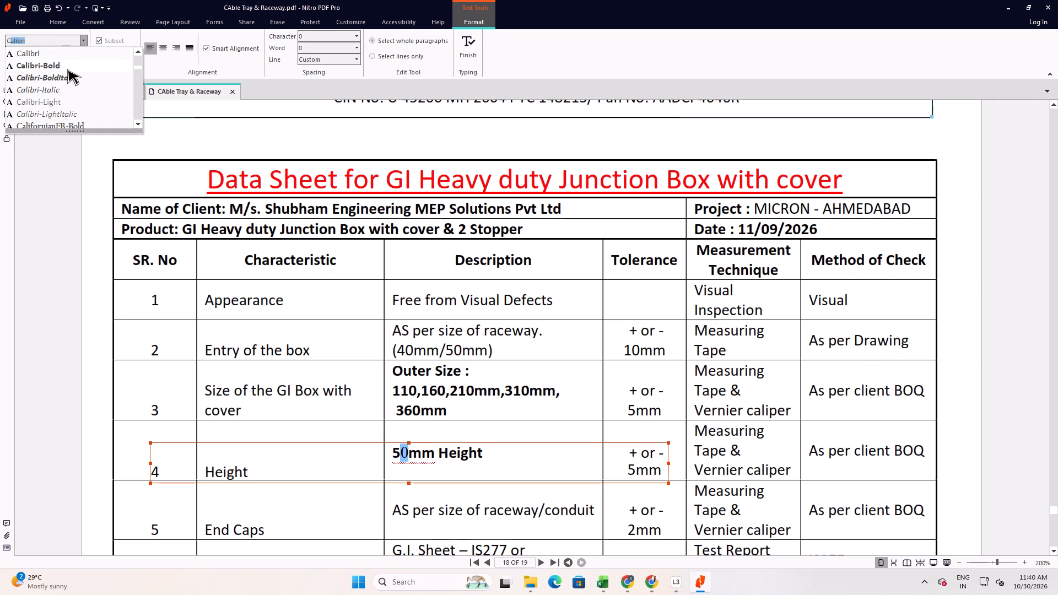
left_click(45, 405)
scroll(339, 426, "down", 1)
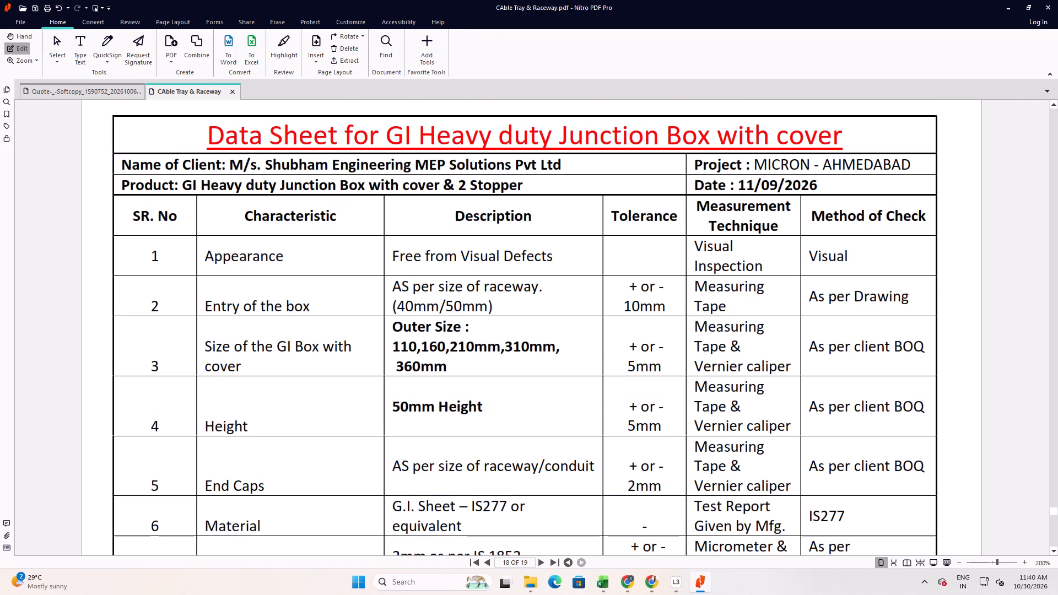
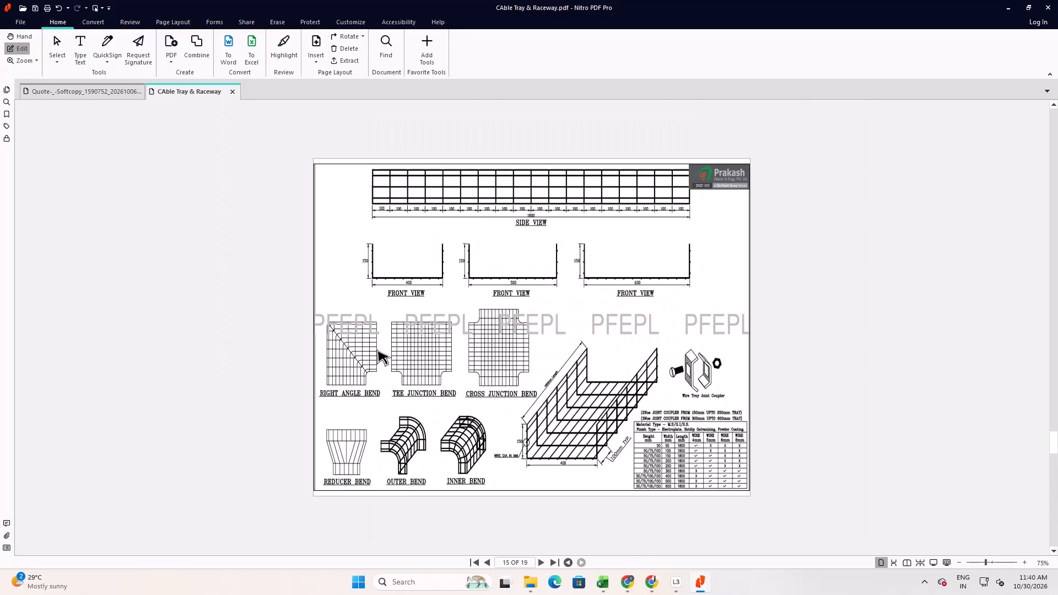
On the ladder cable tray data sheet (page 10), reduce the zinc coating values in the Material Finish description to 90GSM.
scroll(377, 349, "up", 5)
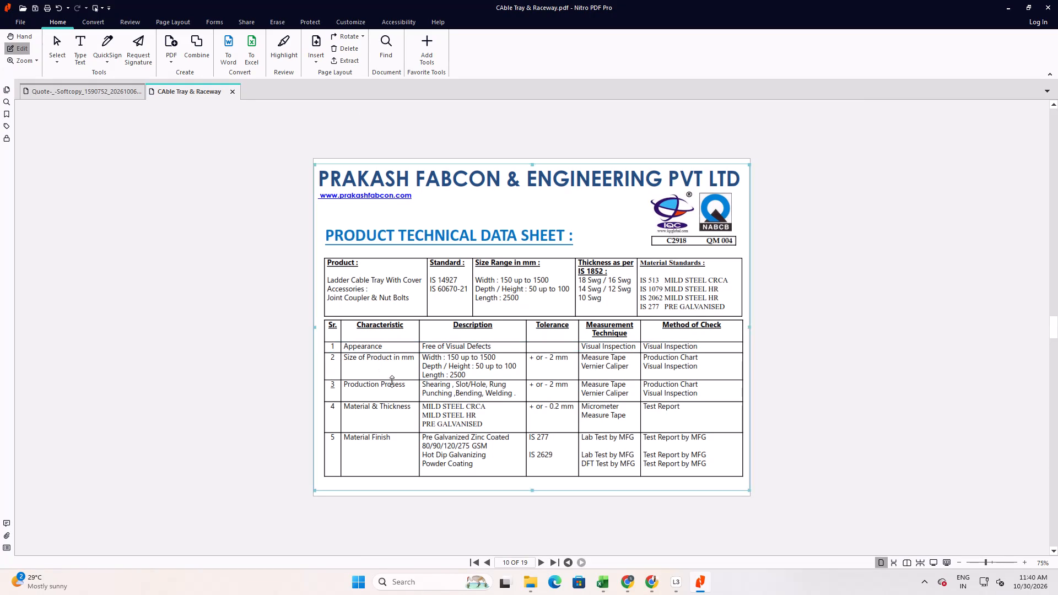
left_click(459, 450)
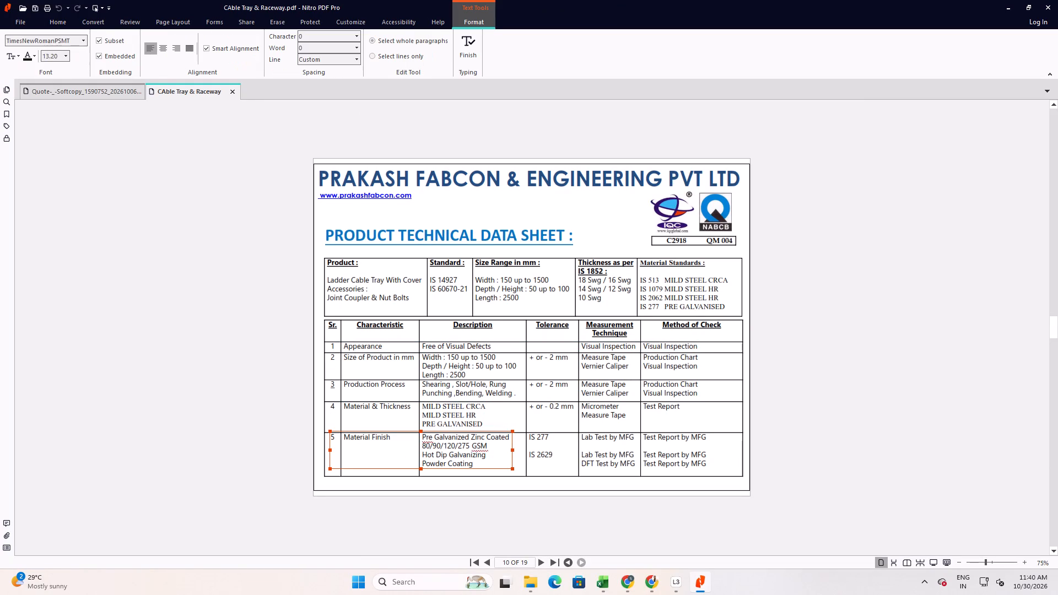
left_click_drag(473, 446, 441, 453)
left_click_drag(441, 453, 444, 446)
key("BackSpace")
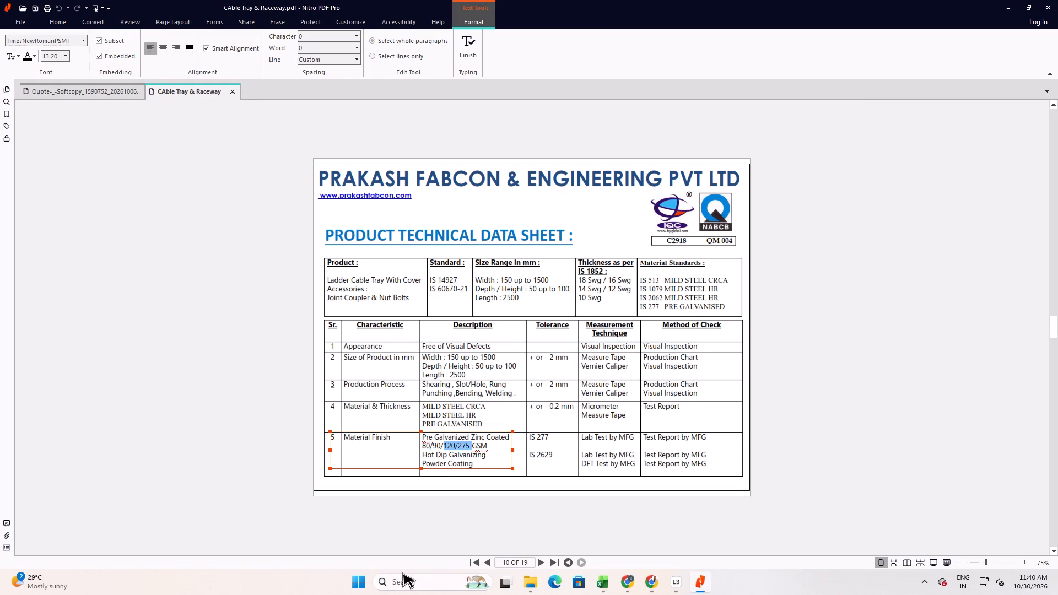
key("BackSpace")
left_click_drag(431, 443, 422, 443)
key("BackSpace")
left_click_drag(425, 446, 420, 446)
key("BackSpace")
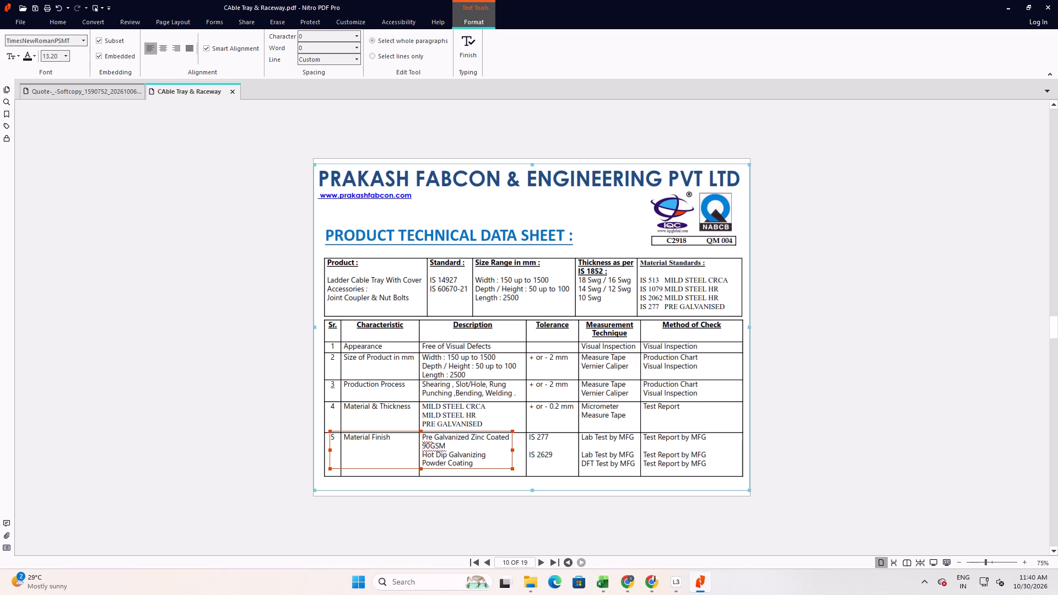
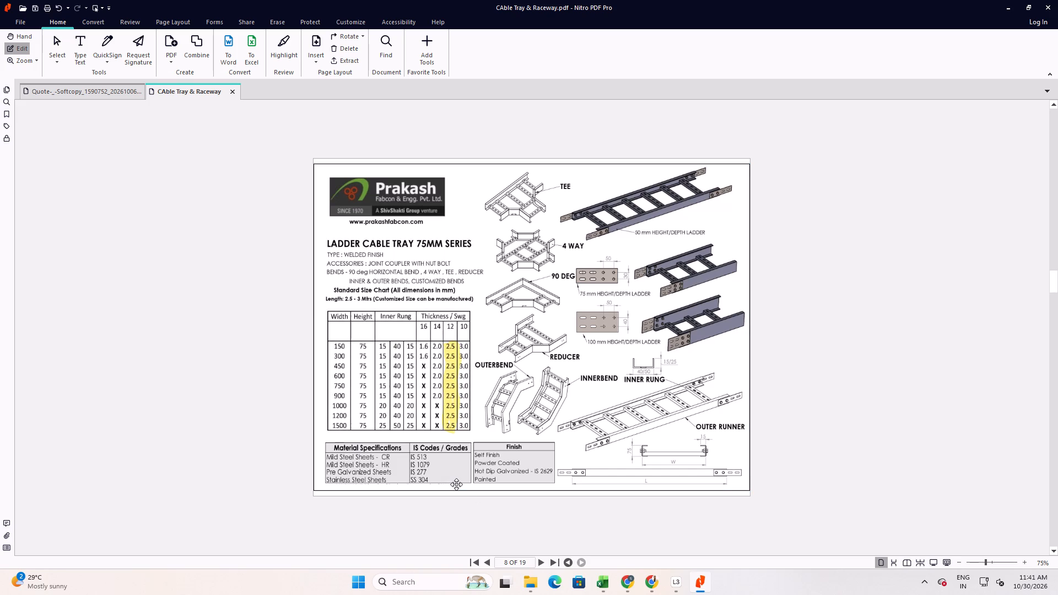
Go to the 100MM series ladder cable tray sheet on page 9 and bring up the whiteout and redaction tools.
scroll(456, 484, "down", 1)
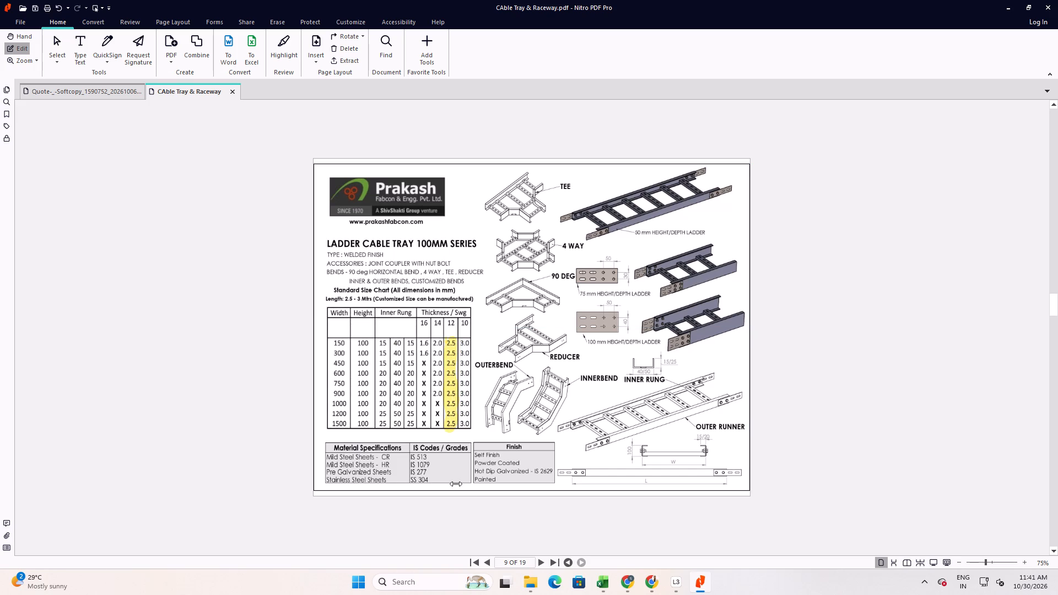
scroll(456, 484, "up", 1)
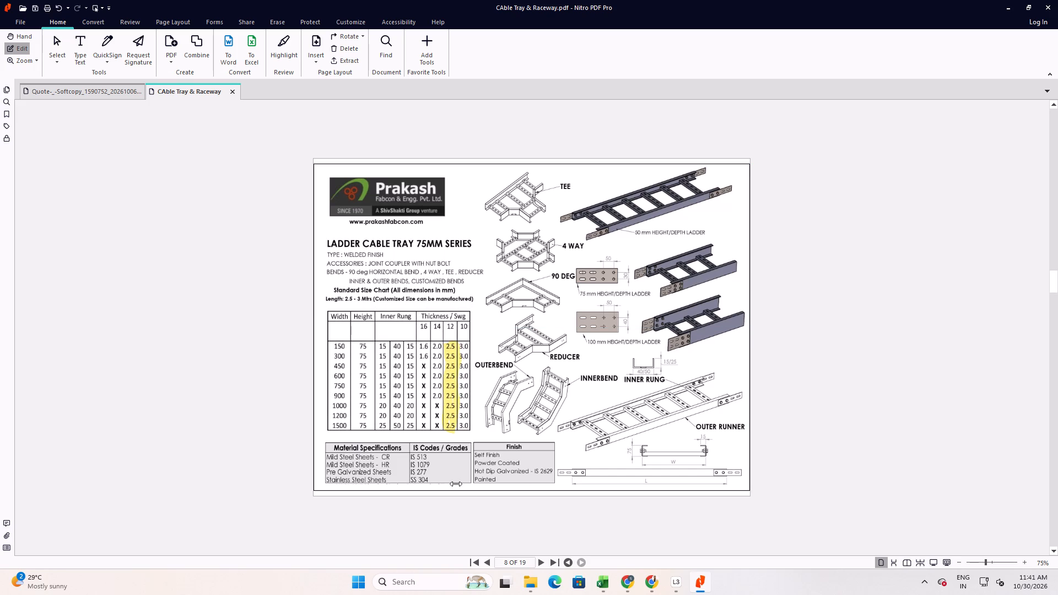
scroll(456, 484, "down", 1)
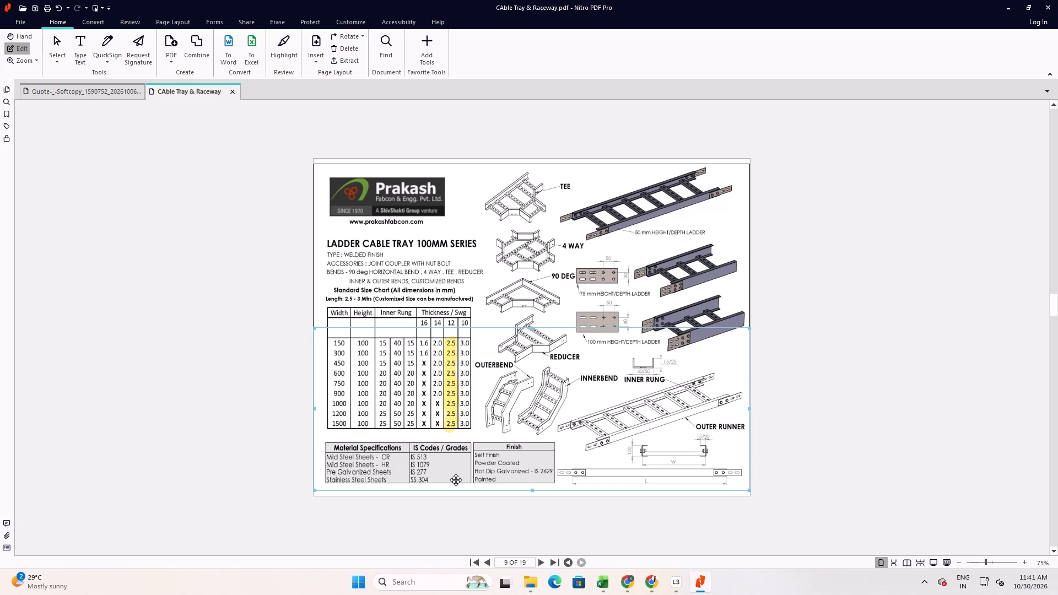
left_click(273, 17)
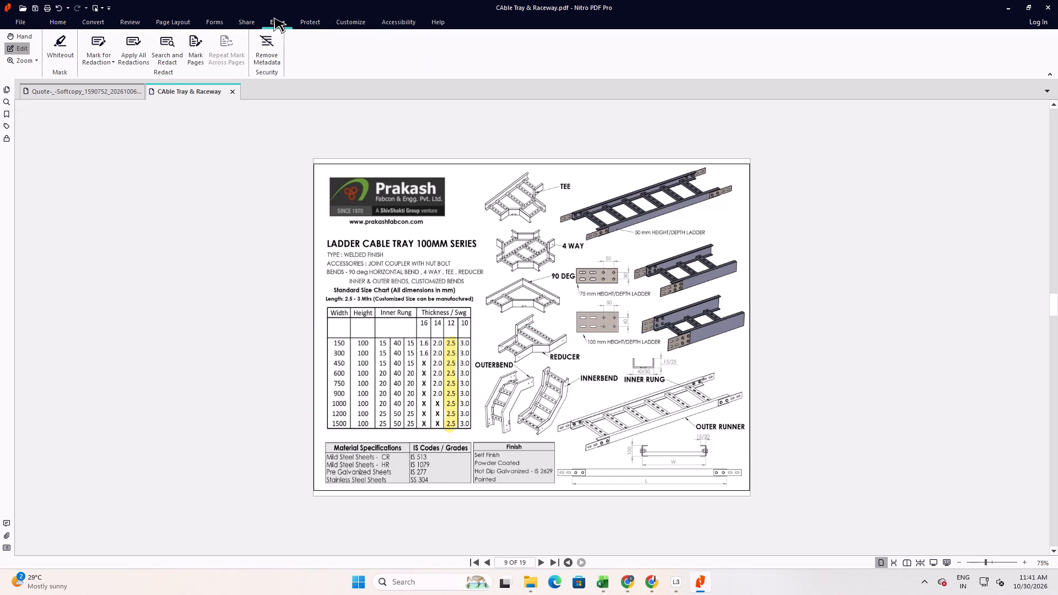
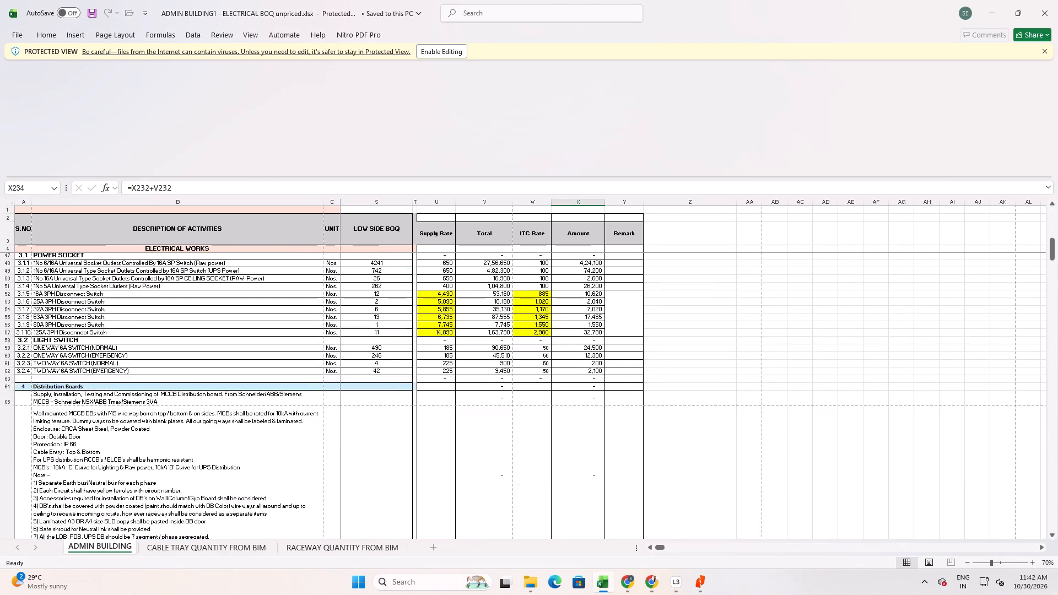
Check the ladder and perforated cable tray sizes in section 8 of the Excel electrical BOQ against the page 9 ladder tray sheet.
scroll(102, 489, "down", 20)
scroll(102, 489, "down", 11)
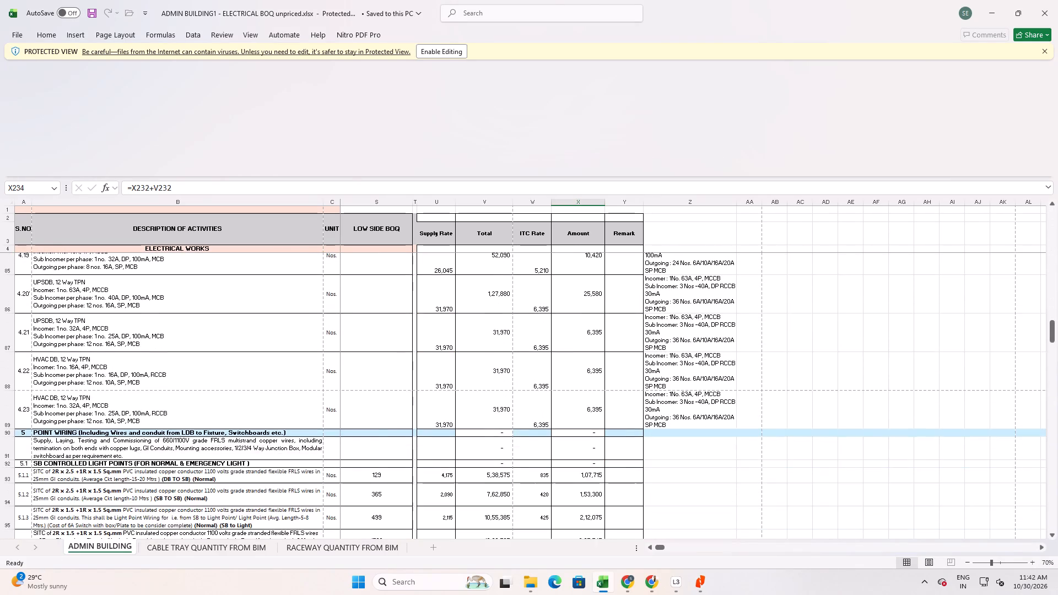
scroll(110, 485, "down", 18)
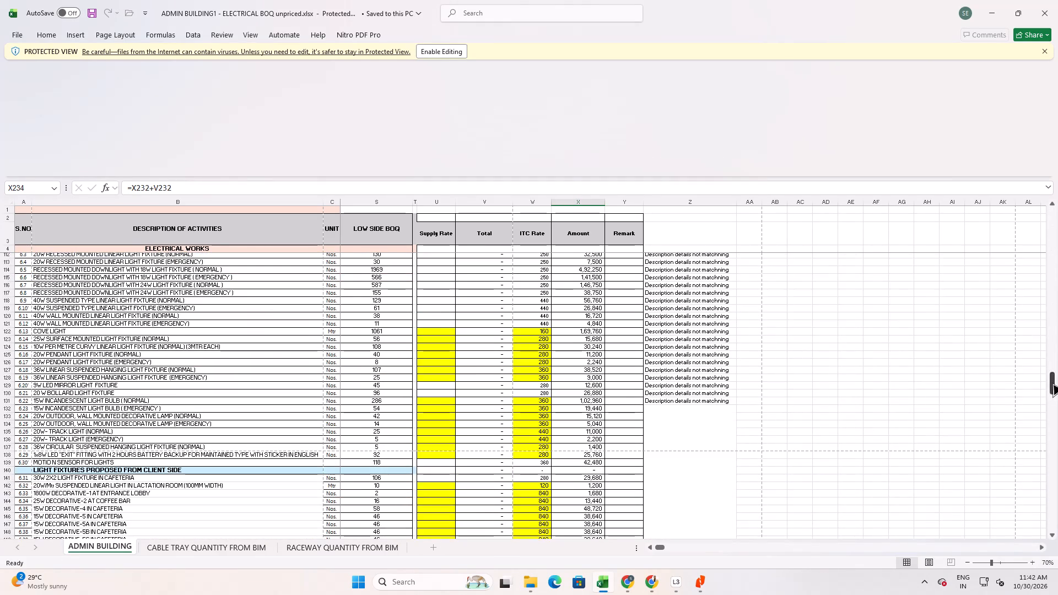
left_click_drag(1052, 383, 1057, 445)
scroll(323, 358, "up", 1)
scroll(169, 389, "up", 2)
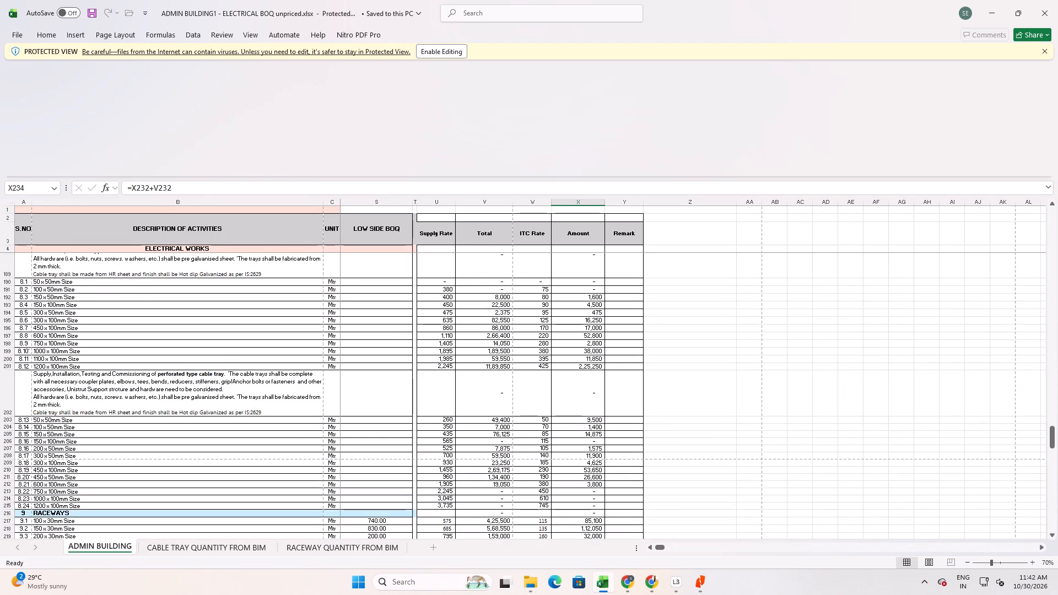
key("alt+Tab")
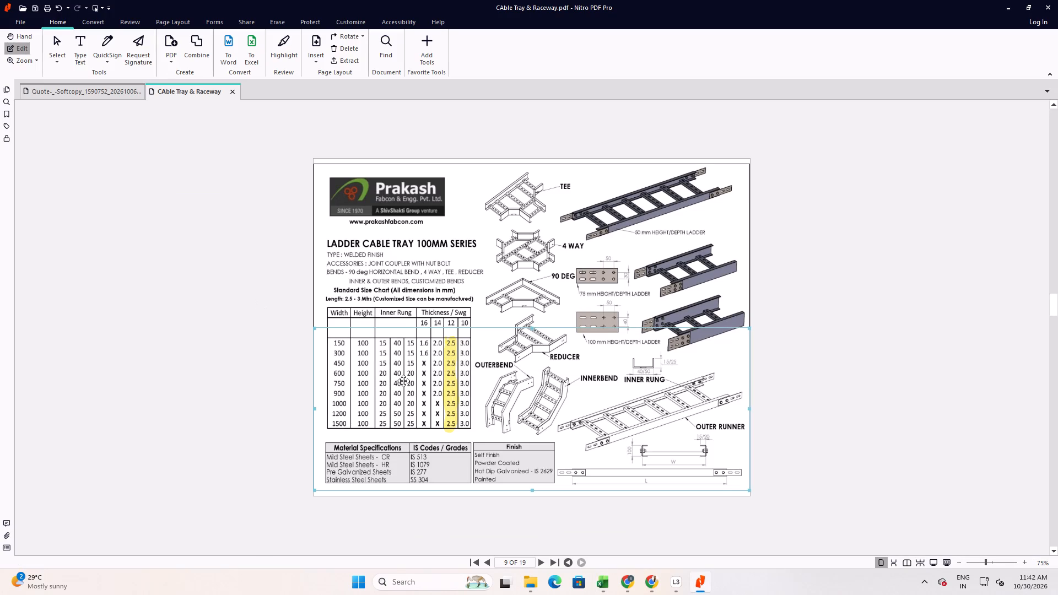
key("alt+Tab")
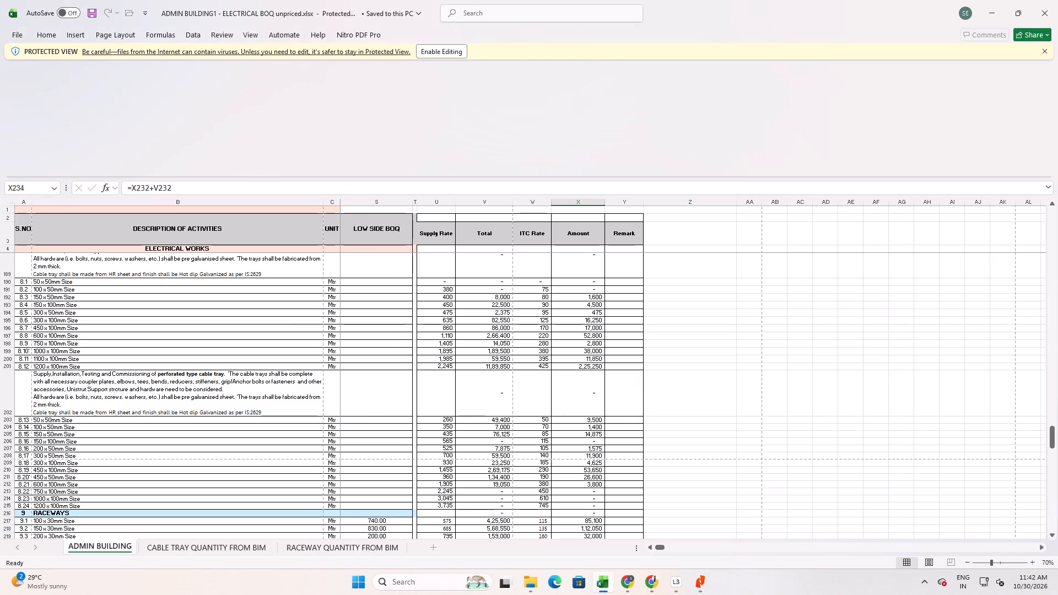
key("alt+Tab")
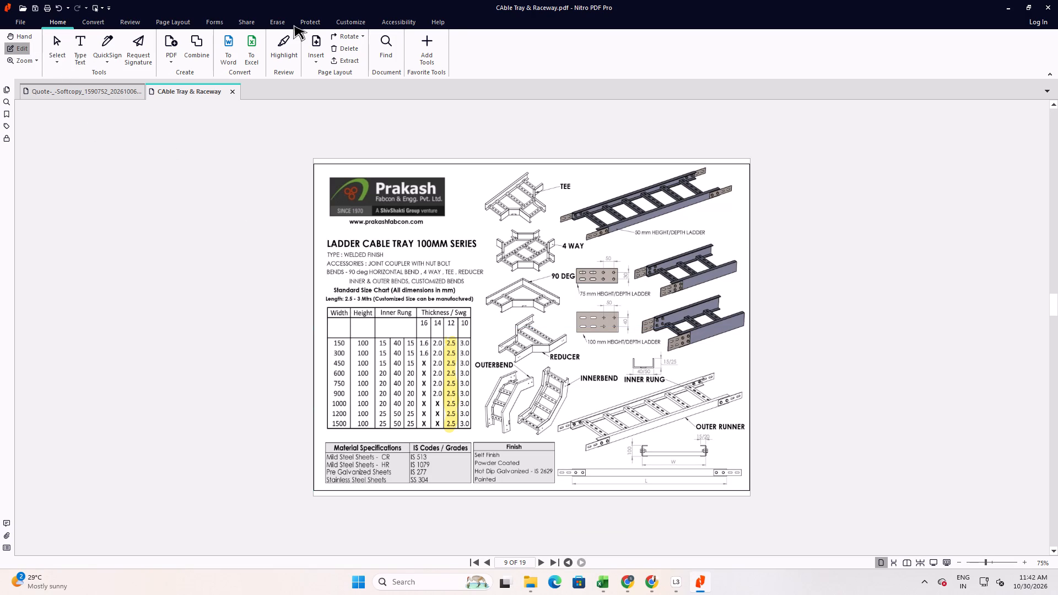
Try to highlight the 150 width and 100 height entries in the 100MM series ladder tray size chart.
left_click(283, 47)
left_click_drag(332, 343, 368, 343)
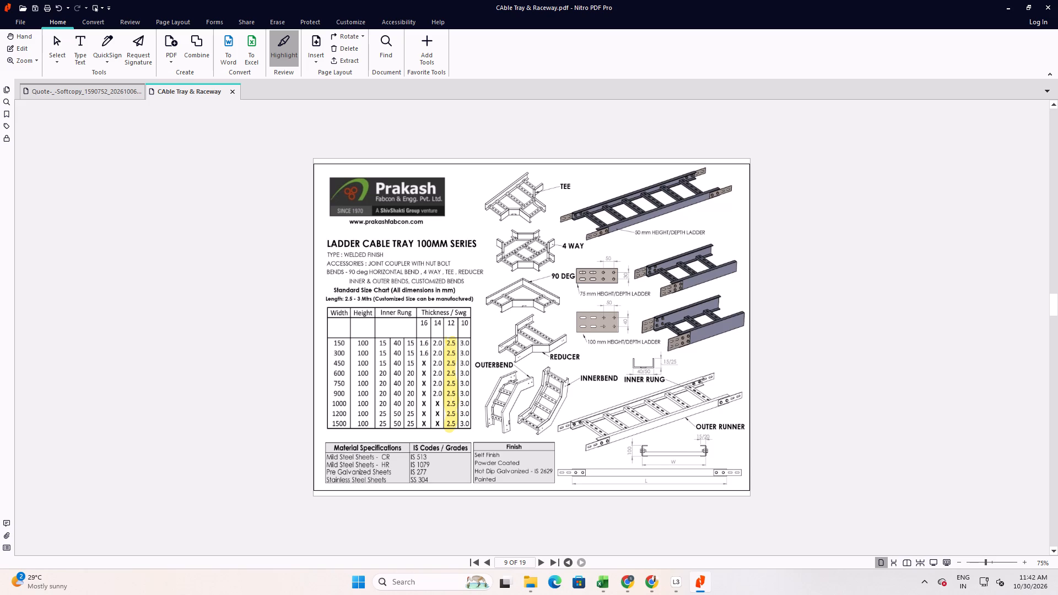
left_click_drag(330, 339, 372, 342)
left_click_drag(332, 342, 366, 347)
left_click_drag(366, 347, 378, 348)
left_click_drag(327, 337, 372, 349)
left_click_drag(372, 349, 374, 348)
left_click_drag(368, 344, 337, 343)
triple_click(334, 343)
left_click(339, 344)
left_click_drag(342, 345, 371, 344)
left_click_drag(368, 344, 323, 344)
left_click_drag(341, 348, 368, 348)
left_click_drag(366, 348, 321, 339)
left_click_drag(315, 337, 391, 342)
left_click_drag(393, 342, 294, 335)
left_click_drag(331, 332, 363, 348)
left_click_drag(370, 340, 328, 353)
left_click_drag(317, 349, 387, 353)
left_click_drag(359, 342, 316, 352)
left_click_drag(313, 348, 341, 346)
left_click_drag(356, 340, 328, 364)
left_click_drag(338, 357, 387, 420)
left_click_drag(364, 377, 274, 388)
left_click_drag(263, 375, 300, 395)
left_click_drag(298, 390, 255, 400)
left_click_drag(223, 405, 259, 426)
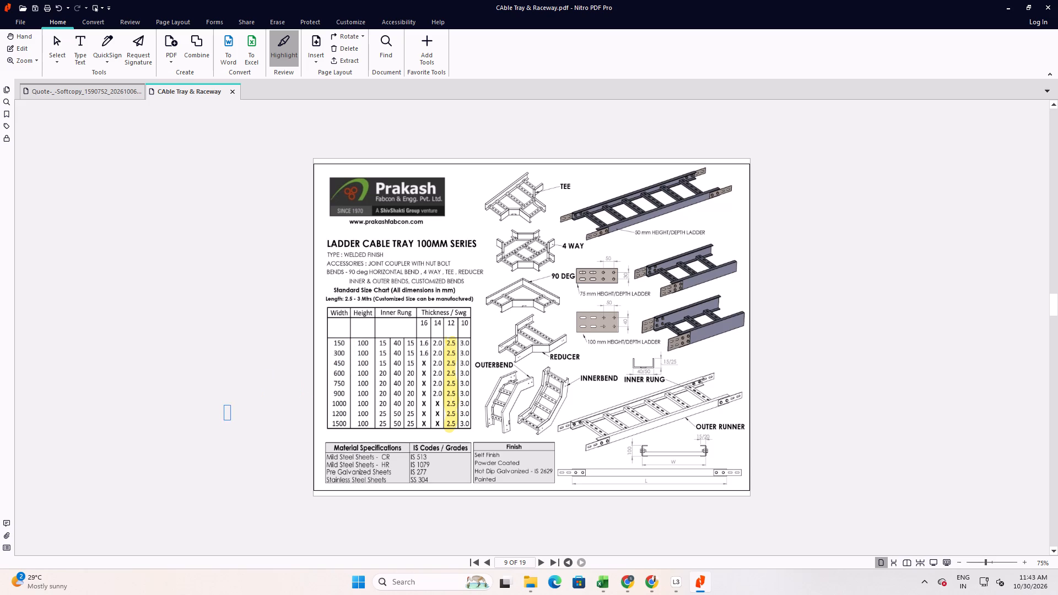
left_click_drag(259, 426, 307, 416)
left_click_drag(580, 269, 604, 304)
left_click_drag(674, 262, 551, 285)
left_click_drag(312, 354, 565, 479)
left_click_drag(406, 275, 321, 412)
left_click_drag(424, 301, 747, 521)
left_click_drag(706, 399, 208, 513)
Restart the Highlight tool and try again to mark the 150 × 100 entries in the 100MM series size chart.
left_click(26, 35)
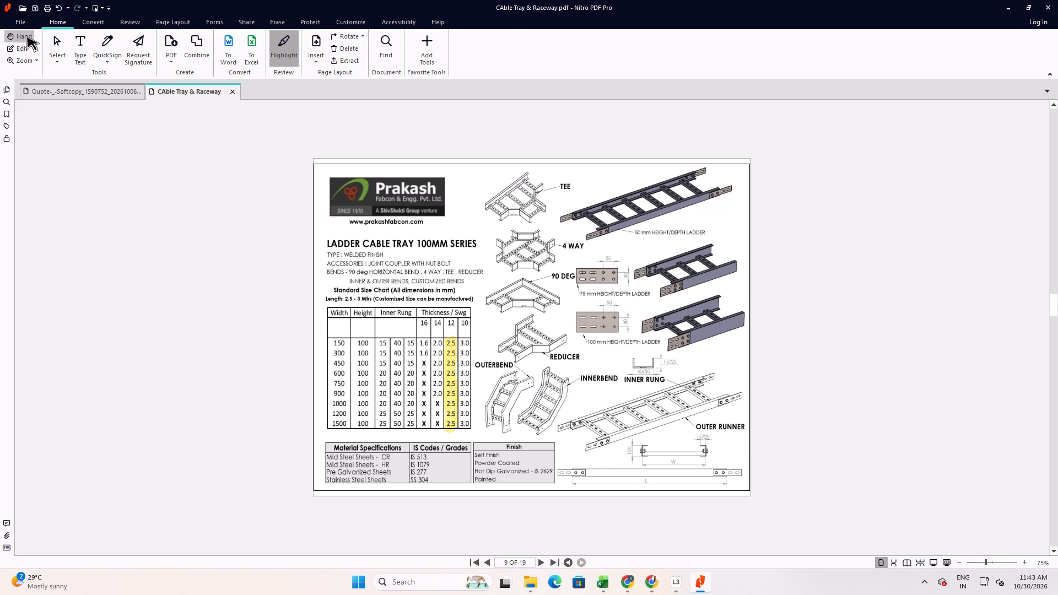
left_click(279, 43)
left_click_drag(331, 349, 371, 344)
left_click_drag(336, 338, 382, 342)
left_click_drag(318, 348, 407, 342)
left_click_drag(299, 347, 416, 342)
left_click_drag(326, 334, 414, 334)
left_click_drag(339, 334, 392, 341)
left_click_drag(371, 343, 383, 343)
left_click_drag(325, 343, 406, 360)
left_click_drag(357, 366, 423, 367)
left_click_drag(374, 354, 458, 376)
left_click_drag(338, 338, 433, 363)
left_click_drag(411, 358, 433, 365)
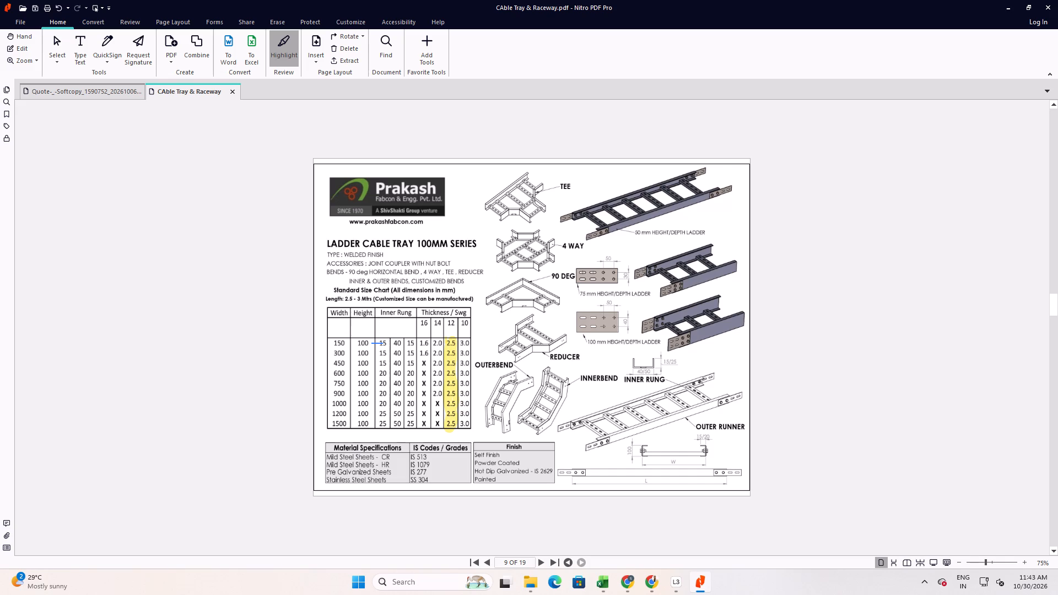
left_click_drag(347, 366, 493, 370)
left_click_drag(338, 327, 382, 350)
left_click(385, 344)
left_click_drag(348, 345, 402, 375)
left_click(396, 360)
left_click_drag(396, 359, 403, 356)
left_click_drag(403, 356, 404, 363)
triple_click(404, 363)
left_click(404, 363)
Compare the size charts on the 75MM and 100MM series ladder cable tray sheets.
scroll(337, 331, "up", 1)
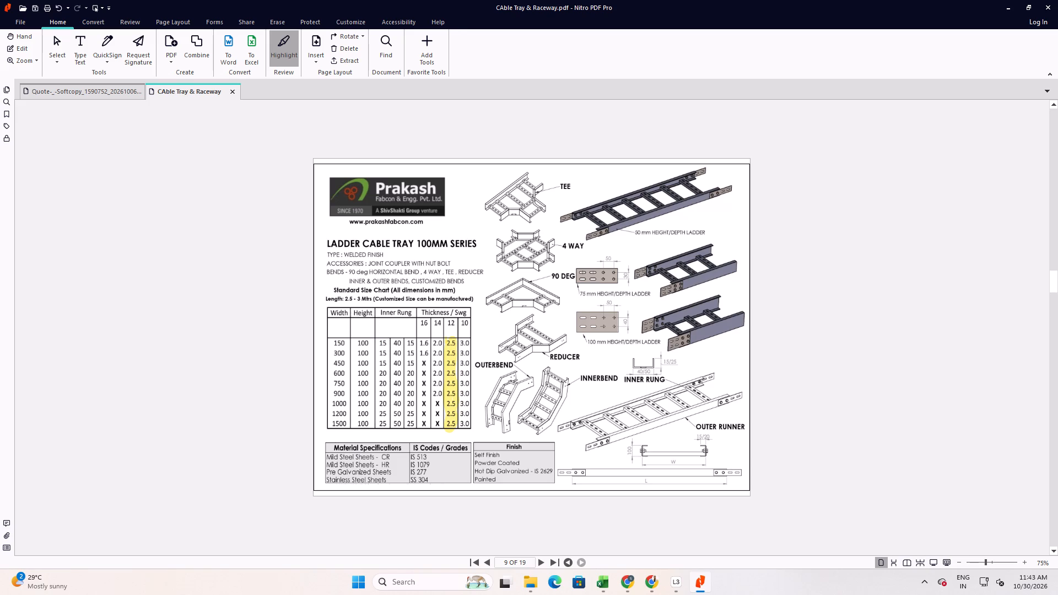
scroll(334, 339, "down", 1)
scroll(334, 339, "up", 1)
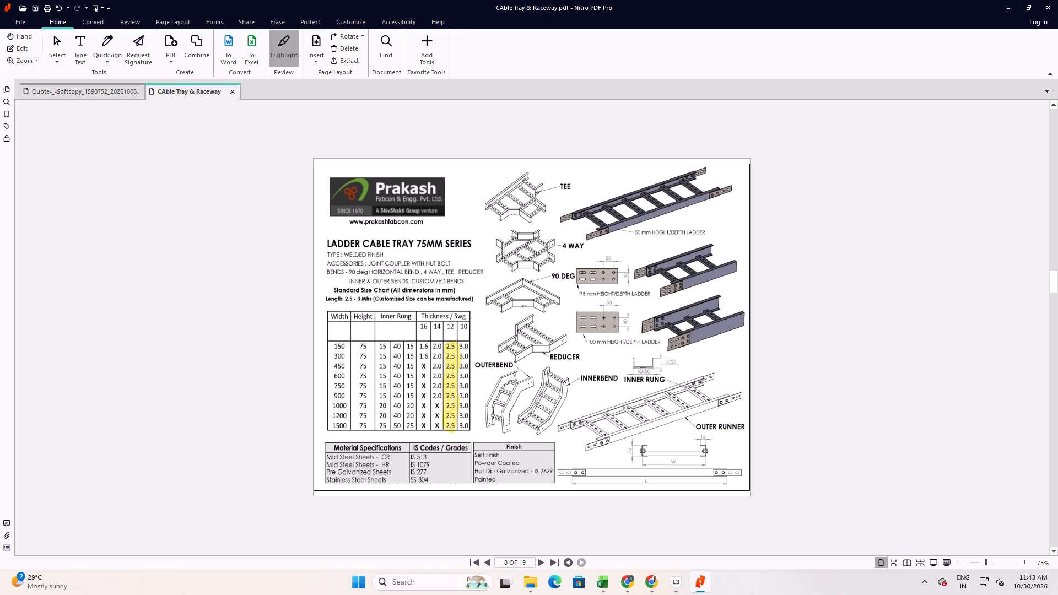
scroll(334, 339, "up", 1)
scroll(334, 340, "down", 2)
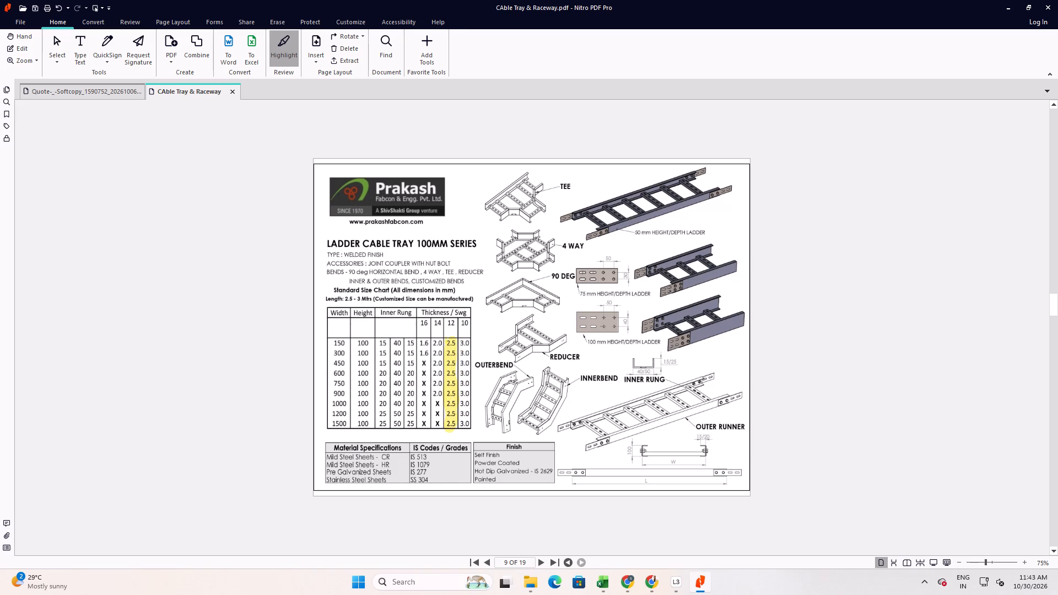
scroll(404, 397, "up", 1)
scroll(404, 397, "down", 1)
scroll(404, 397, "up", 1)
scroll(404, 397, "down", 1)
scroll(404, 397, "up", 1)
scroll(403, 397, "down", 1)
scroll(403, 397, "up", 1)
scroll(403, 397, "down", 1)
scroll(403, 397, "up", 1)
scroll(403, 397, "down", 1)
scroll(403, 397, "up", 1)
scroll(403, 397, "down", 1)
Delete page 8, the 75MM series ladder cable tray sheet, from the PDF.
scroll(403, 397, "up", 1)
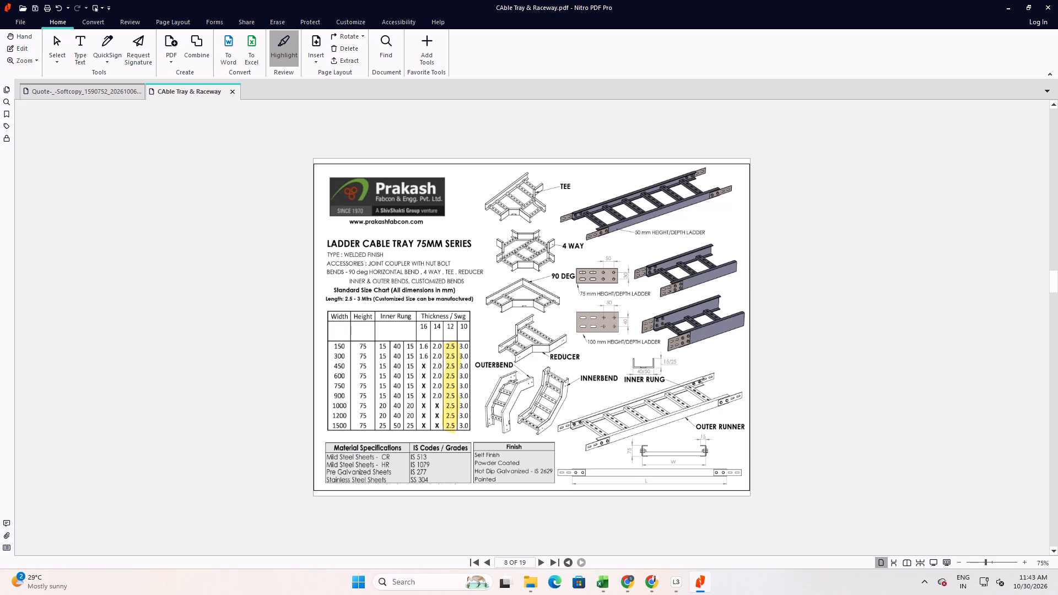
left_click(348, 45)
left_click(549, 341)
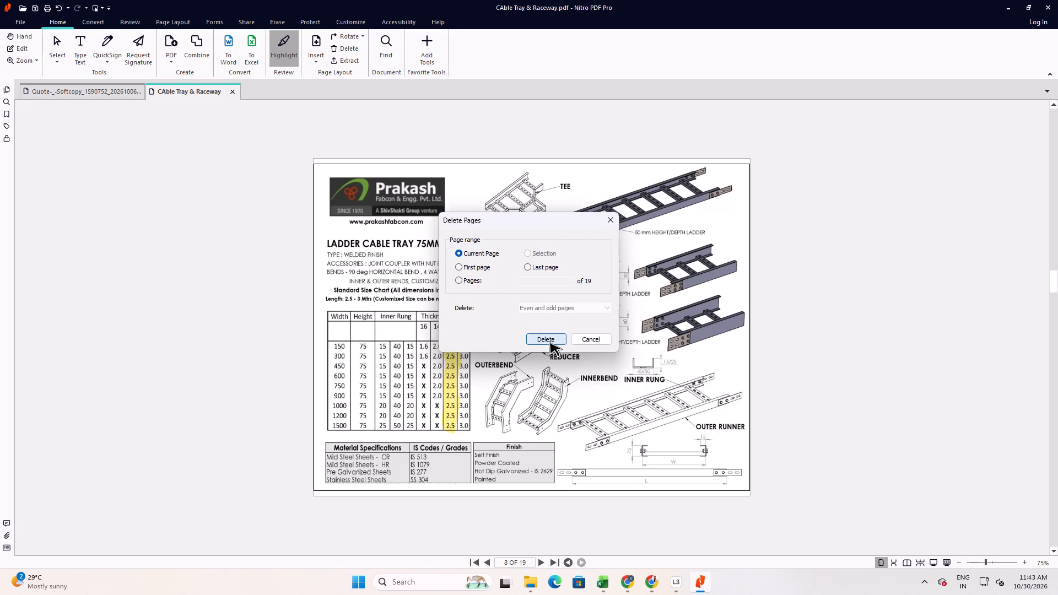
Review the 50MM series ladder tray sheet and the raceway / trunking size charts and data sheet on the preceding pages.
scroll(382, 405, "up", 1)
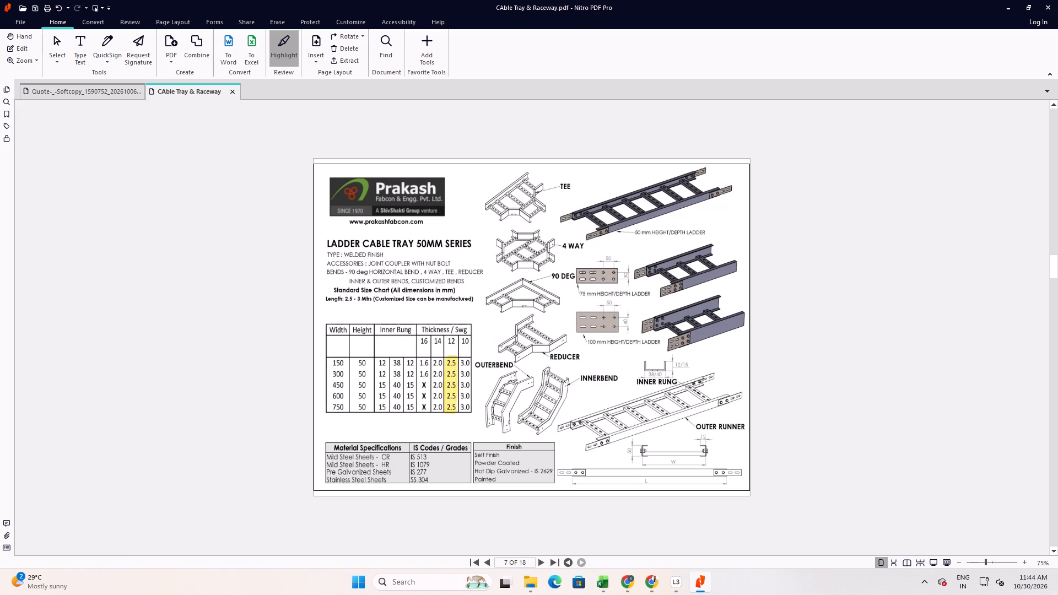
scroll(382, 405, "down", 1)
scroll(382, 405, "up", 2)
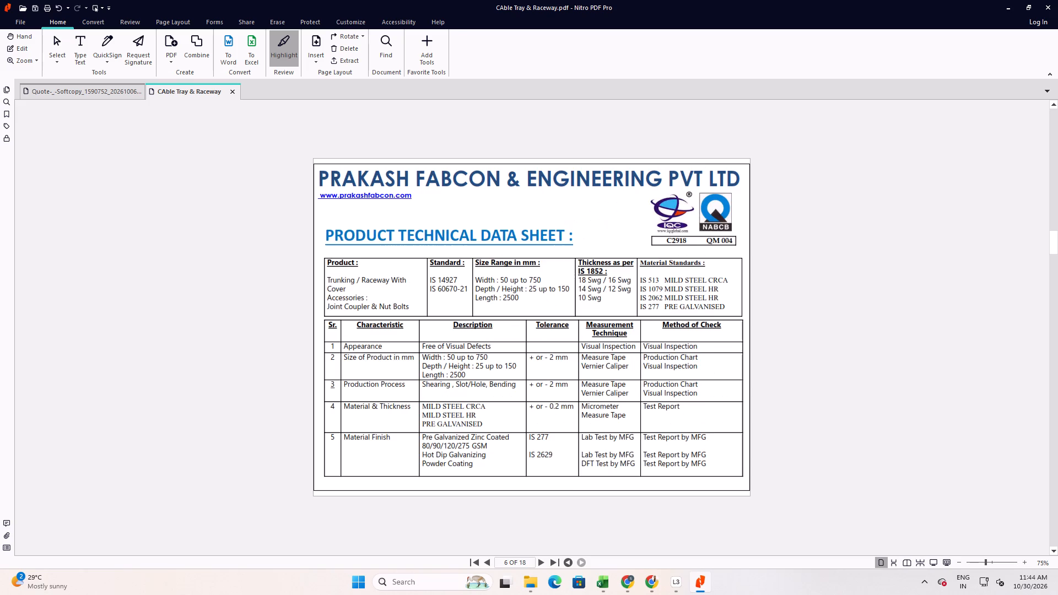
scroll(382, 405, "up", 2)
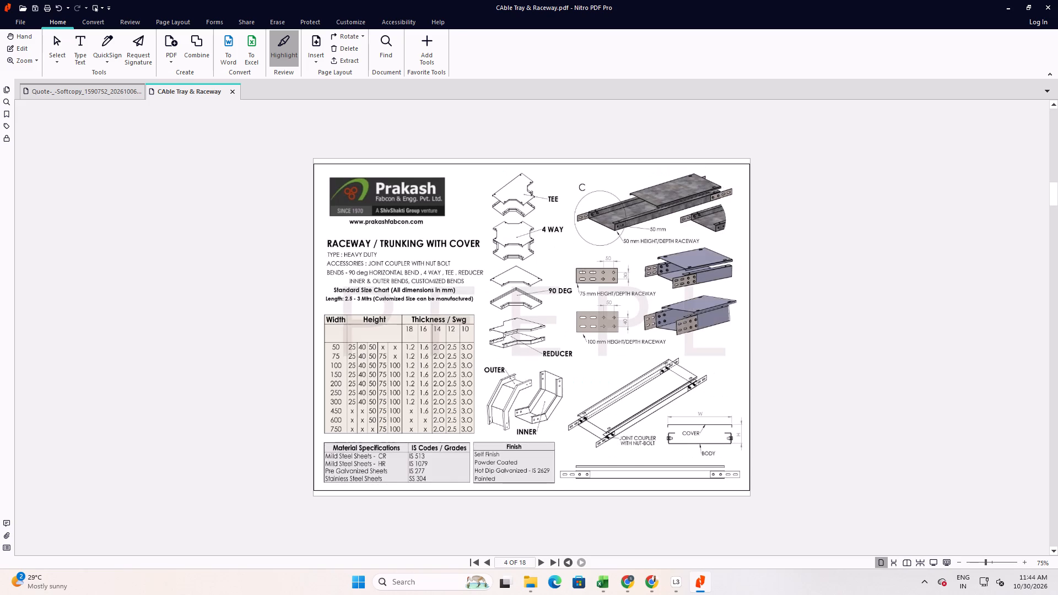
scroll(382, 405, "up", 1)
scroll(382, 405, "down", 2)
scroll(382, 405, "up", 1)
scroll(382, 405, "down", 1)
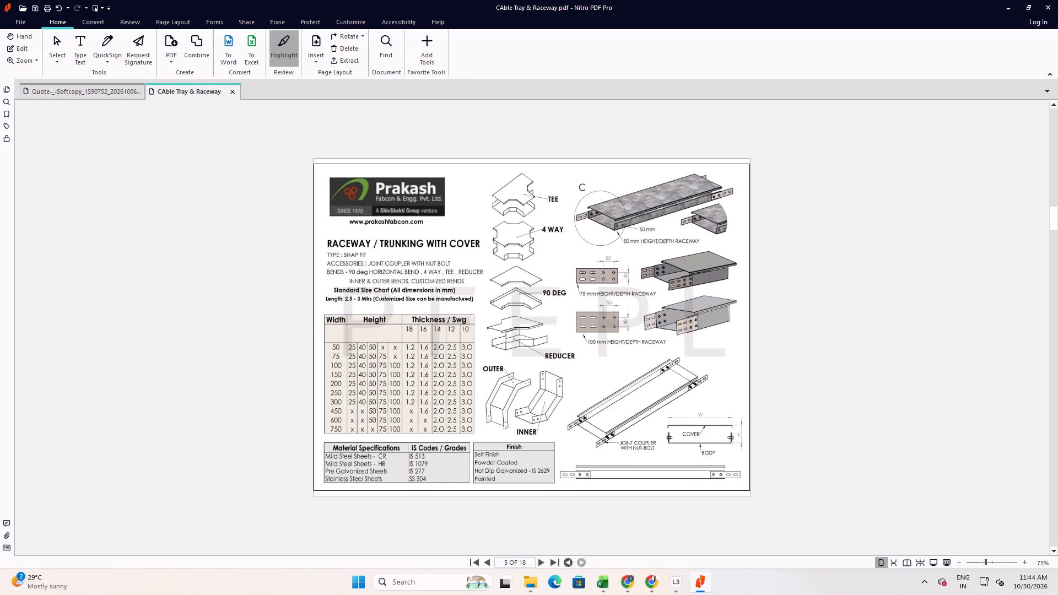
scroll(382, 405, "down", 2)
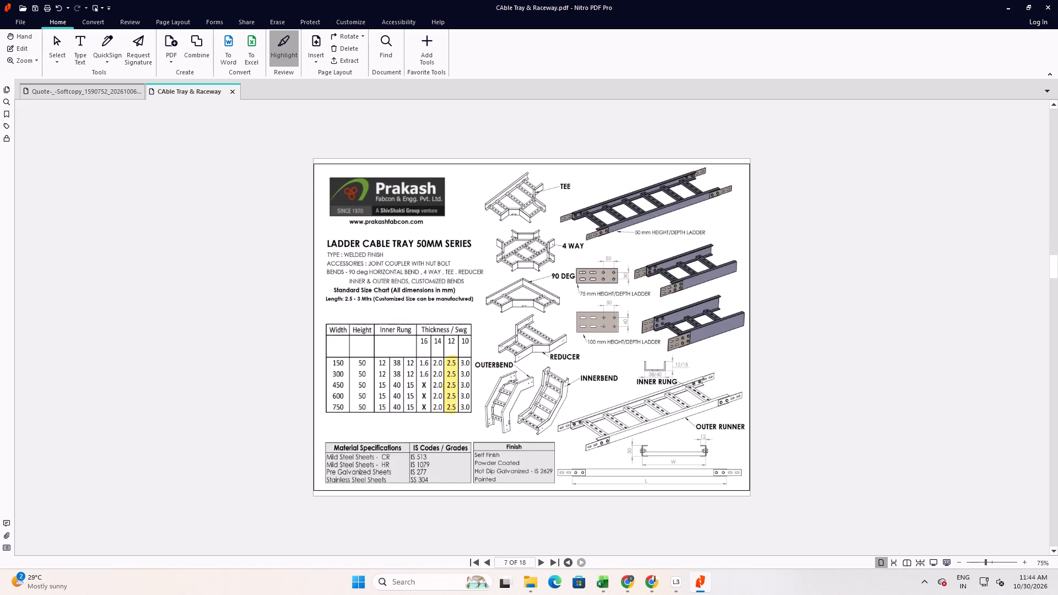
Examine the perforated cable tray data sheet on page 3 and the snap-fit size chart on page 2.
scroll(382, 405, "up", 4)
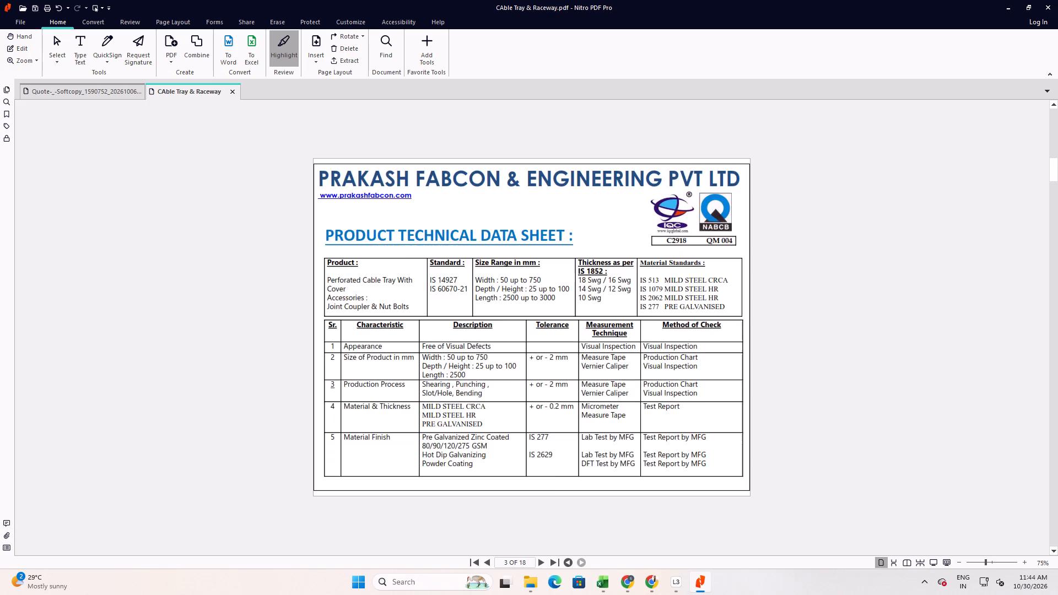
scroll(380, 405, "up", 2)
scroll(380, 405, "down", 1)
scroll(380, 405, "up", 1)
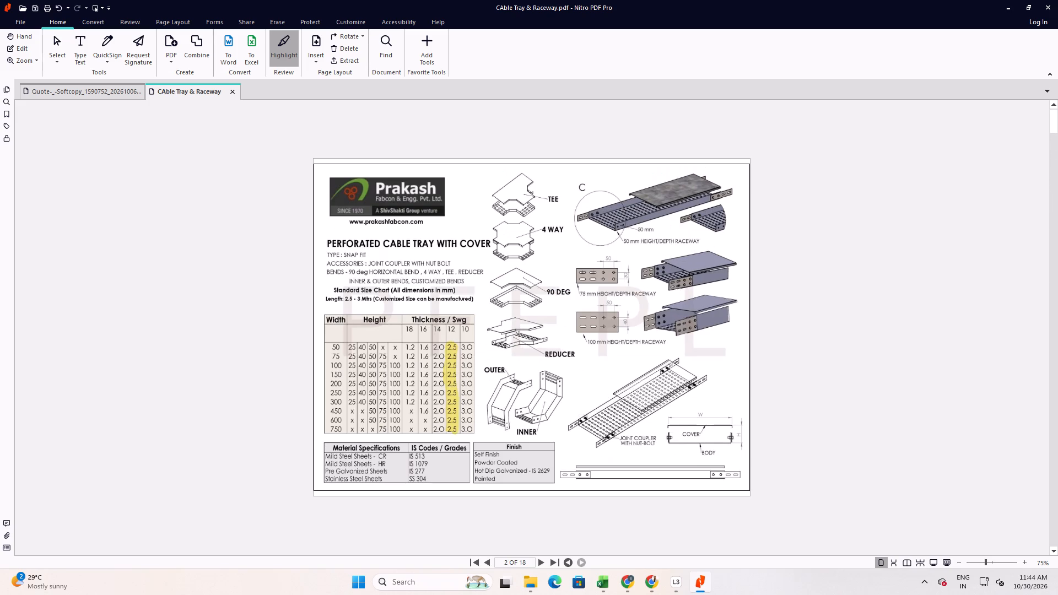
scroll(380, 405, "down", 1)
scroll(380, 405, "up", 1)
scroll(380, 405, "down", 1)
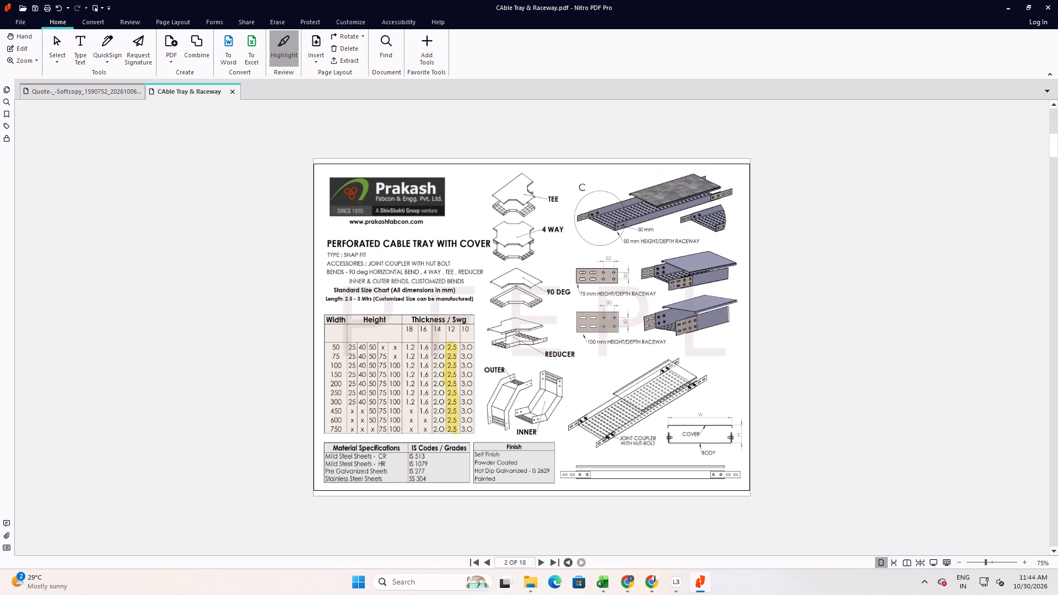
Compare the heavy-duty and snap-fit perforated cable tray with cover sheets on pages 1 and 2.
scroll(380, 405, "up", 1)
scroll(380, 405, "down", 1)
scroll(380, 405, "up", 1)
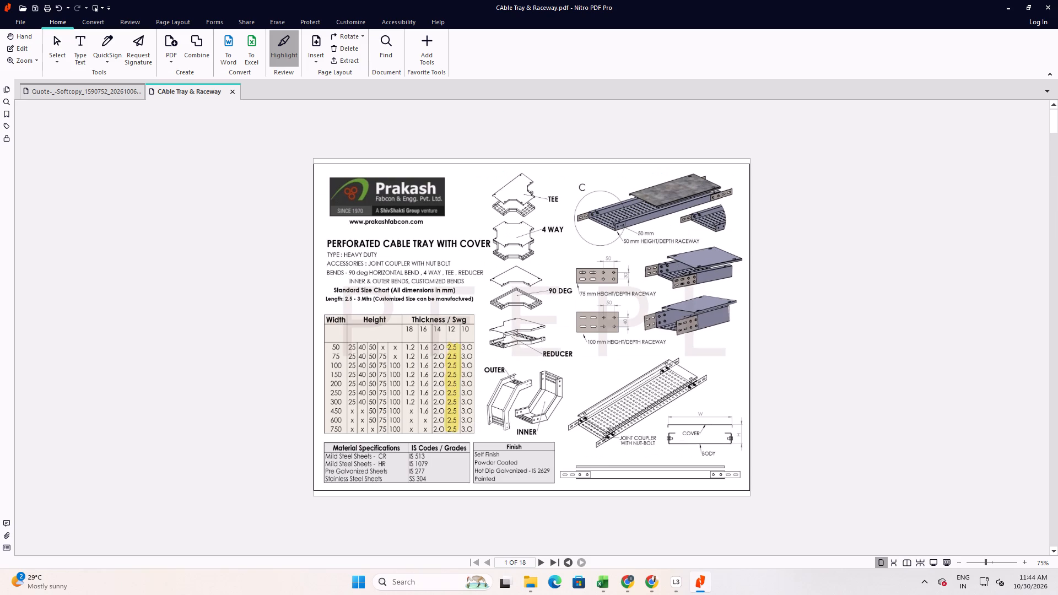
scroll(380, 405, "down", 1)
scroll(380, 405, "up", 1)
scroll(380, 405, "down", 1)
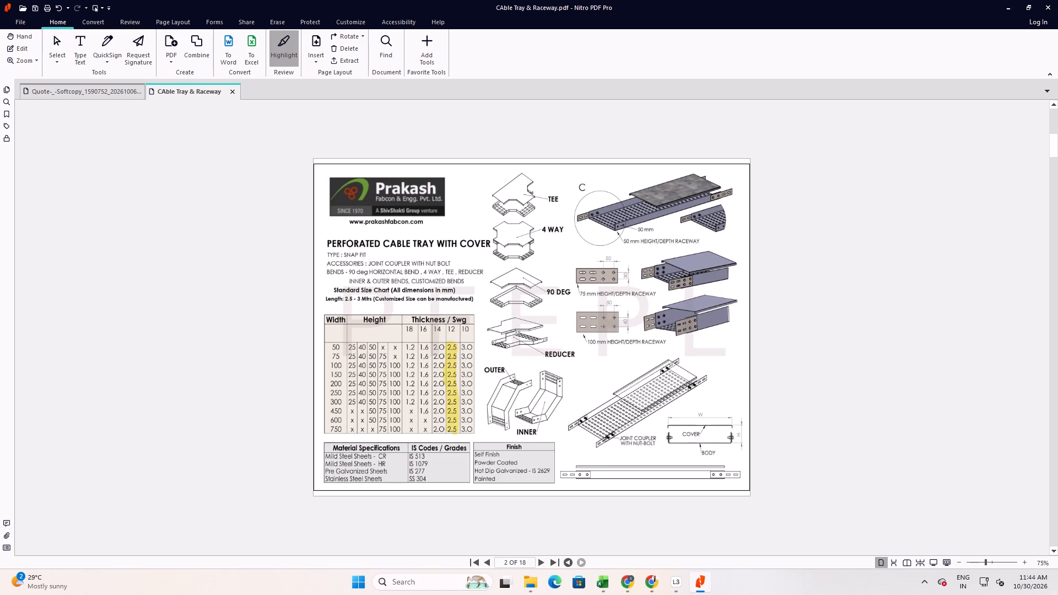
scroll(380, 405, "up", 1)
scroll(380, 405, "down", 1)
scroll(380, 405, "up", 1)
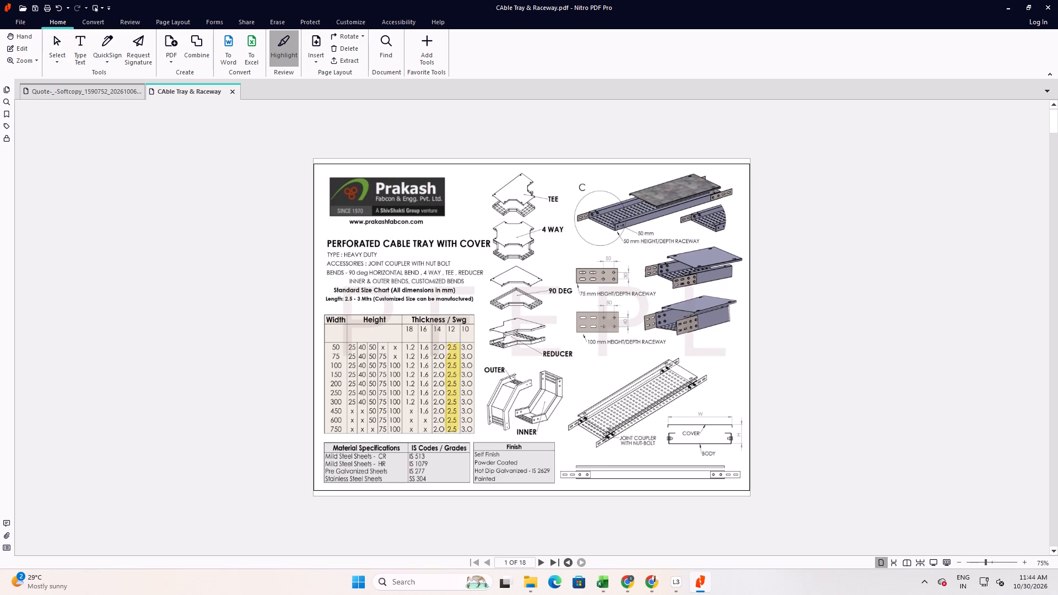
scroll(380, 405, "down", 1)
scroll(380, 405, "up", 1)
scroll(380, 405, "down", 1)
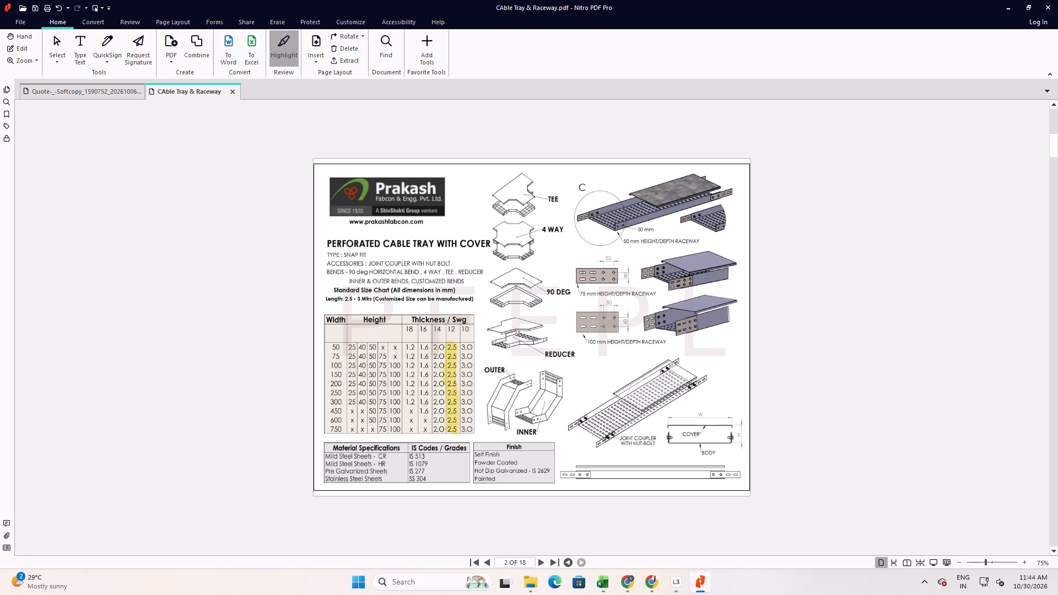
scroll(380, 405, "up", 1)
scroll(380, 405, "down", 1)
scroll(380, 405, "up", 1)
scroll(380, 405, "down", 1)
scroll(380, 405, "up", 1)
scroll(380, 405, "down", 1)
scroll(380, 405, "up", 1)
scroll(377, 405, "down", 1)
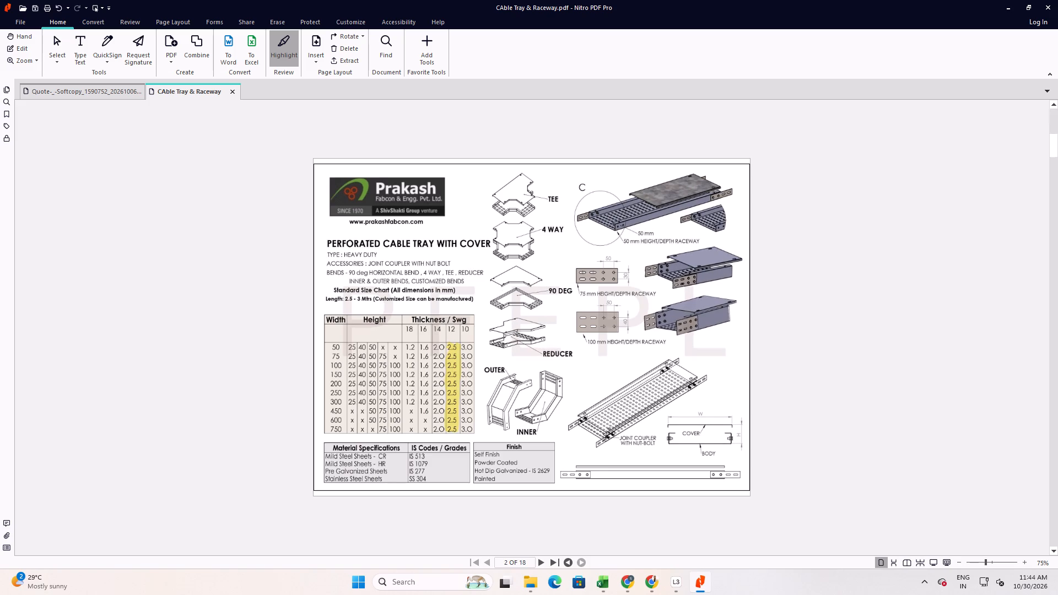
scroll(377, 405, "up", 1)
scroll(377, 405, "down", 1)
scroll(377, 405, "up", 1)
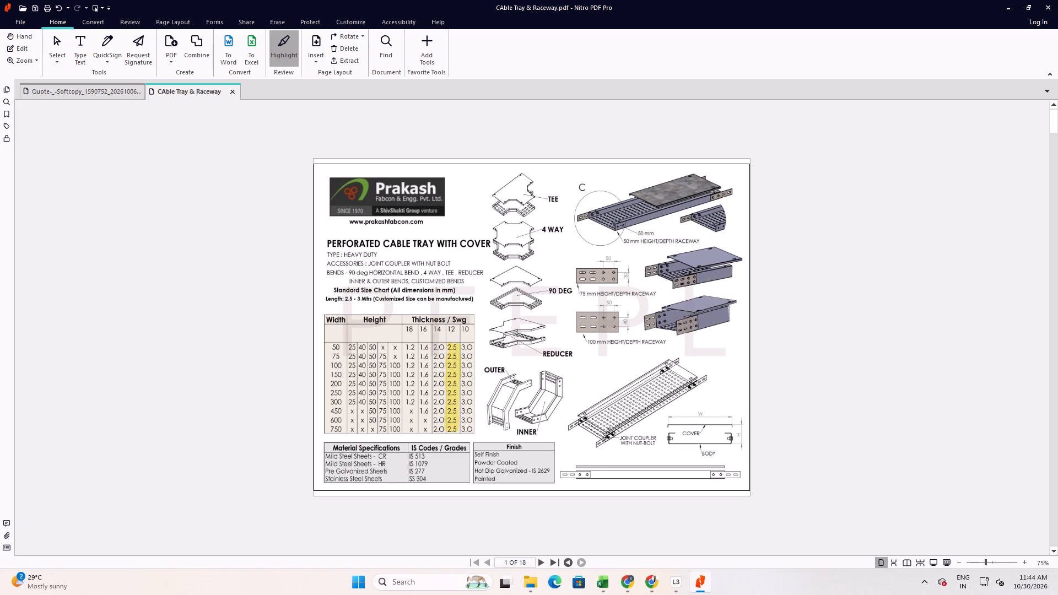
scroll(377, 405, "down", 1)
scroll(377, 405, "up", 1)
scroll(377, 405, "down", 1)
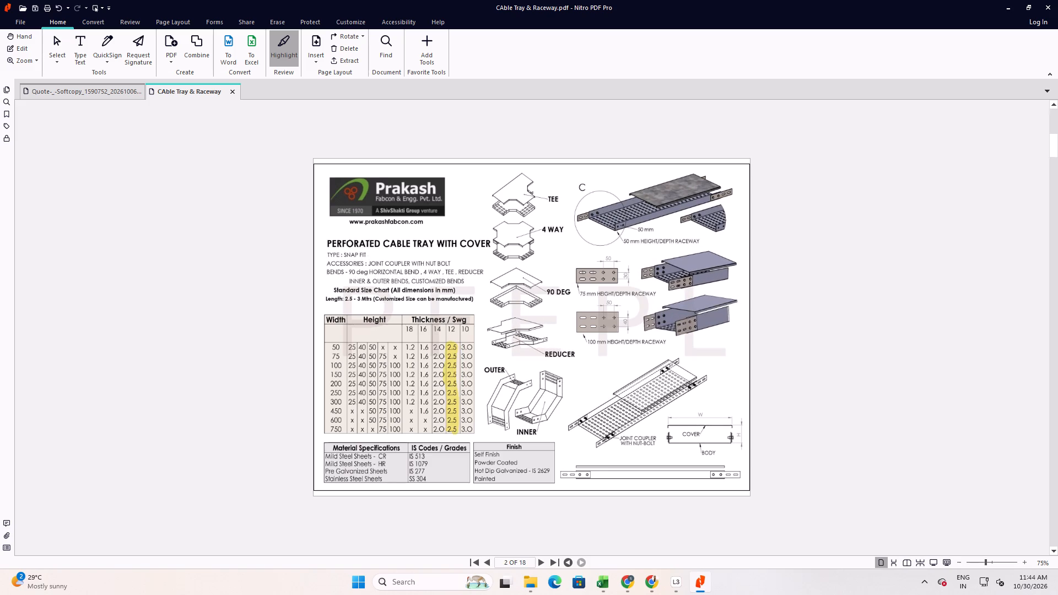
scroll(377, 405, "up", 1)
scroll(377, 405, "down", 1)
scroll(377, 405, "up", 1)
scroll(377, 405, "down", 1)
scroll(377, 405, "up", 1)
scroll(377, 405, "down", 1)
scroll(377, 405, "up", 1)
scroll(377, 405, "down", 1)
scroll(377, 405, "up", 1)
scroll(377, 405, "down", 1)
scroll(377, 405, "up", 1)
scroll(377, 405, "down", 1)
scroll(377, 405, "up", 1)
scroll(377, 405, "down", 1)
scroll(377, 405, "up", 1)
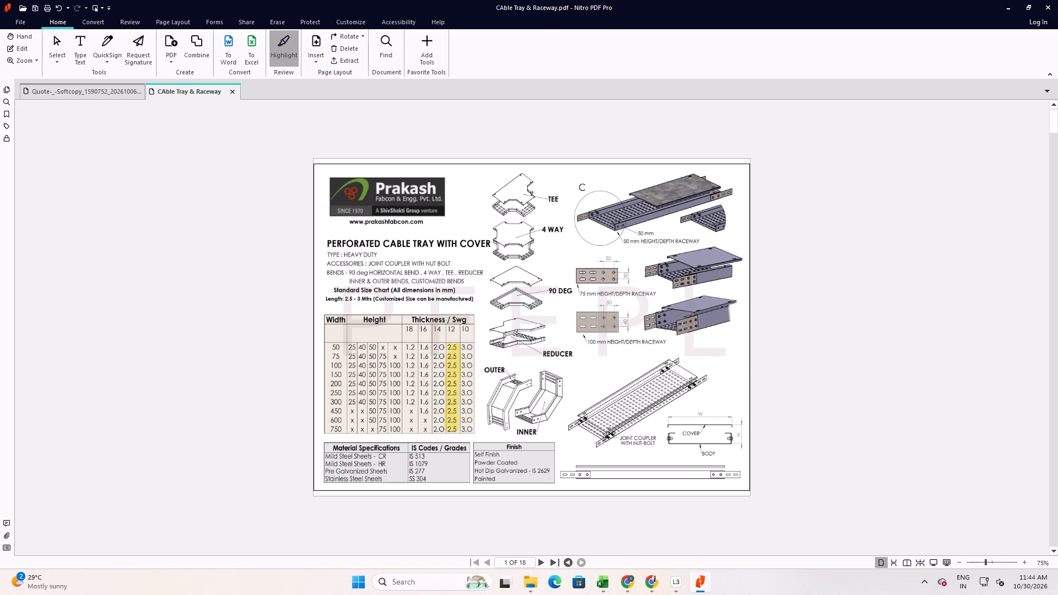
scroll(395, 405, "down", 1)
scroll(422, 354, "up", 1)
scroll(422, 343, "down", 2)
Examine the perforated tray data sheet on page 3 and compare the 50MM and 100MM series ladder cable tray size charts on pages 7 and 8.
scroll(423, 340, "down", 1)
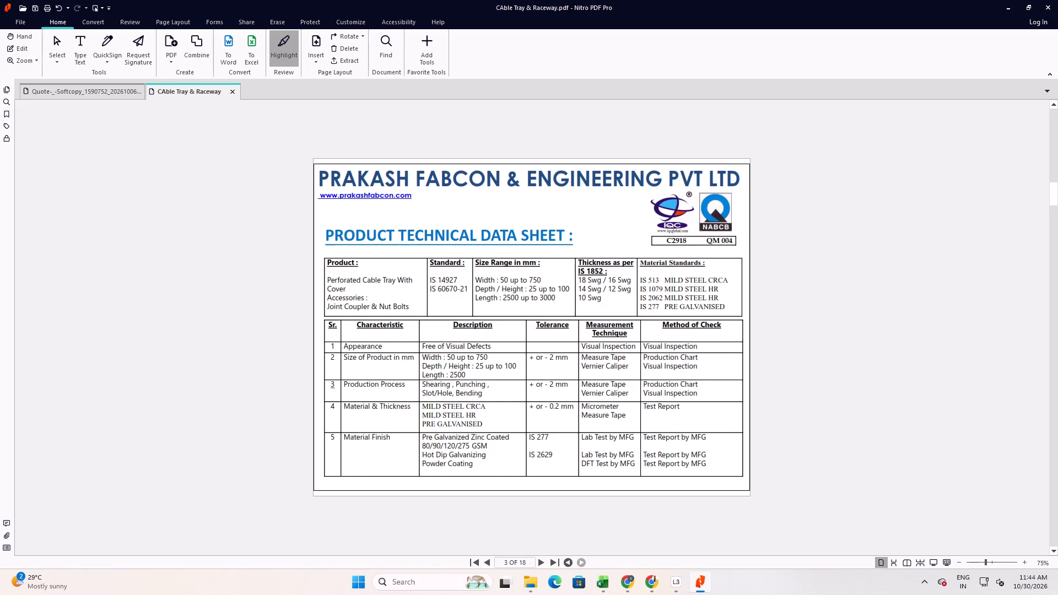
scroll(423, 340, "down", 1)
scroll(423, 332, "up", 1)
scroll(424, 329, "down", 5)
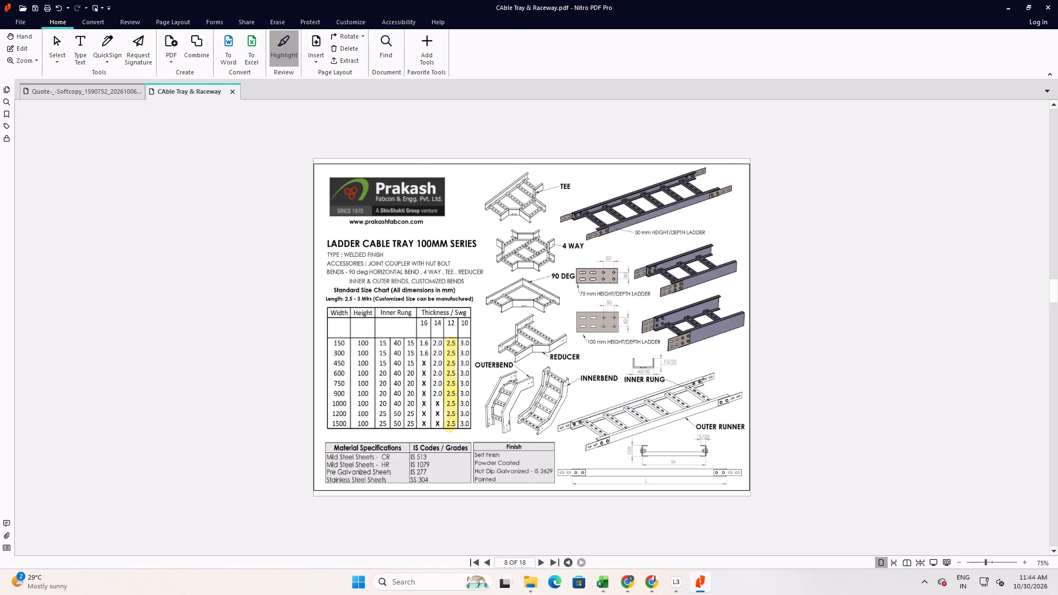
scroll(424, 328, "down", 2)
scroll(424, 328, "up", 3)
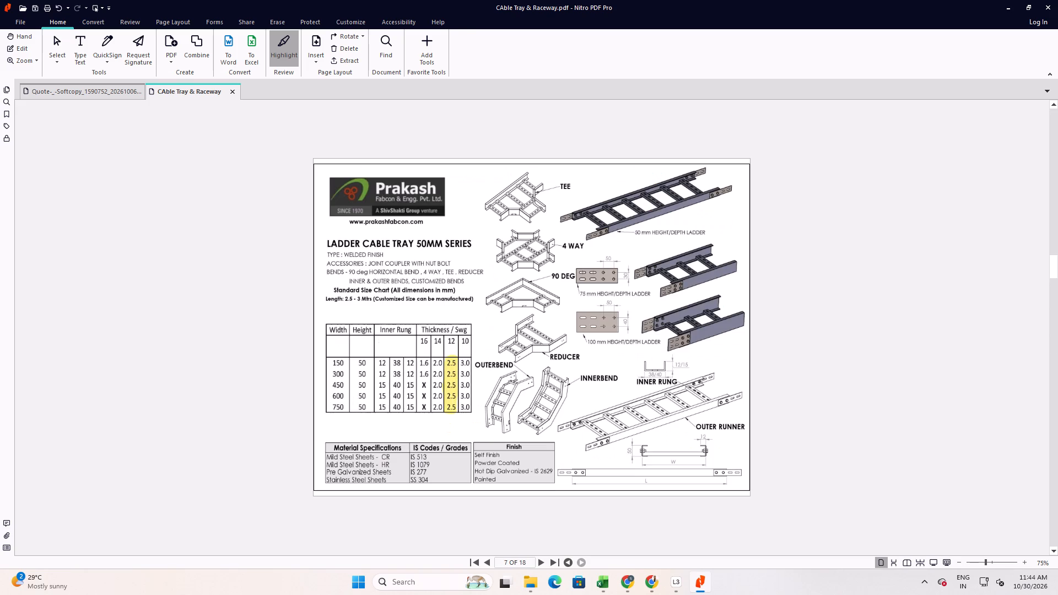
scroll(425, 322, "down", 1)
scroll(425, 324, "up", 1)
scroll(425, 324, "down", 1)
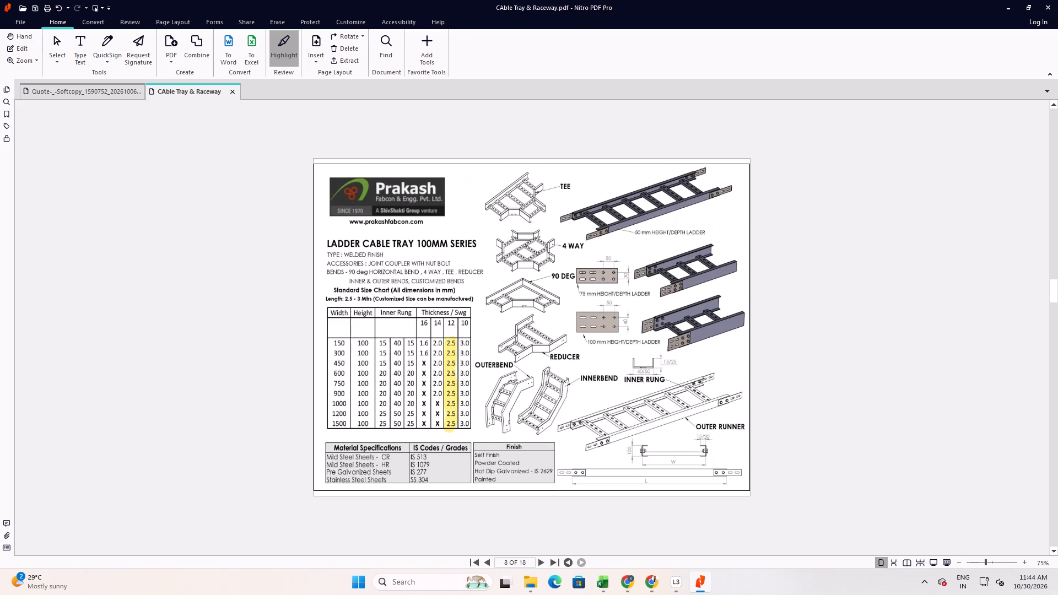
scroll(424, 323, "up", 1)
scroll(424, 323, "down", 1)
scroll(425, 318, "up", 1)
scroll(427, 302, "down", 1)
Save the edited CAble Tray & Raceway PDF.
key("ctrl+s")
Open CAble Tray & Raceway.pdf from the MICRON TDS folder in Microsoft Edge.
key("alt+Tab")
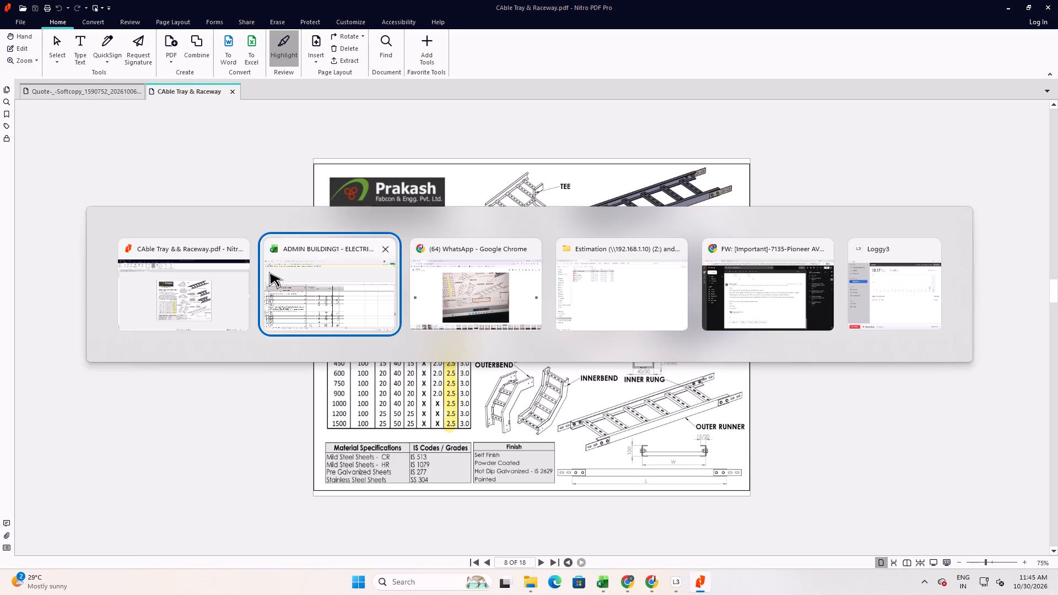
left_click(586, 295, "alt")
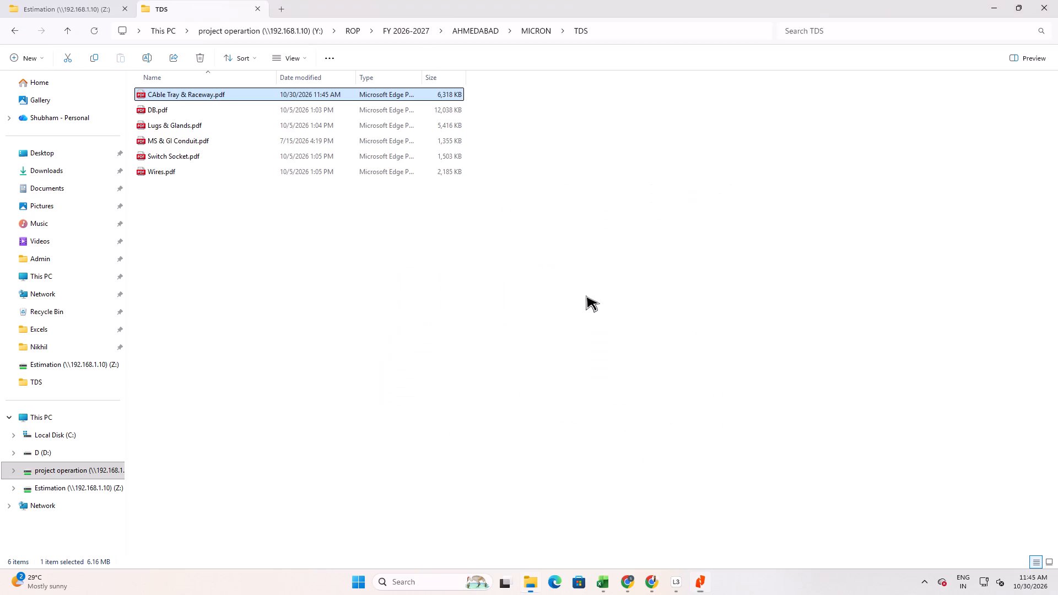
left_click_drag(282, 242, 282, 236)
left_click(287, 93)
right_click(287, 93)
left_click(316, 154)
left_click(510, 175)
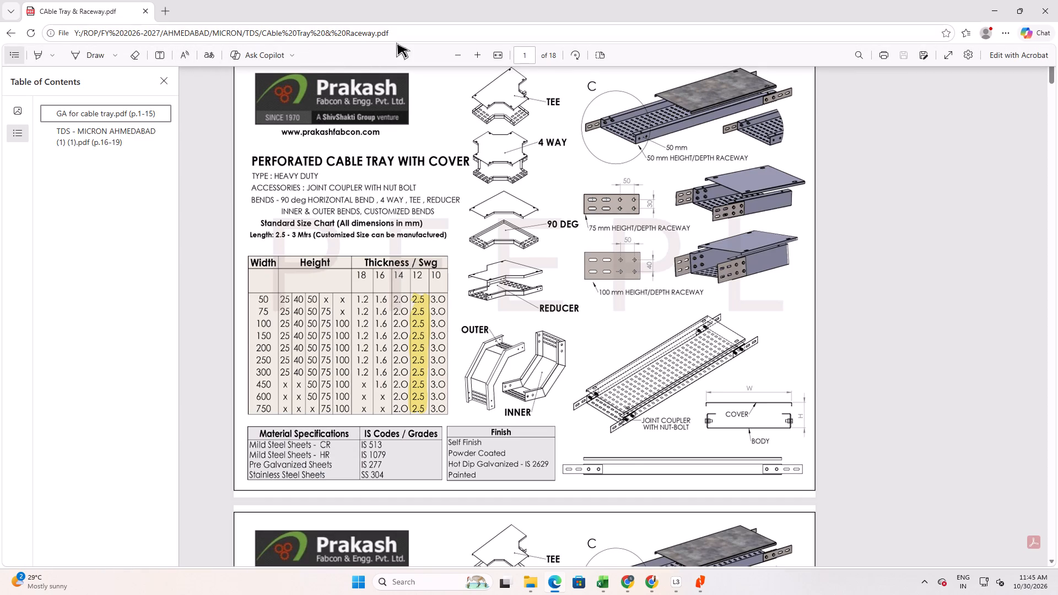
Highlight the width 150 and height 100 entries in the first row of the 100MM series ladder cable tray size chart.
left_click(42, 57)
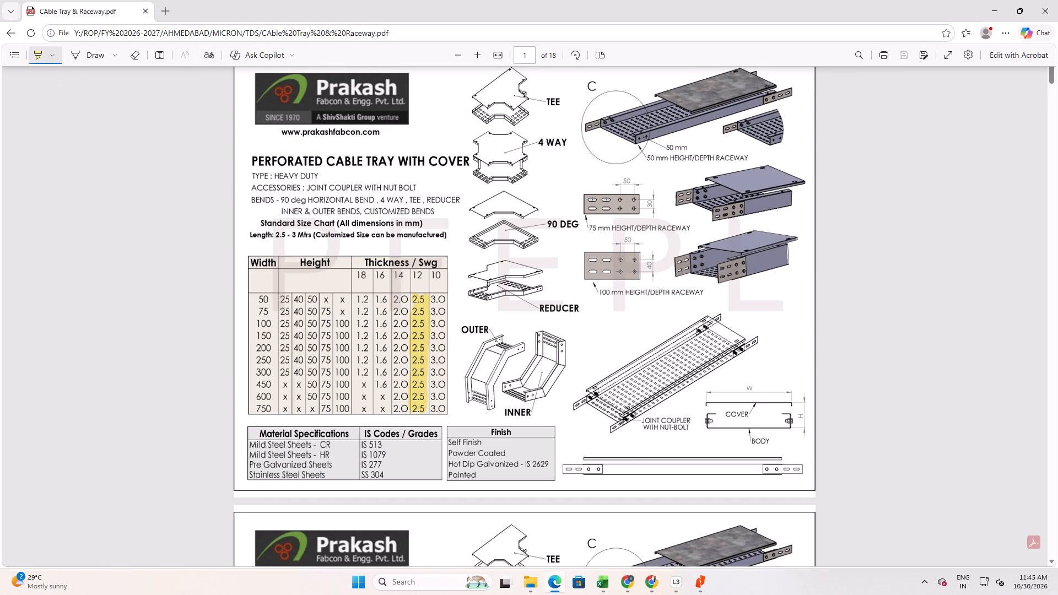
scroll(362, 434, "down", 19)
scroll(361, 431, "down", 1, "ctrl")
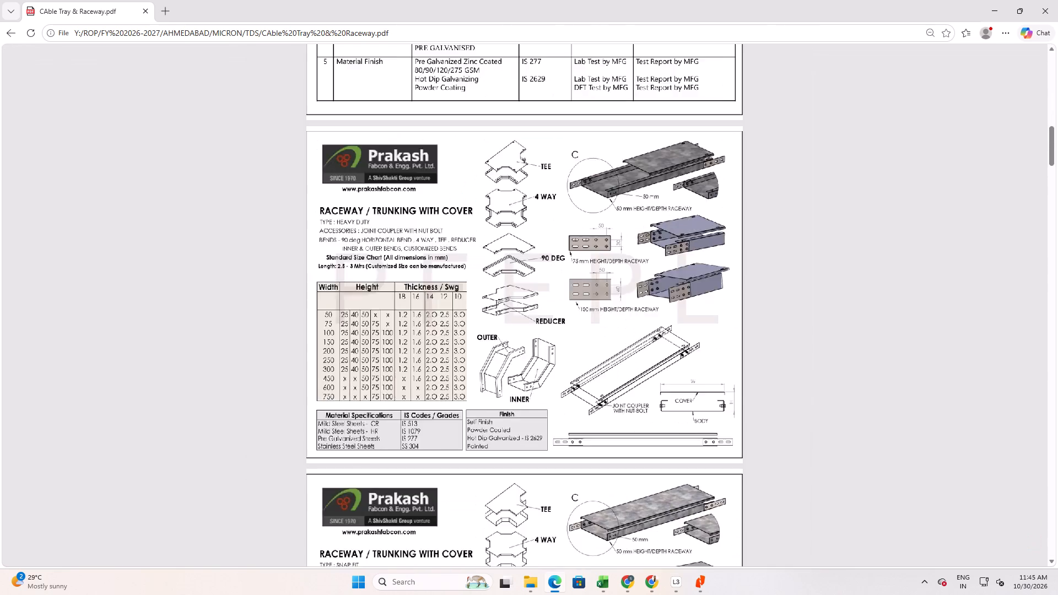
scroll(361, 431, "down", 1, "ctrl")
scroll(361, 431, "down", 4)
scroll(361, 431, "up", 2, "ctrl")
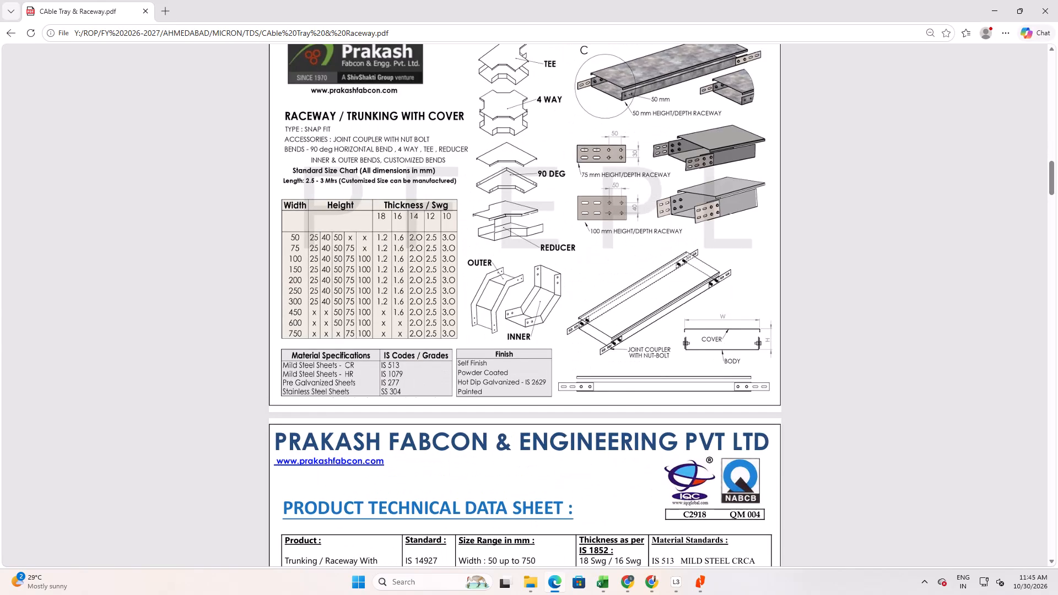
scroll(361, 431, "down", 11)
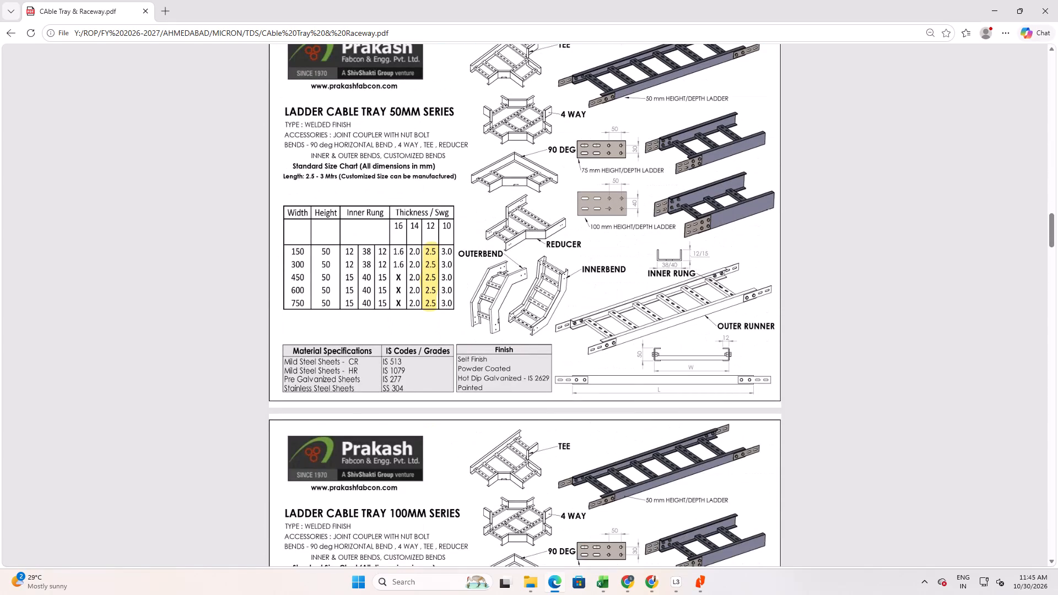
scroll(353, 378, "down", 3)
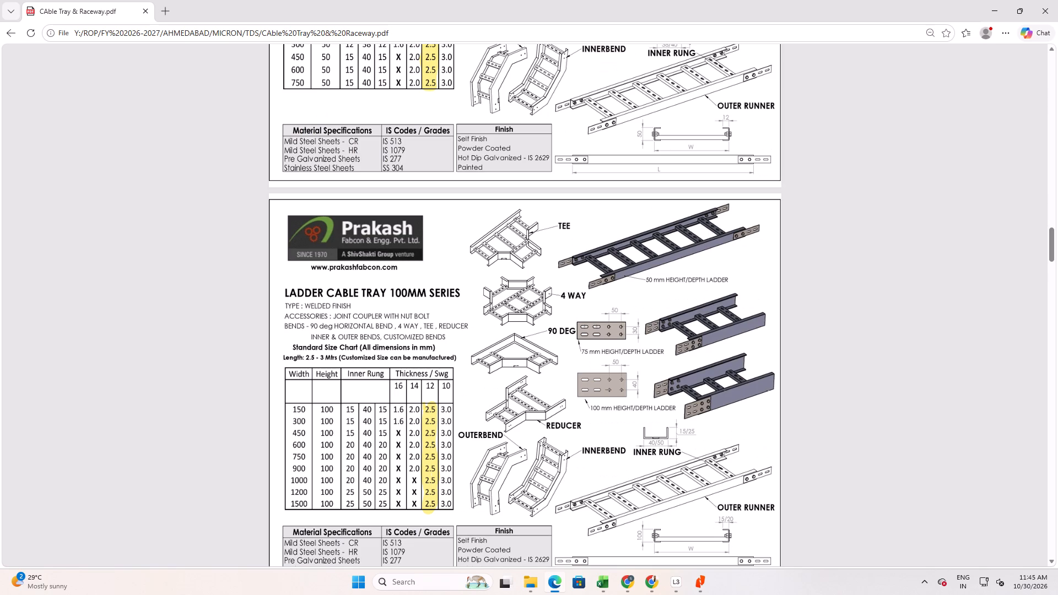
scroll(349, 381, "down", 3)
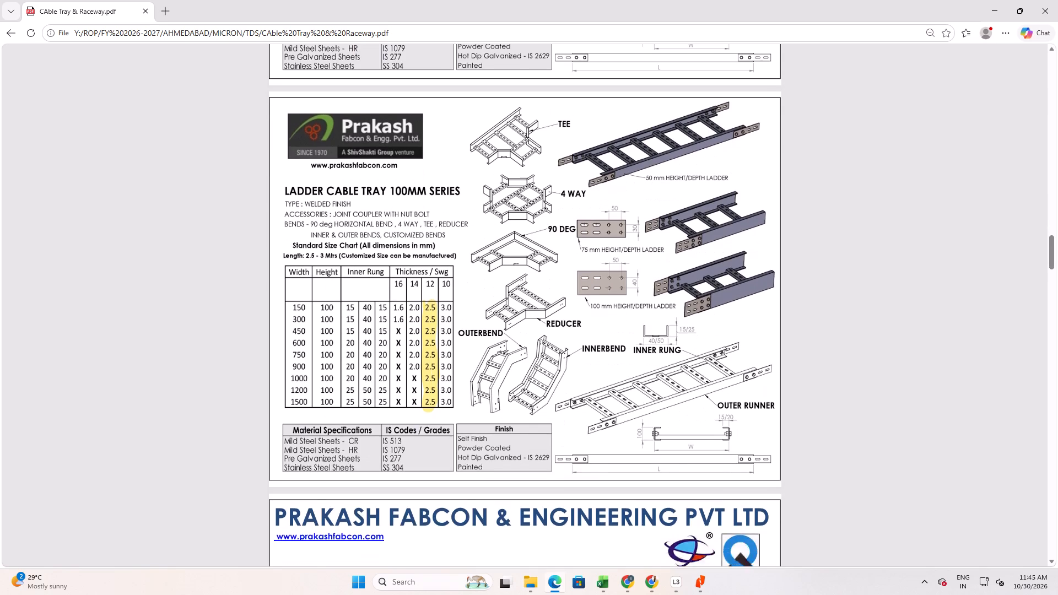
scroll(349, 381, "up", 2)
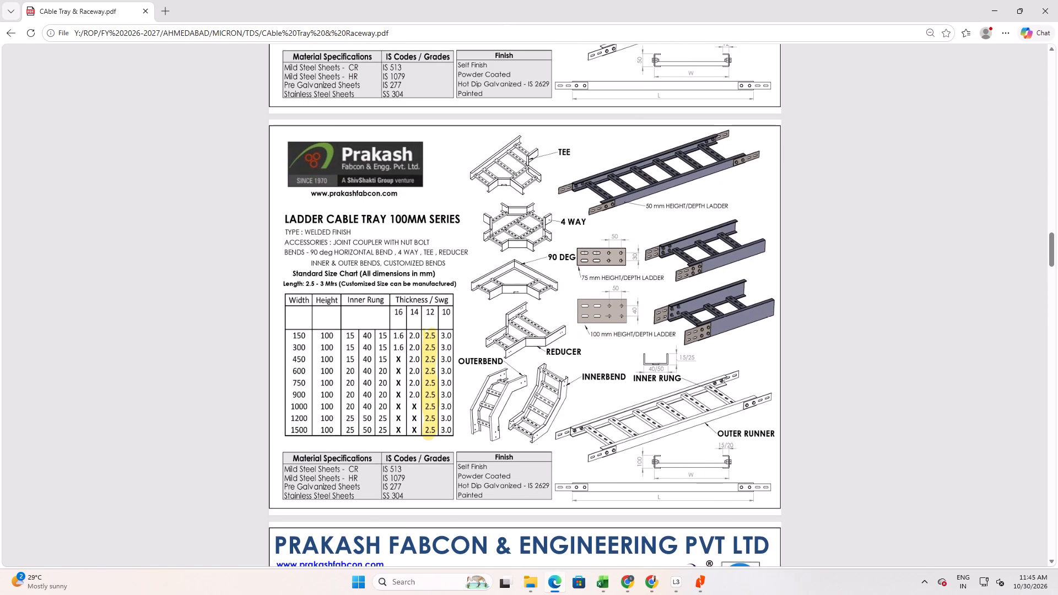
left_click_drag(292, 336, 325, 334)
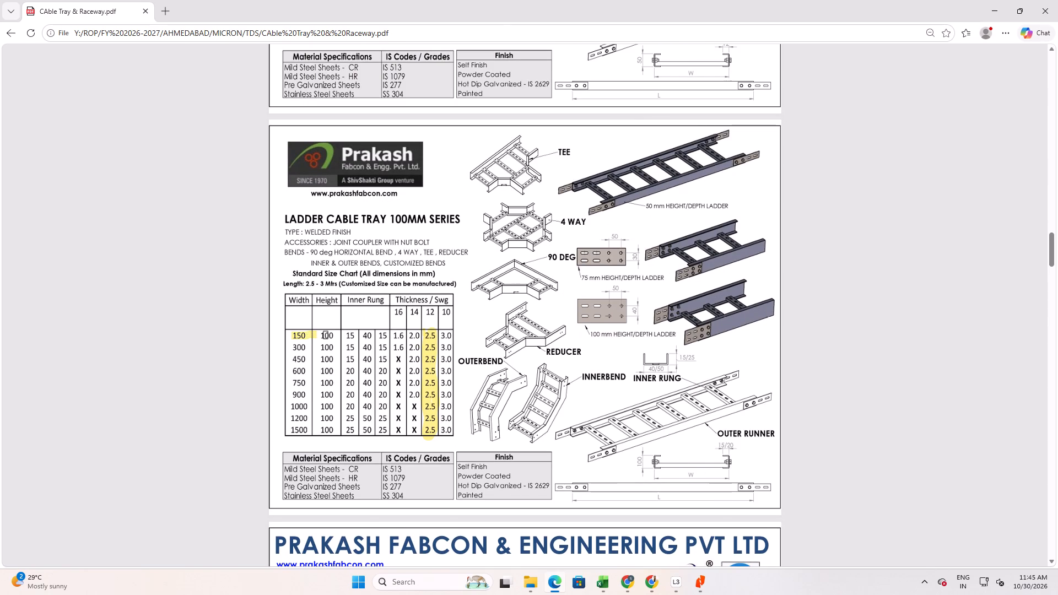
left_click_drag(325, 334, 333, 334)
Switch to the ADMIN BUILDING1 electrical BOQ workbook in Excel to consult the listed cable tray sizes.
key("alt+Tab")
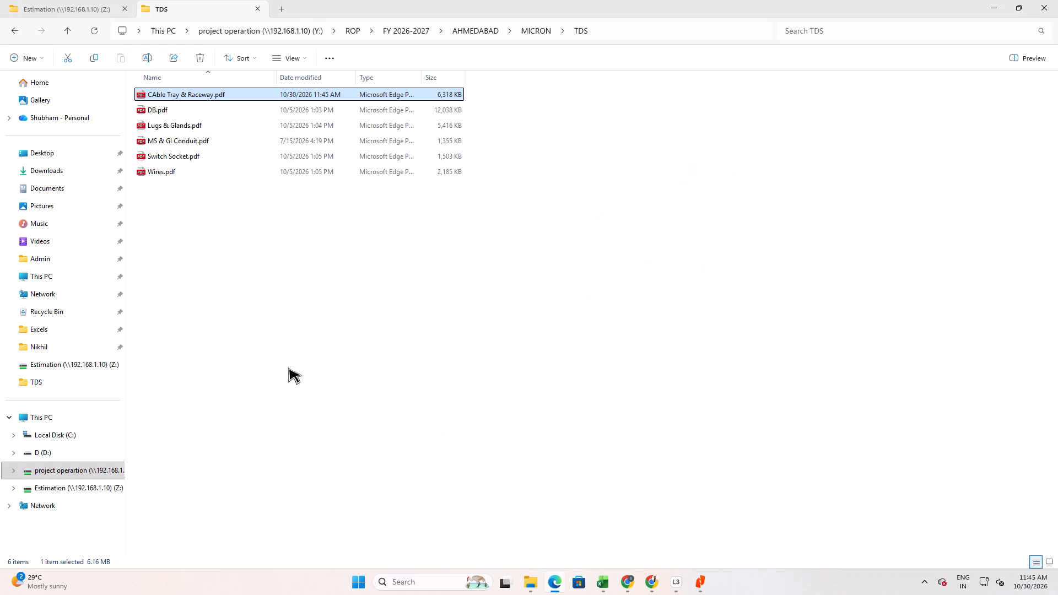
key("alt+Tab")
key("alt+Tab")
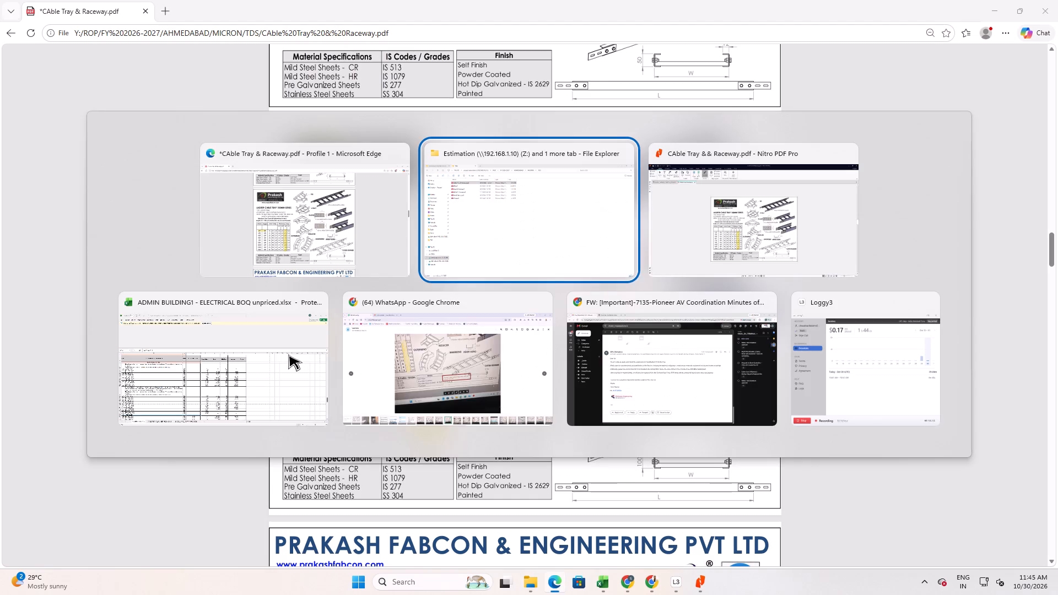
key("alt+Tab")
key("alt+Tab")
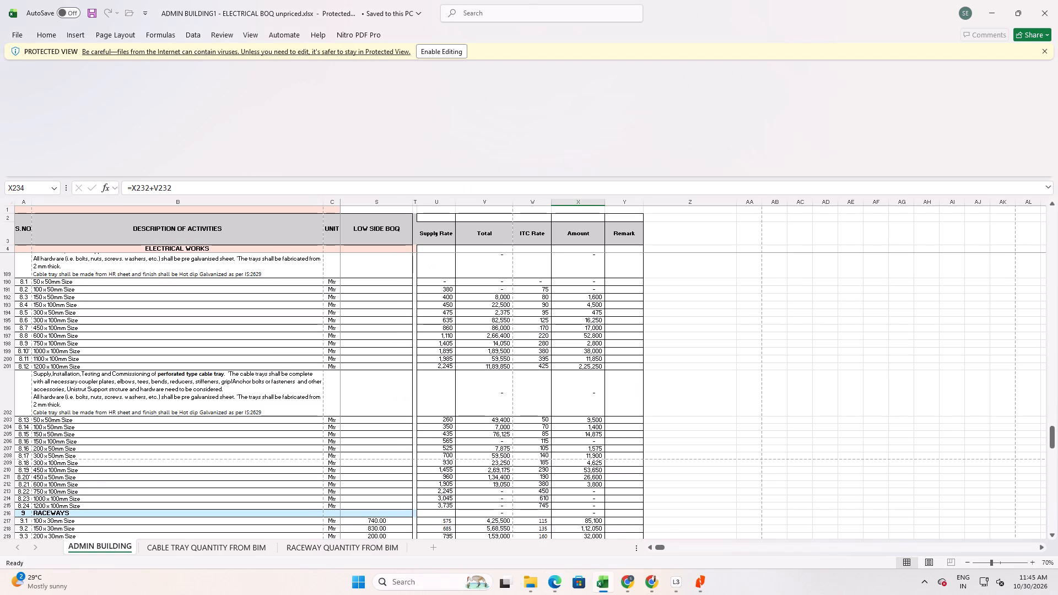
Highlight the width 300, 450 and 600 entries with height 100 in the 100MM series ladder tray chart, checking against the BOQ sizes.
key("alt+Tab")
key("alt+Tab")
key("alt+Tab")
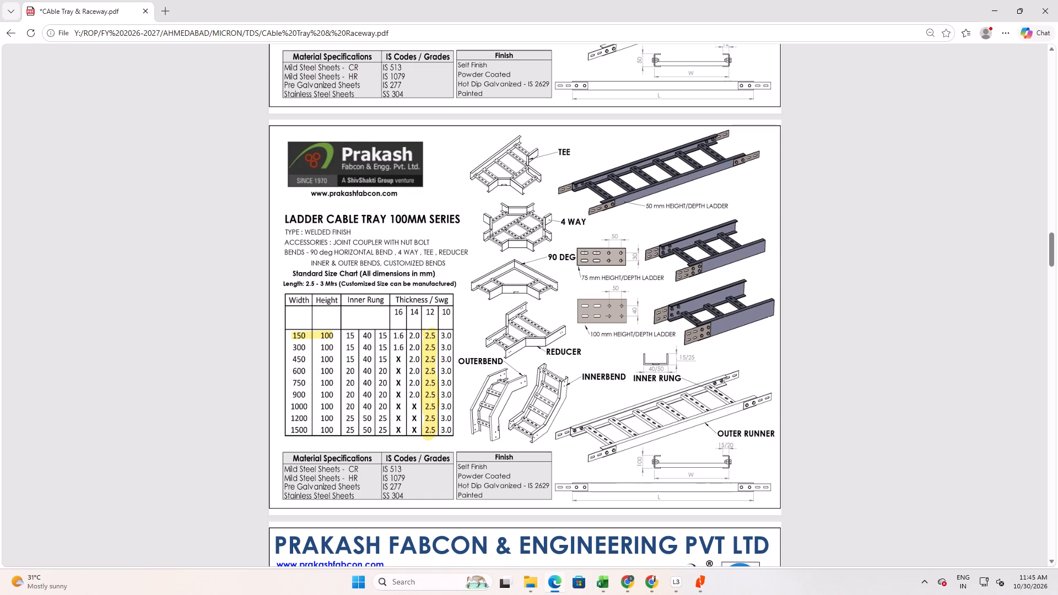
left_click_drag(290, 348, 331, 348)
left_click_drag(295, 359, 332, 359)
left_click_drag(290, 359, 299, 359)
key("alt+Tab")
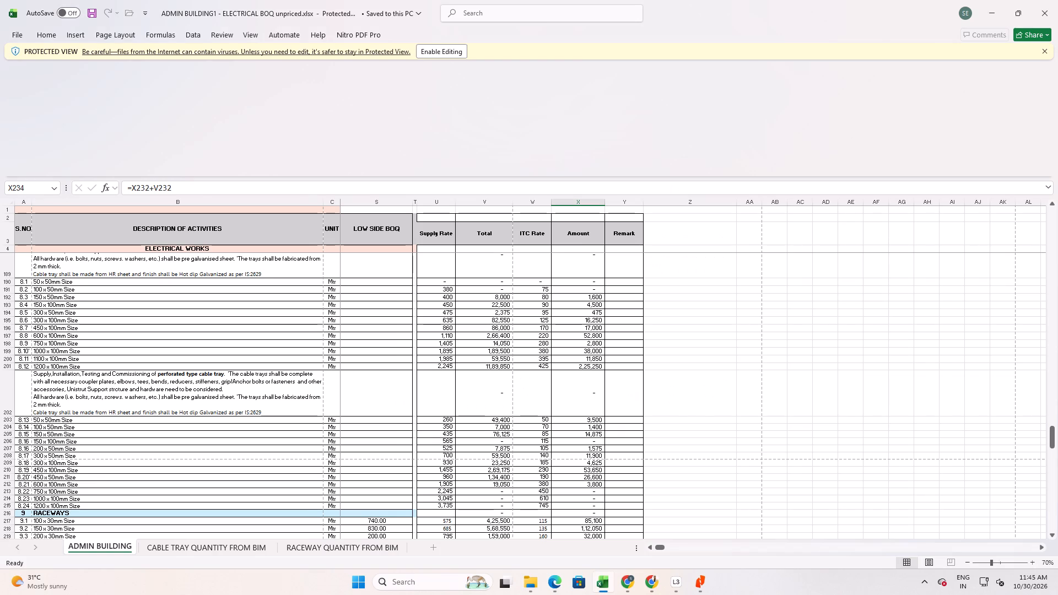
key("alt+Tab")
left_click_drag(293, 370, 293, 375)
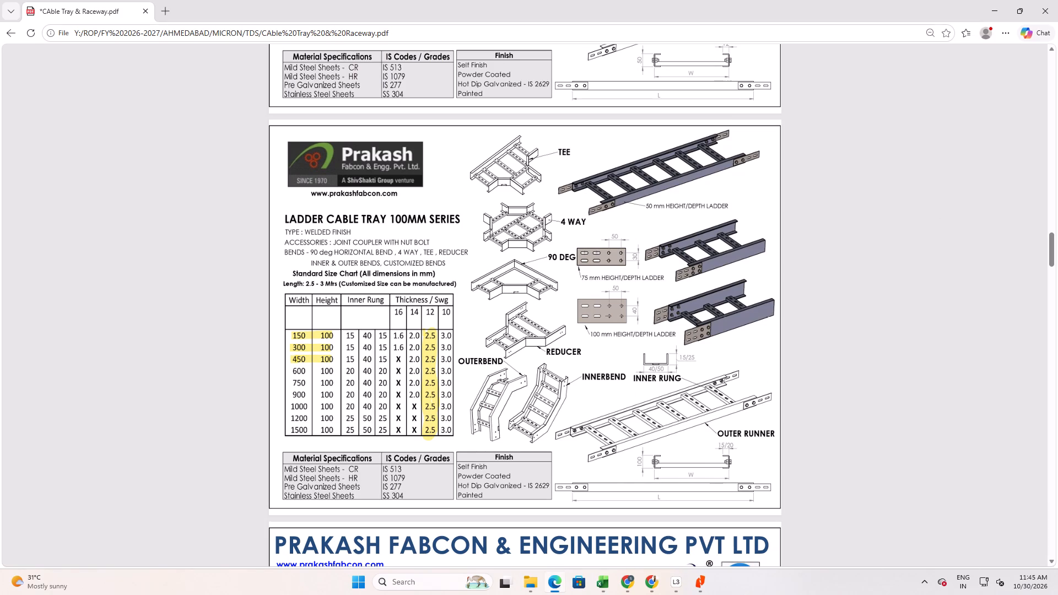
left_click_drag(293, 375, 332, 371)
Highlight the width 750, 1000 and 1200 entries with height 100 in the same chart, cross-checking each against the BOQ in Excel.
key("alt+Tab")
key("alt+Tab")
left_click_drag(292, 383, 321, 383)
left_click_drag(321, 383, 338, 383)
key("alt+Tab")
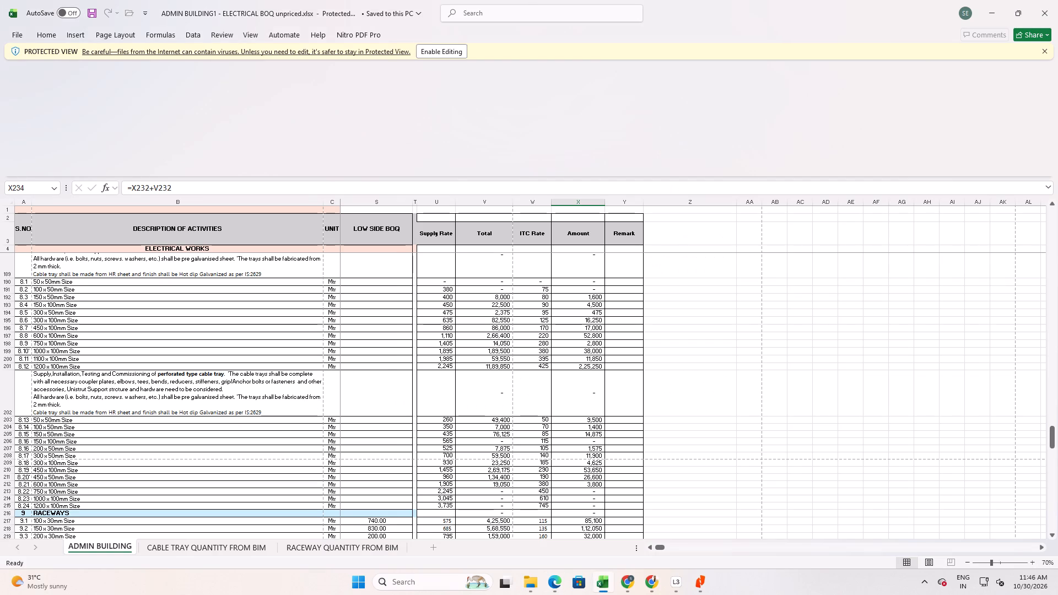
key("alt+Tab")
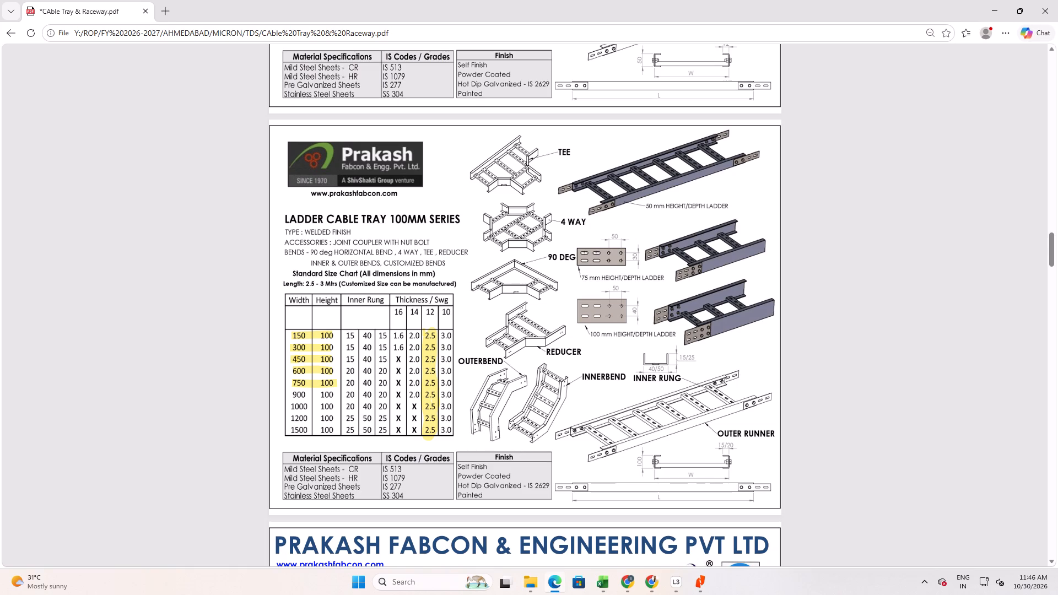
left_click_drag(288, 406, 333, 405)
key("alt+Tab")
key("alt+Tab")
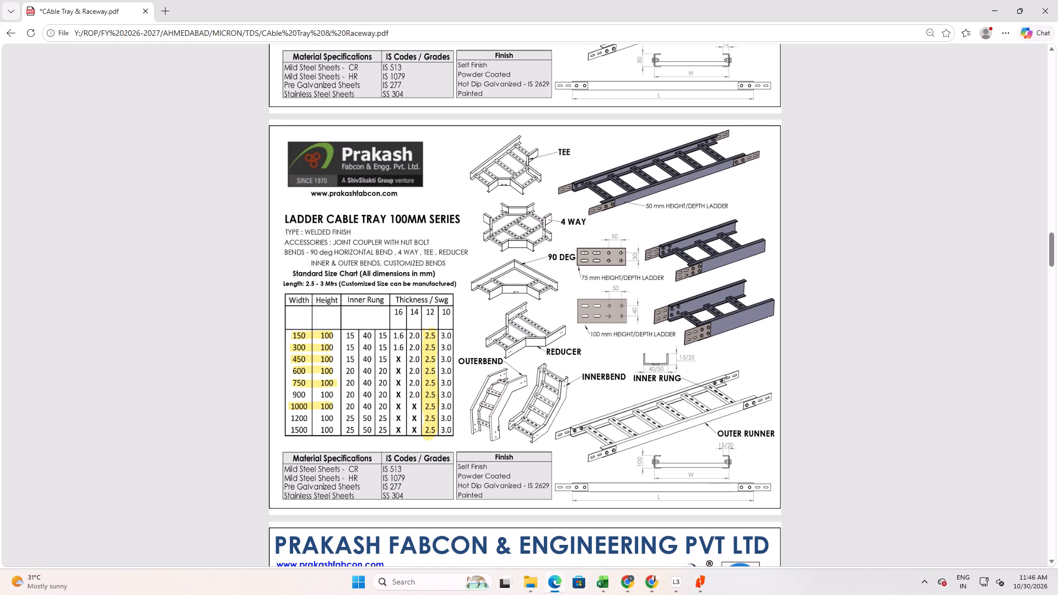
left_click(290, 417)
Check the BOQ's ladder type cable tray specification and highlight the Hot Dip Galvanized - IS 2629 finish on the 100MM series sheet.
key("alt+Tab")
key("alt+Tab")
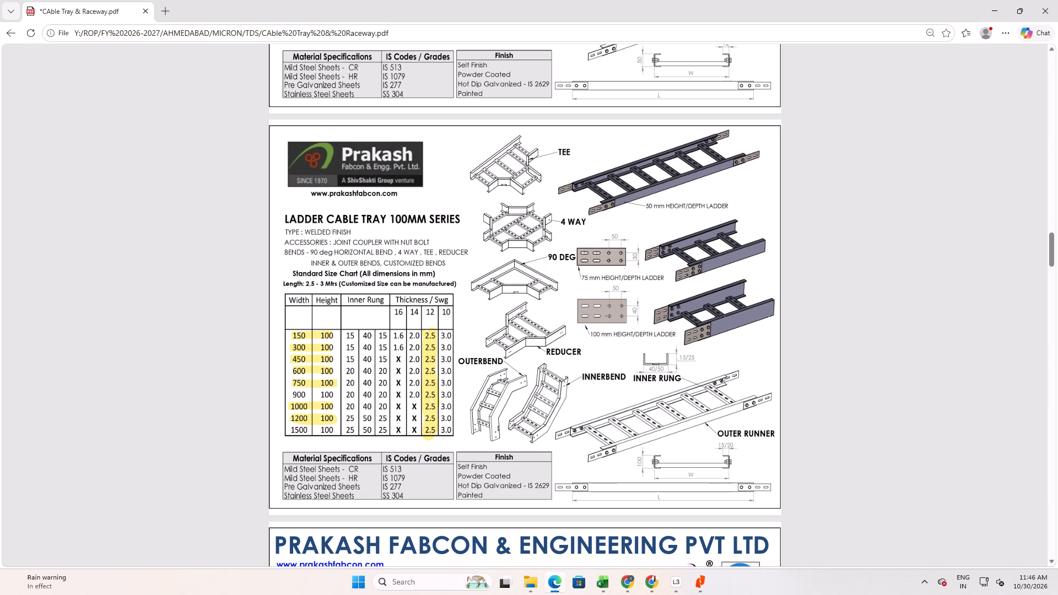
key("alt+Tab")
scroll(306, 440, "up", 1)
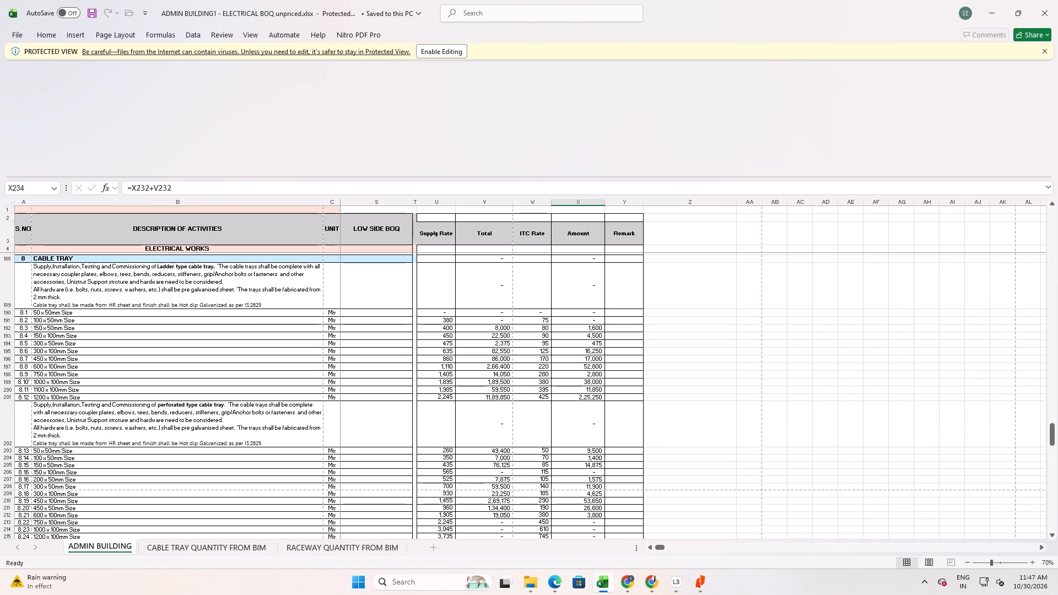
key("alt+Tab")
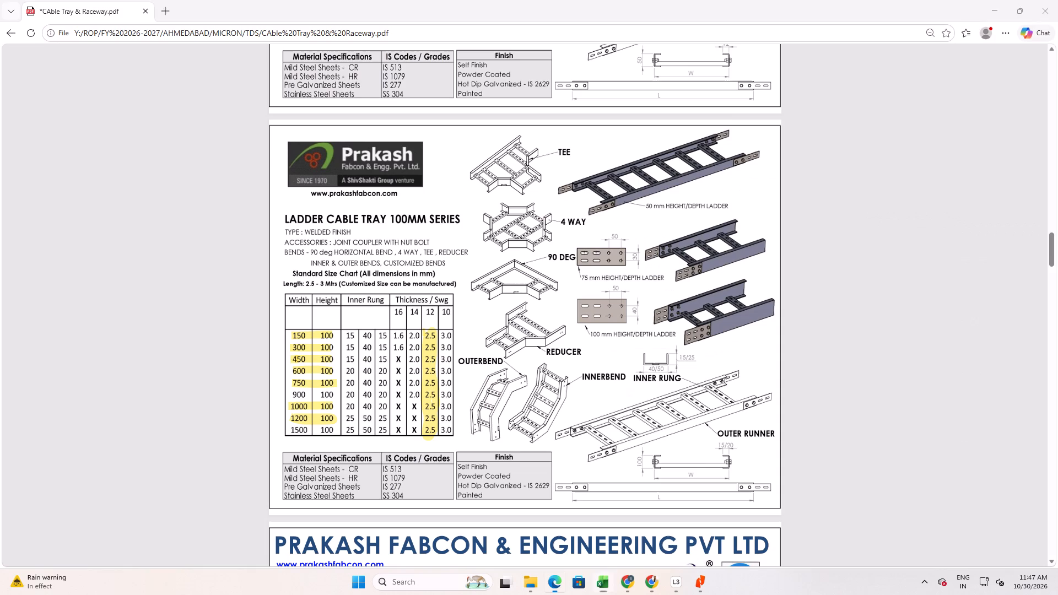
key("alt+Tab")
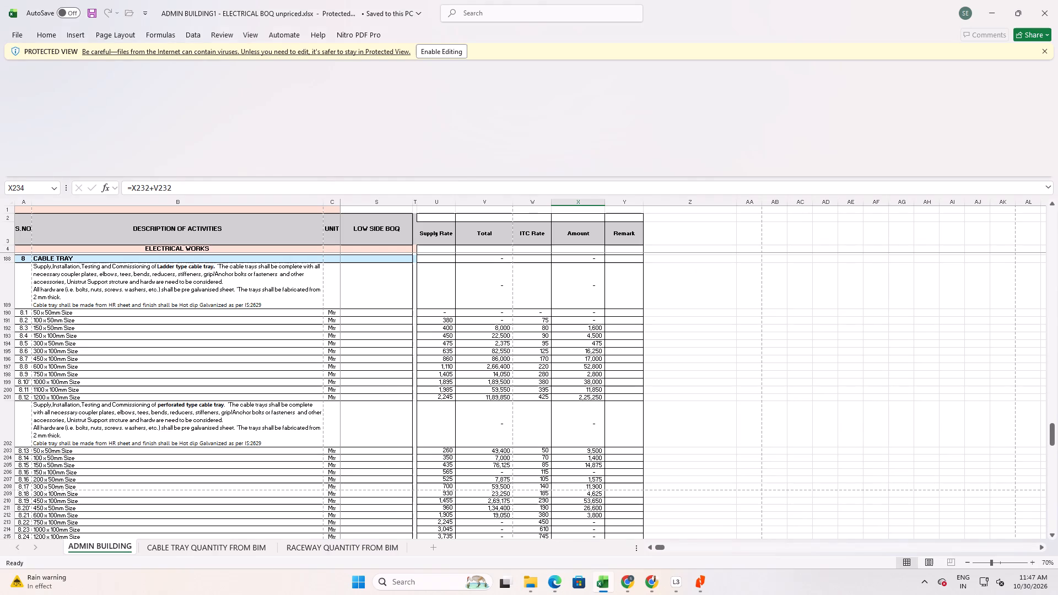
key("alt+Tab")
left_click(460, 485)
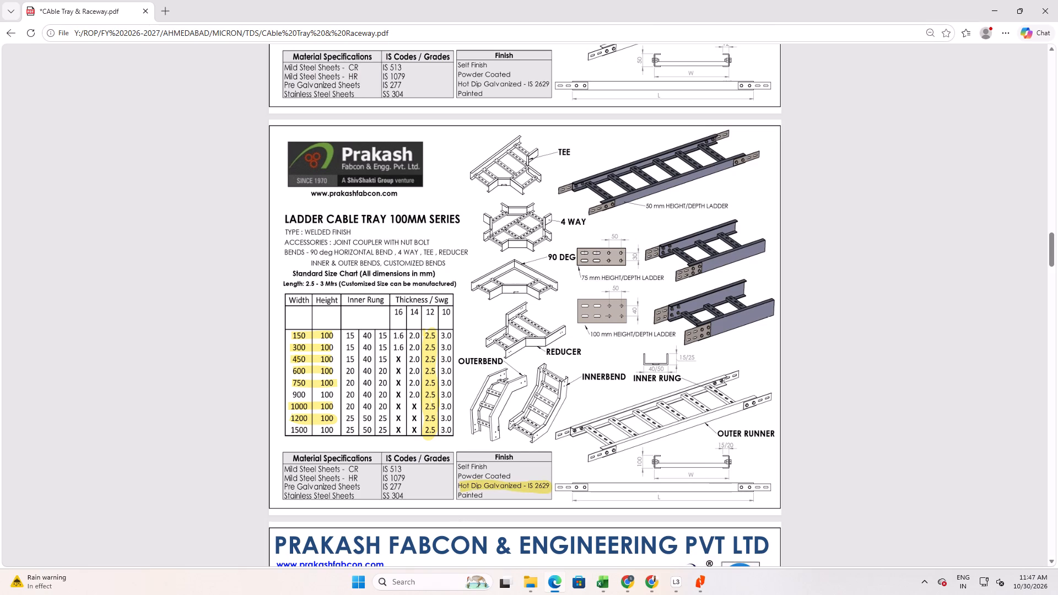
Compare the tray material with the BOQ description and highlight Mild Steel Sheets - HR in the 100MM series material specifications.
scroll(477, 483, "down", 1)
key("alt+Tab")
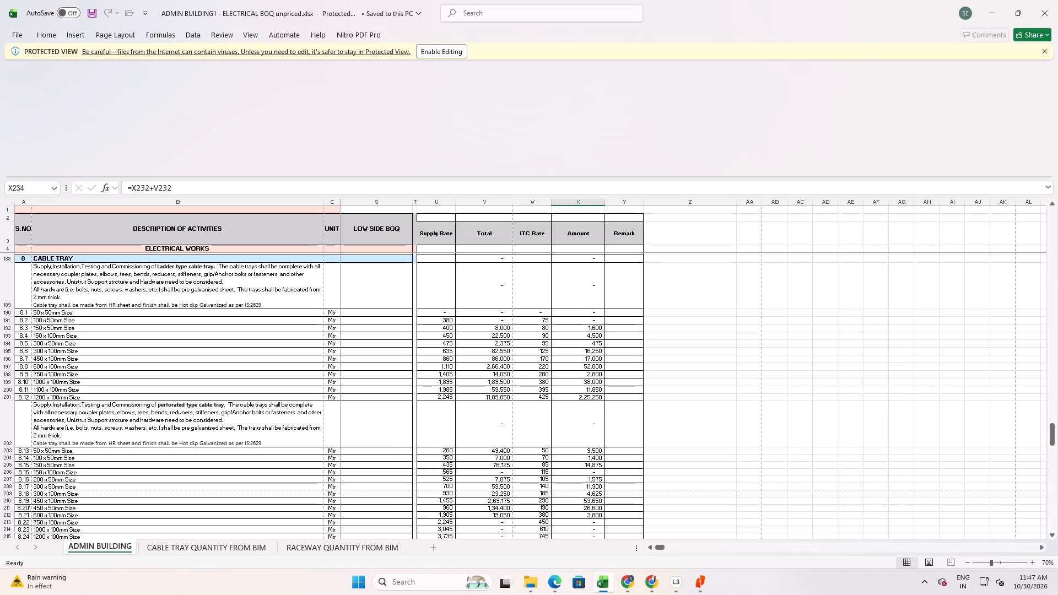
key("alt+Tab")
key("alt+Tab")
key("alt+Tab")
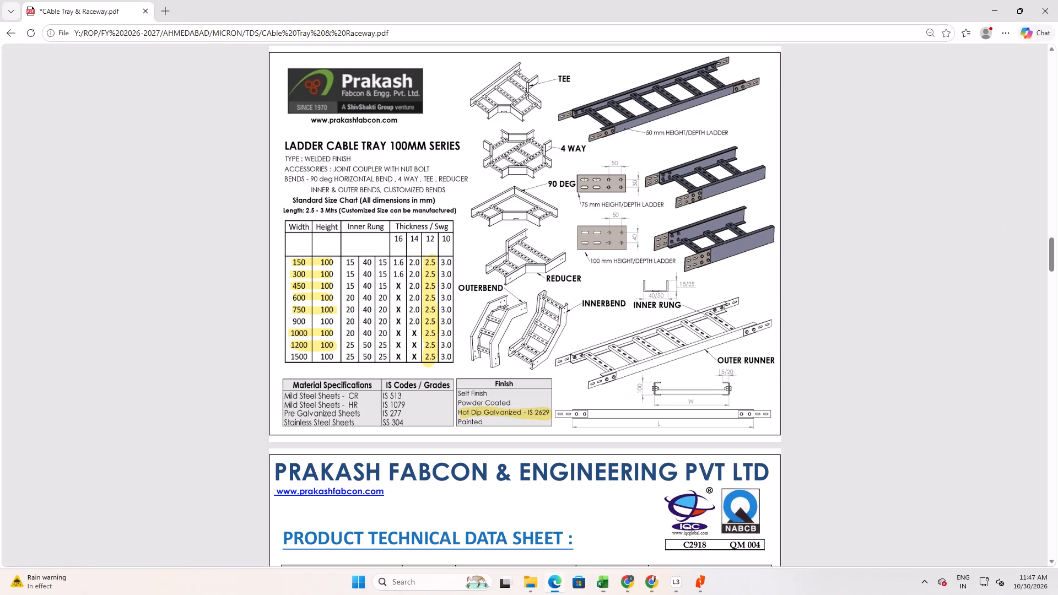
scroll(472, 469, "down", 1)
scroll(472, 469, "up", 2)
scroll(472, 469, "down", 4)
scroll(473, 467, "up", 4)
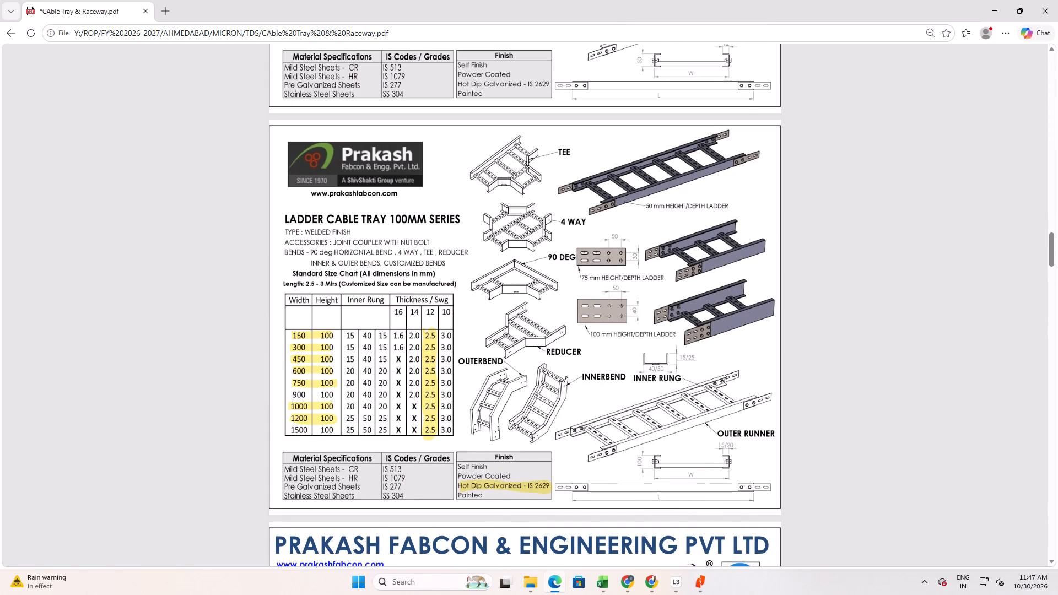
key("alt+Tab")
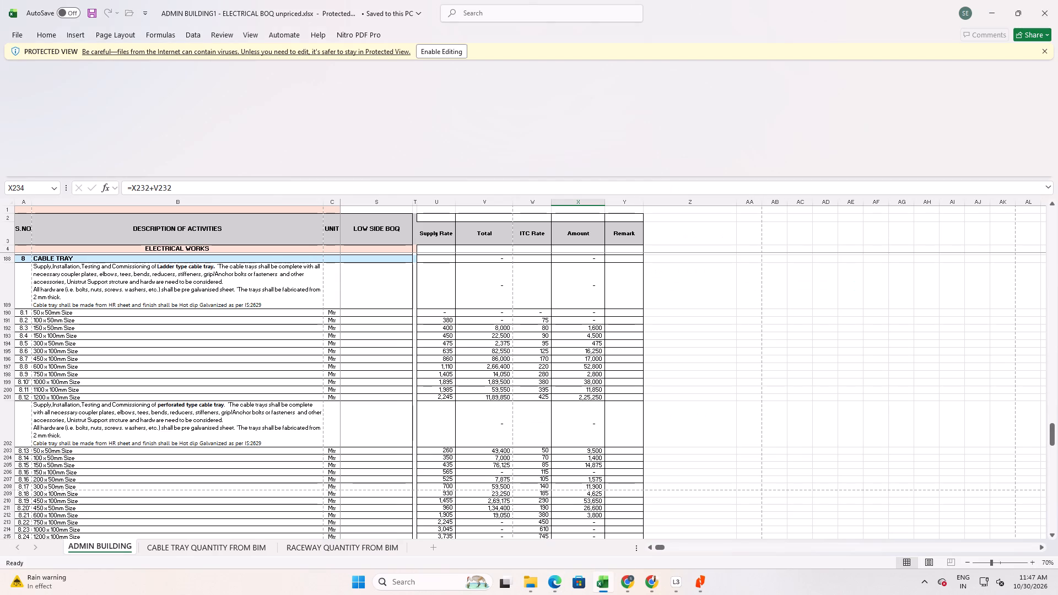
key("alt+Tab")
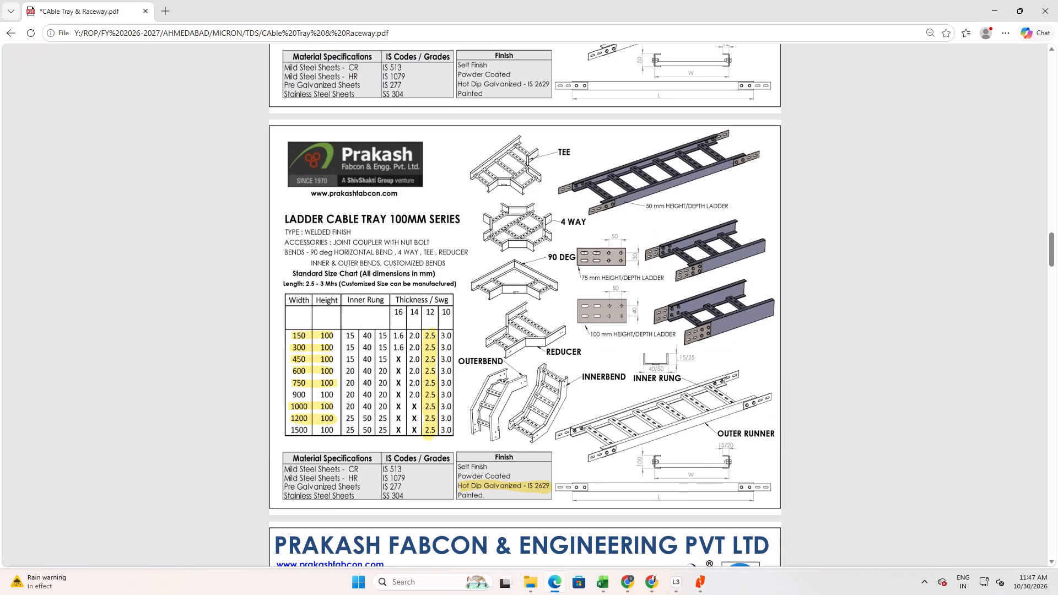
key("alt+Tab")
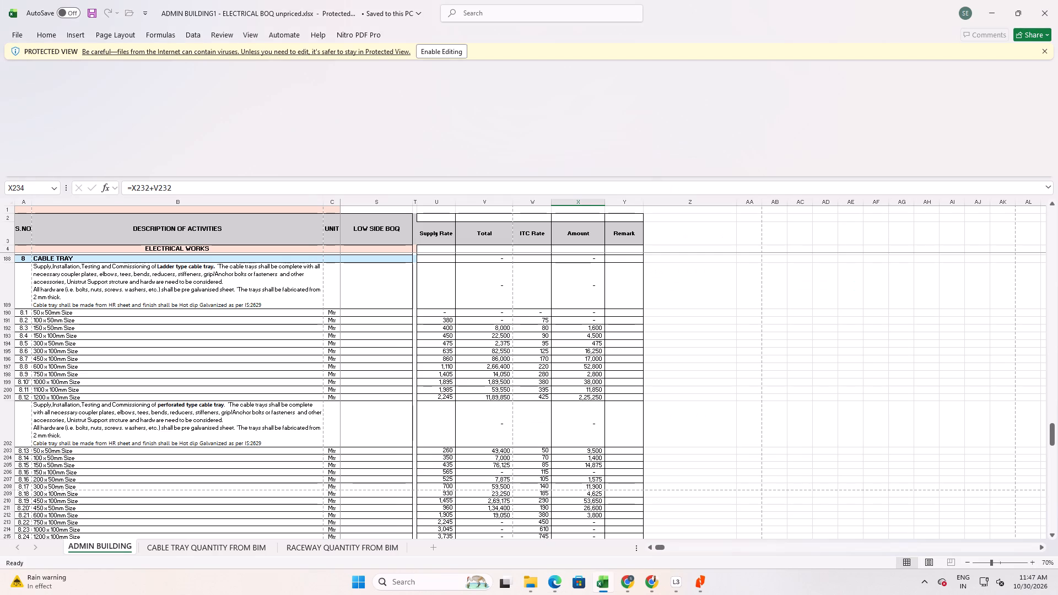
key("alt+Tab")
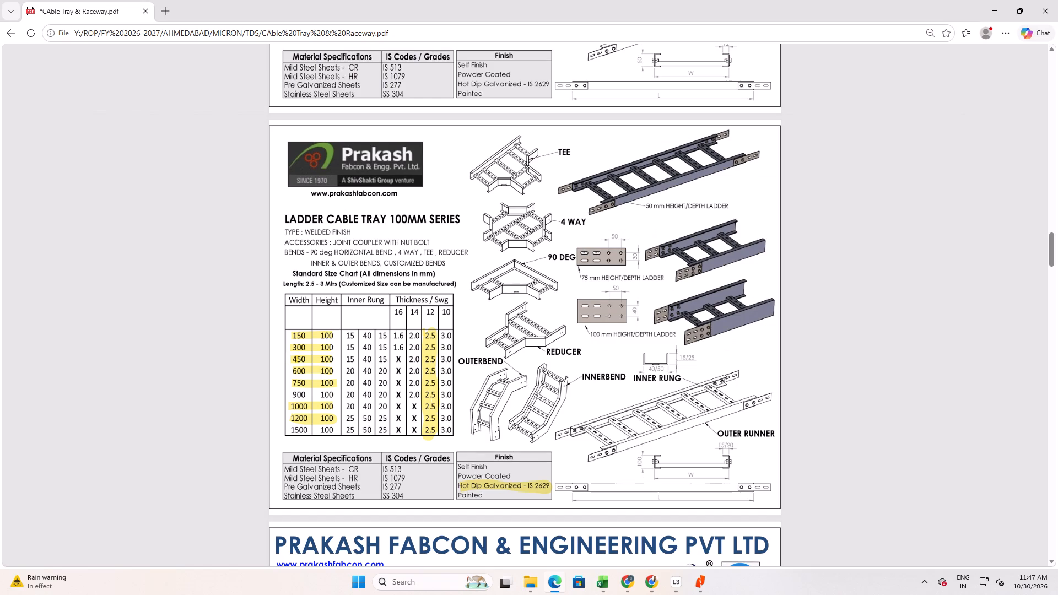
left_click(285, 478)
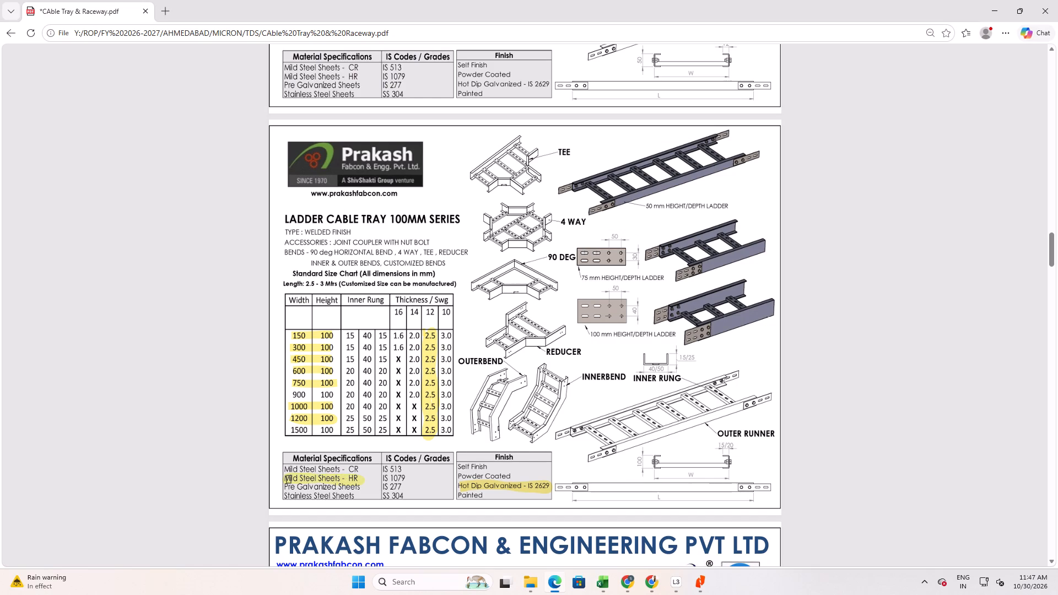
After rechecking the BOQ, highlight Mild Steel Sheets - HR and Hot Dip Galvanized - IS 2629 on the 50MM series ladder tray sheet.
key("alt+Tab")
scroll(423, 474, "up", 1)
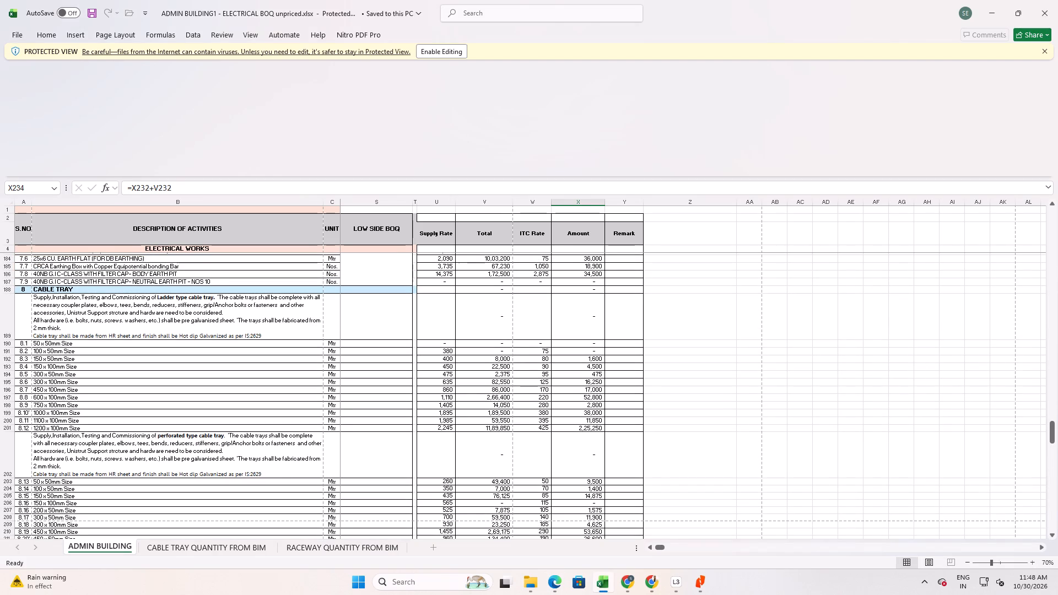
scroll(417, 474, "up", 2)
scroll(417, 474, "down", 2)
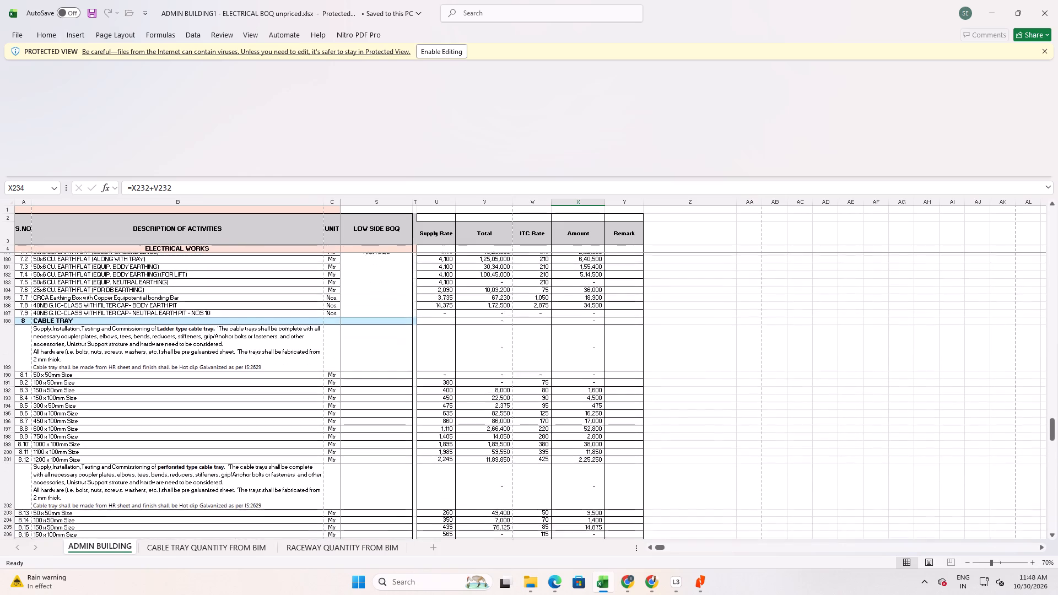
key("alt+Tab")
scroll(415, 473, "up", 1)
scroll(444, 430, "up", 2)
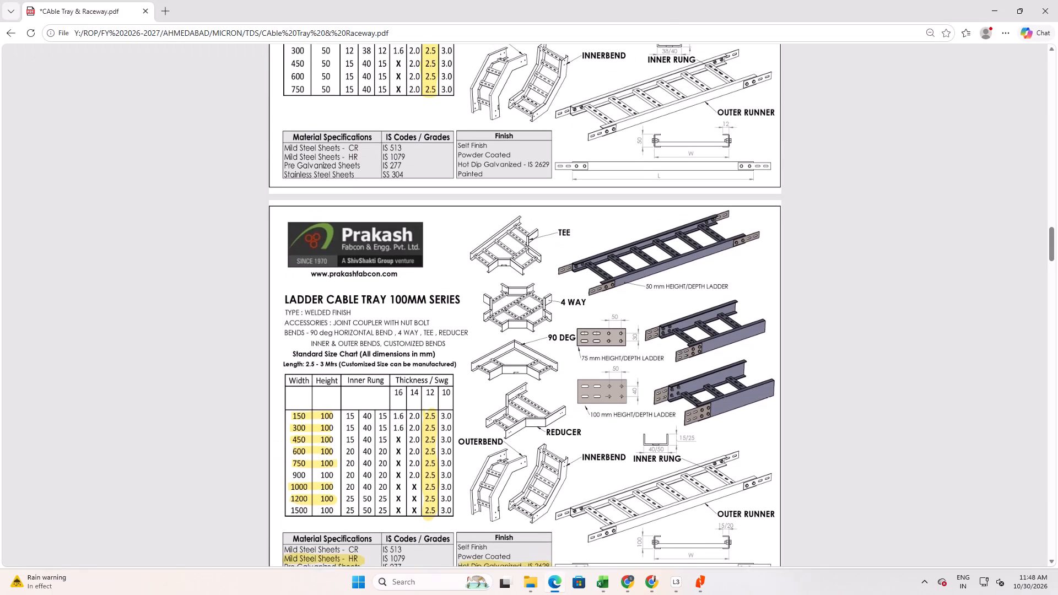
scroll(441, 433, "up", 2)
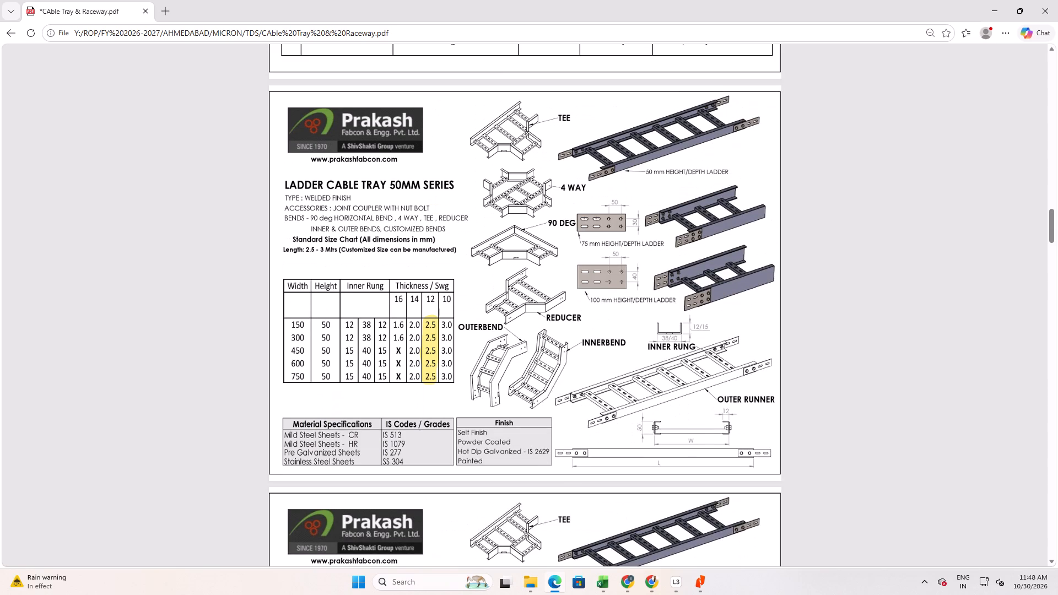
left_click(283, 444)
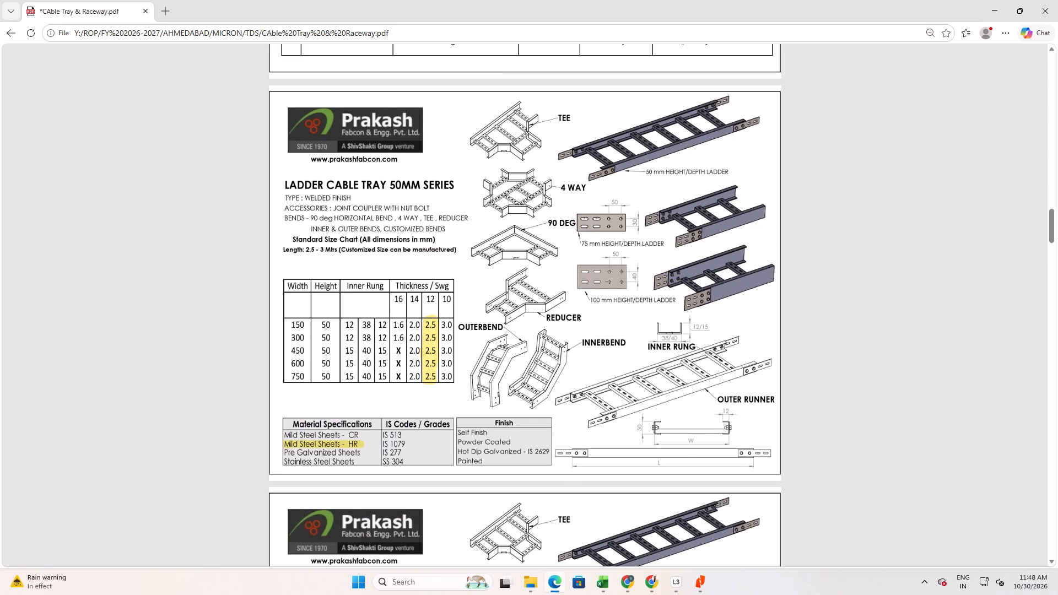
left_click_drag(458, 451, 471, 450)
left_click_drag(471, 450, 460, 446)
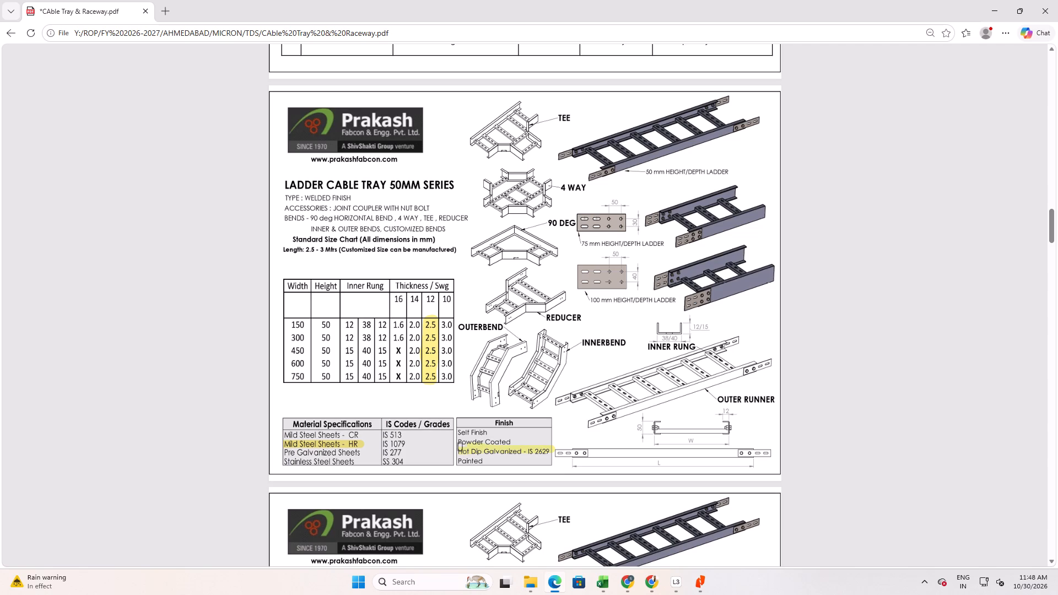
Complete the highlight across the Hot Dip Galvanized - IS 2629 finish on the 50MM series ladder cable tray sheet.
left_click_drag(460, 446, 545, 455)
left_click_drag(545, 455, 548, 455)
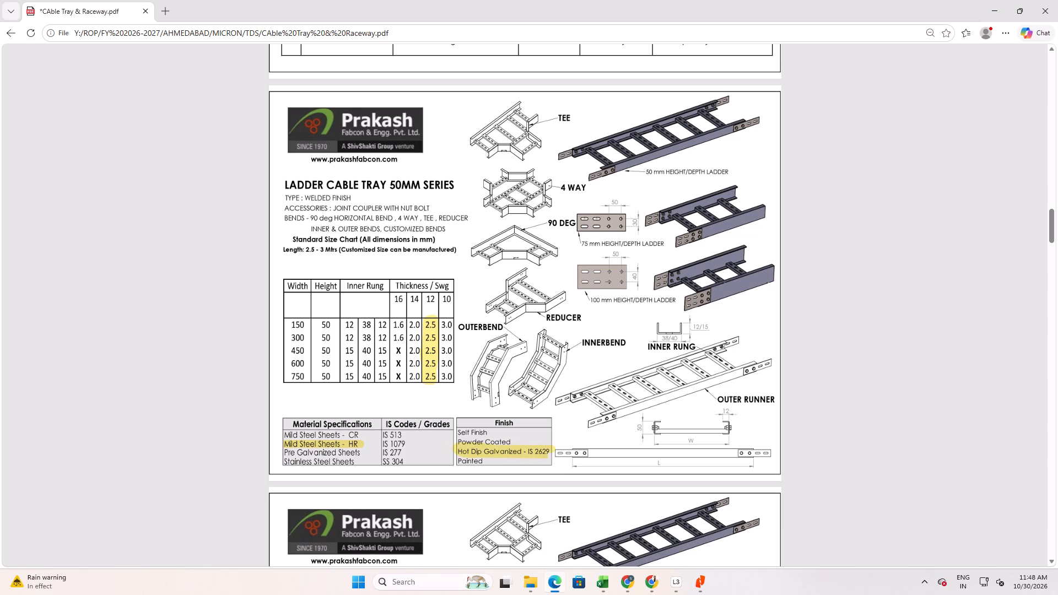
Highlight the width 150 and 300 entries with height 50 in the 50MM series ladder tray size chart, cross-checking each against the BOQ in Excel.
key("alt+Tab")
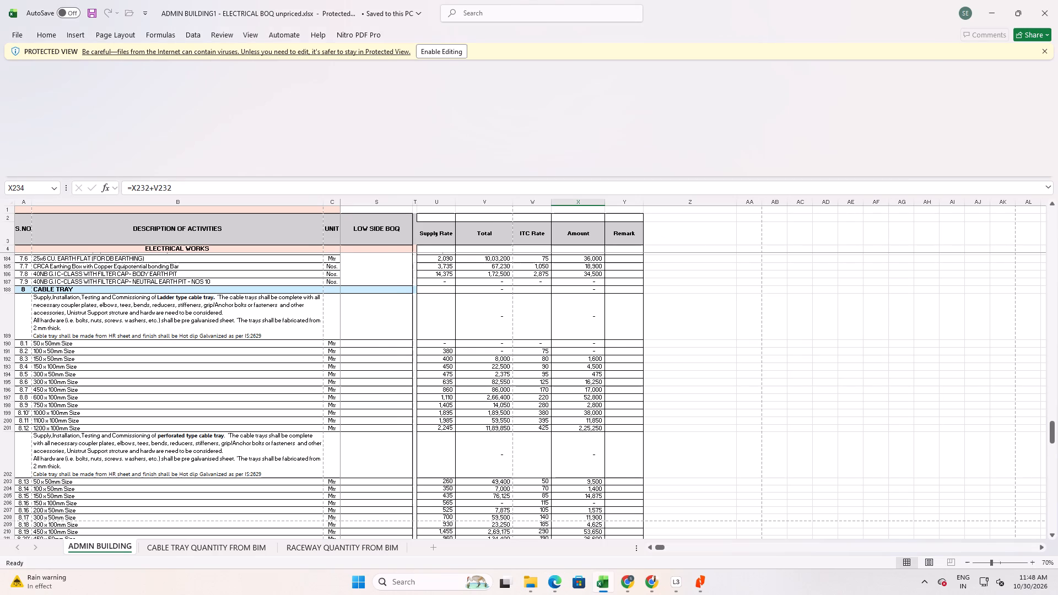
key("alt+Tab")
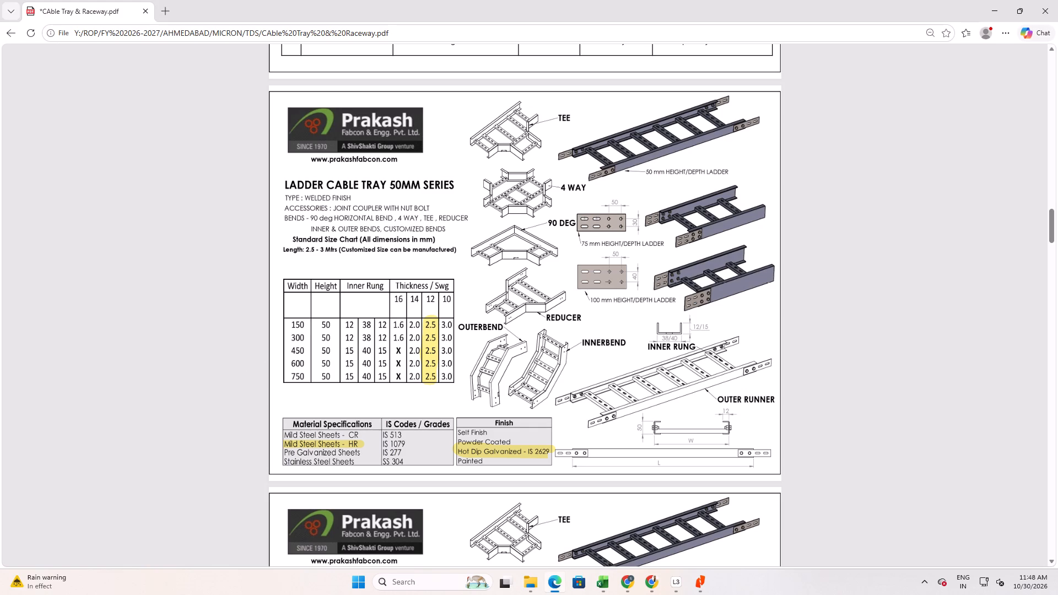
left_click_drag(289, 324, 316, 324)
left_click_drag(316, 324, 315, 326)
key("alt+Tab")
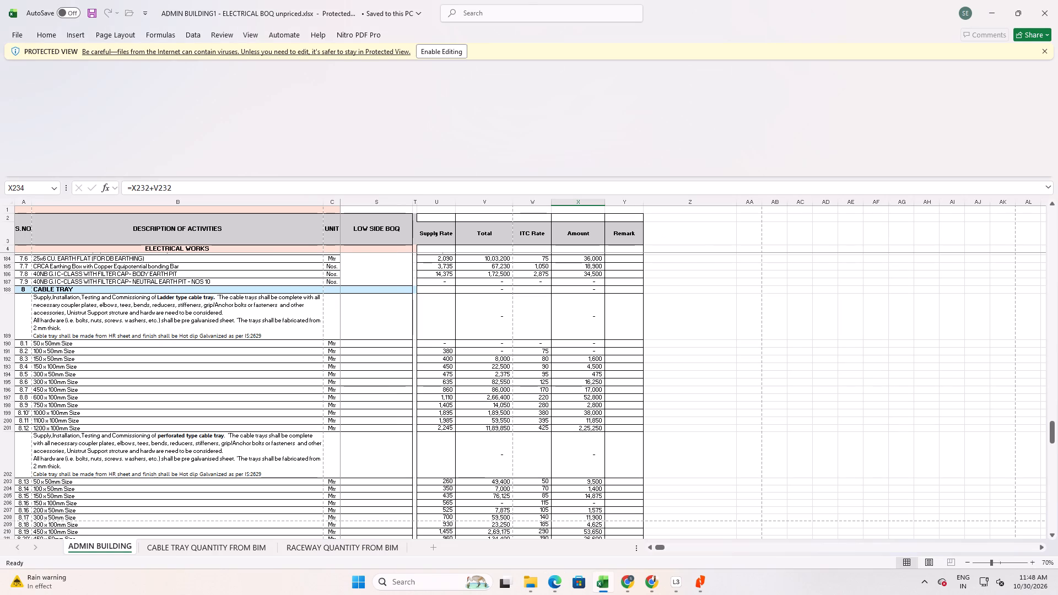
key("alt+Tab")
left_click(289, 340)
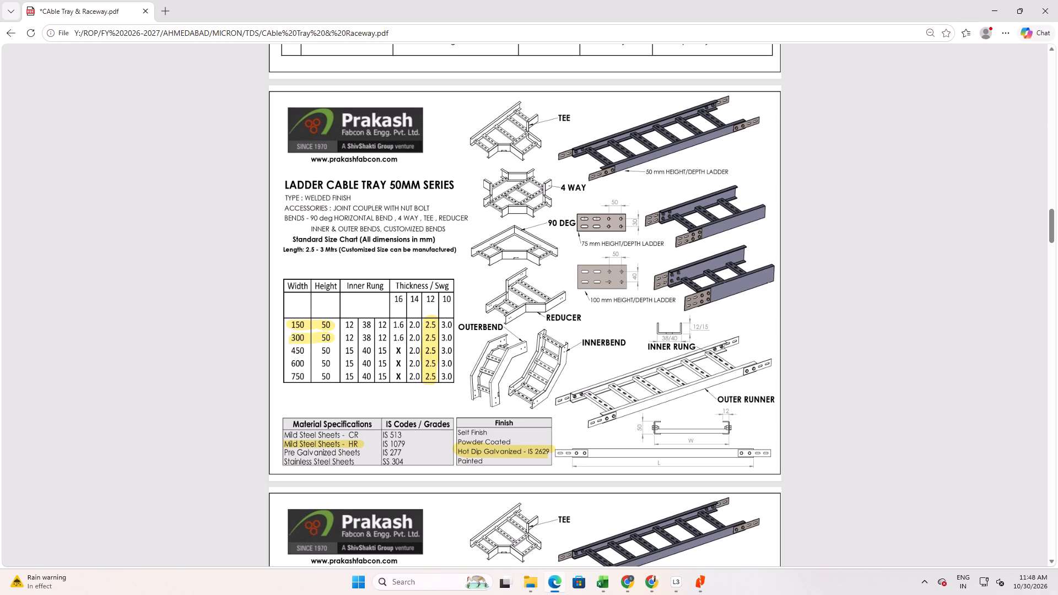
key("alt+Tab")
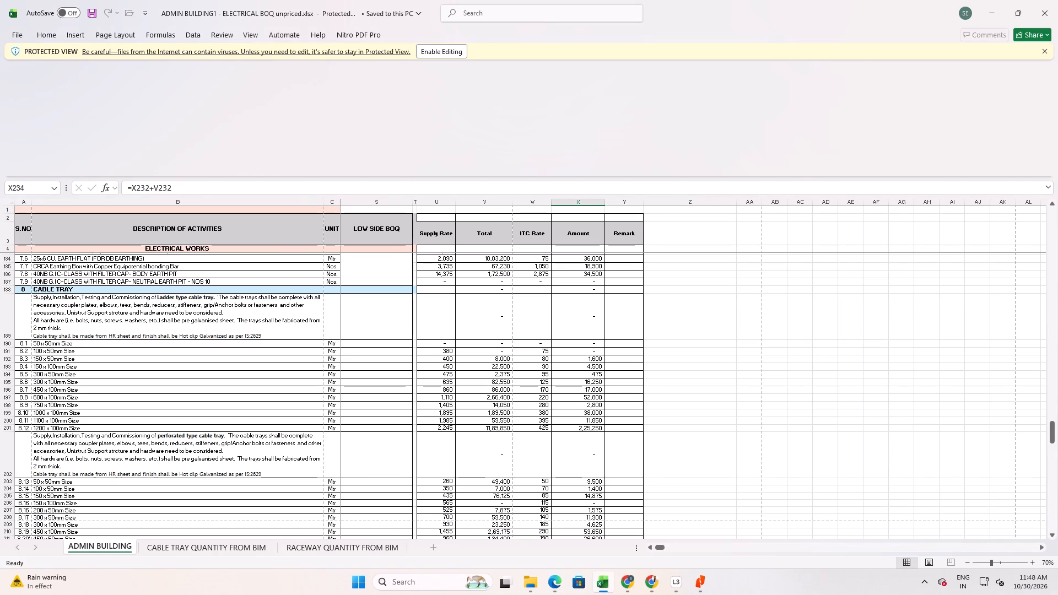
key("alt+Tab")
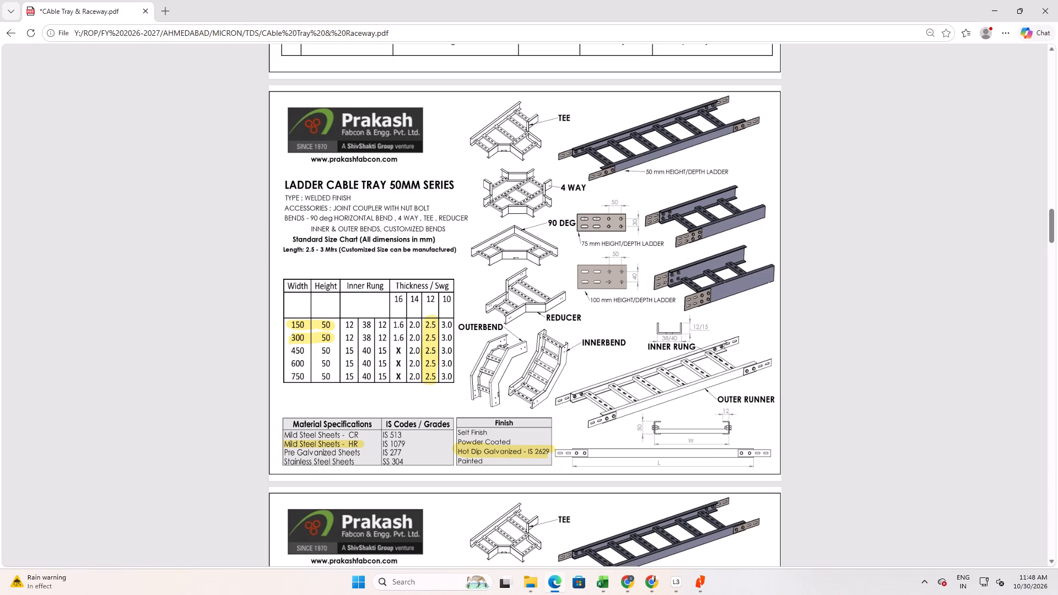
key("alt+Tab")
key("alt+Tab")
Look back through the raceway and perforated cable tray data sheets, checking the BOQ, to find the perforated tray size chart.
scroll(369, 422, "up", 2)
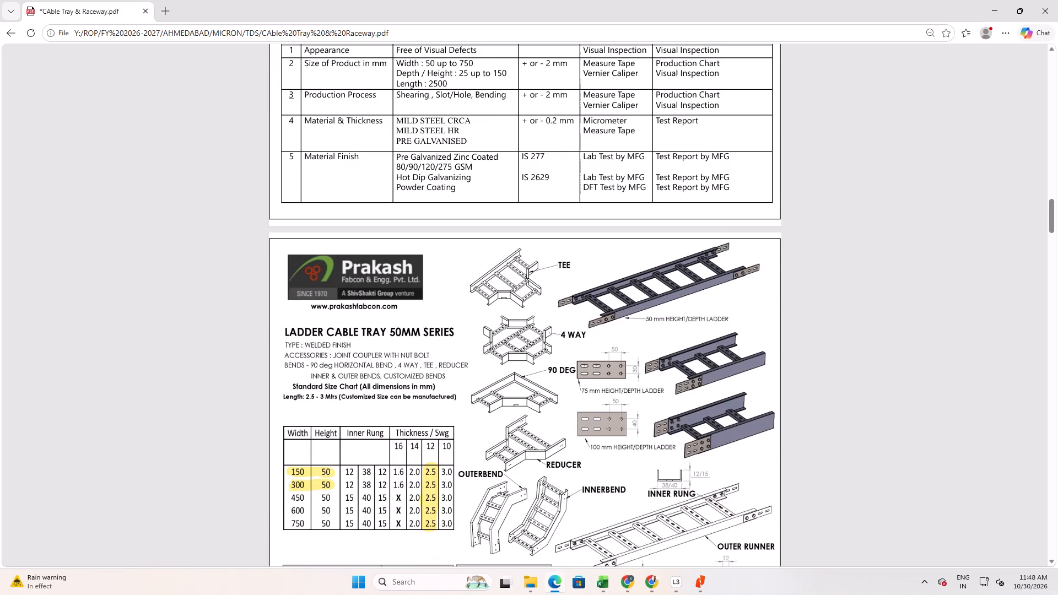
scroll(369, 424, "up", 1)
scroll(455, 466, "up", 3)
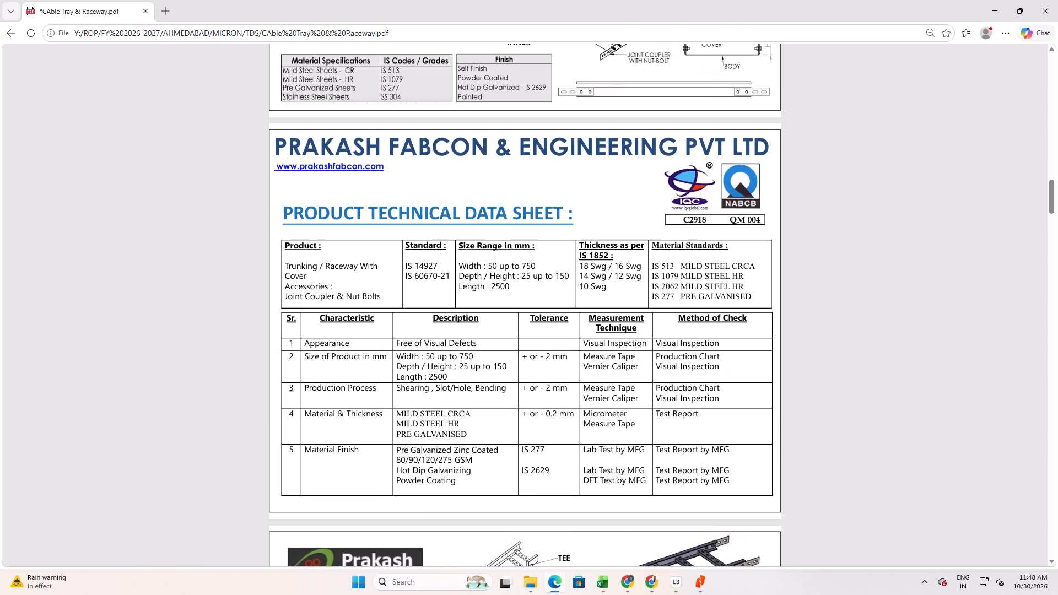
scroll(453, 469, "down", 4)
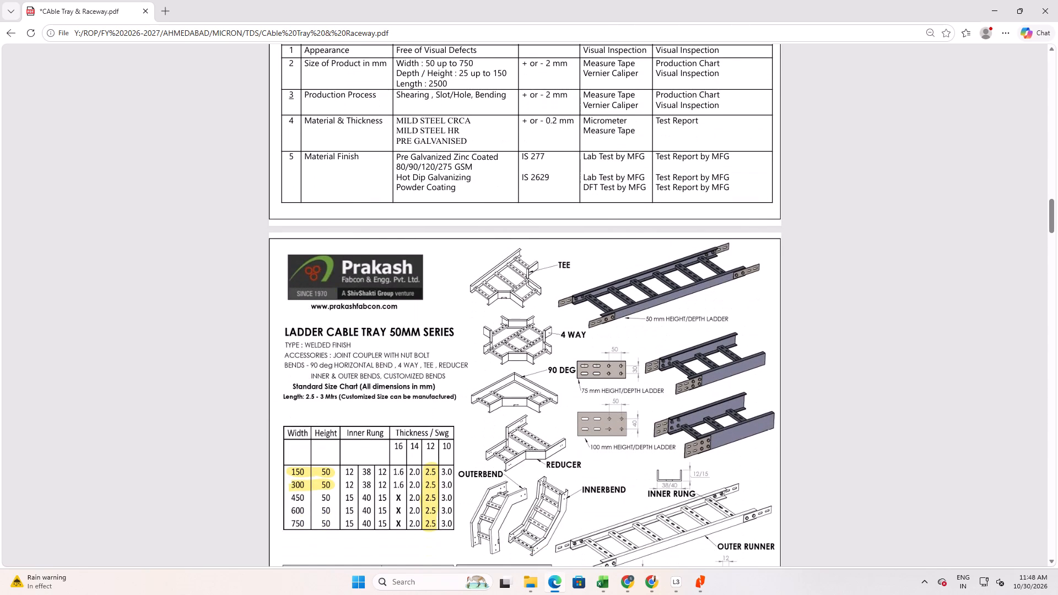
scroll(452, 464, "down", 1)
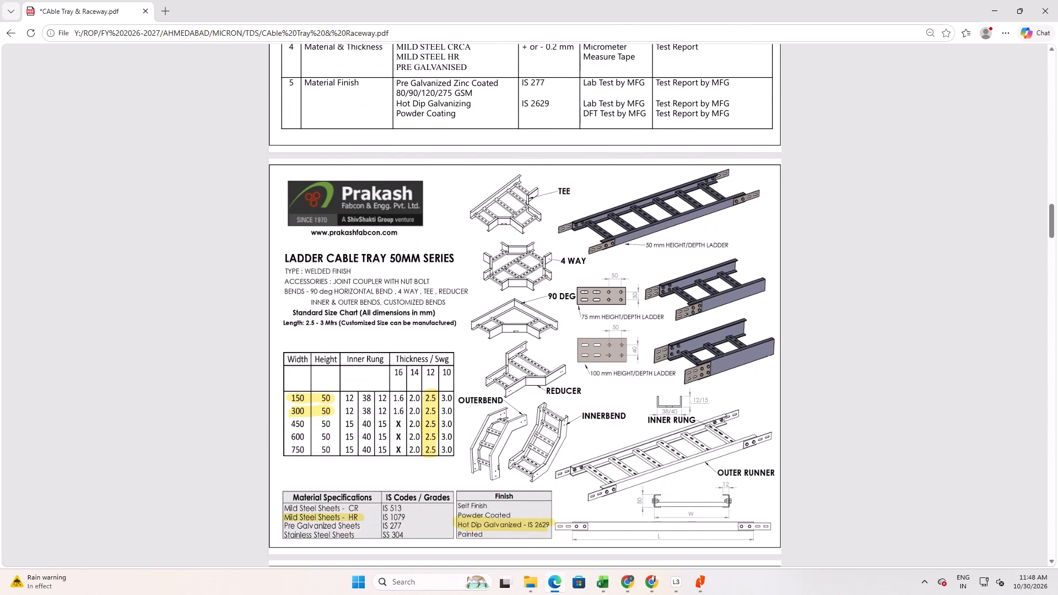
scroll(452, 464, "up", 5)
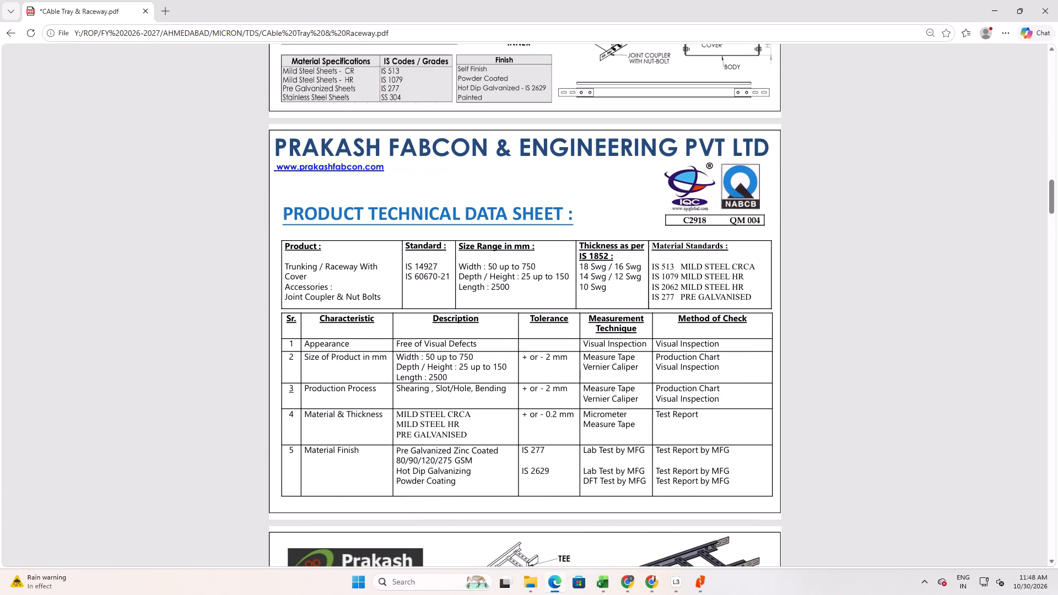
key("alt+Tab")
key("alt+Tab")
scroll(452, 464, "up", 4)
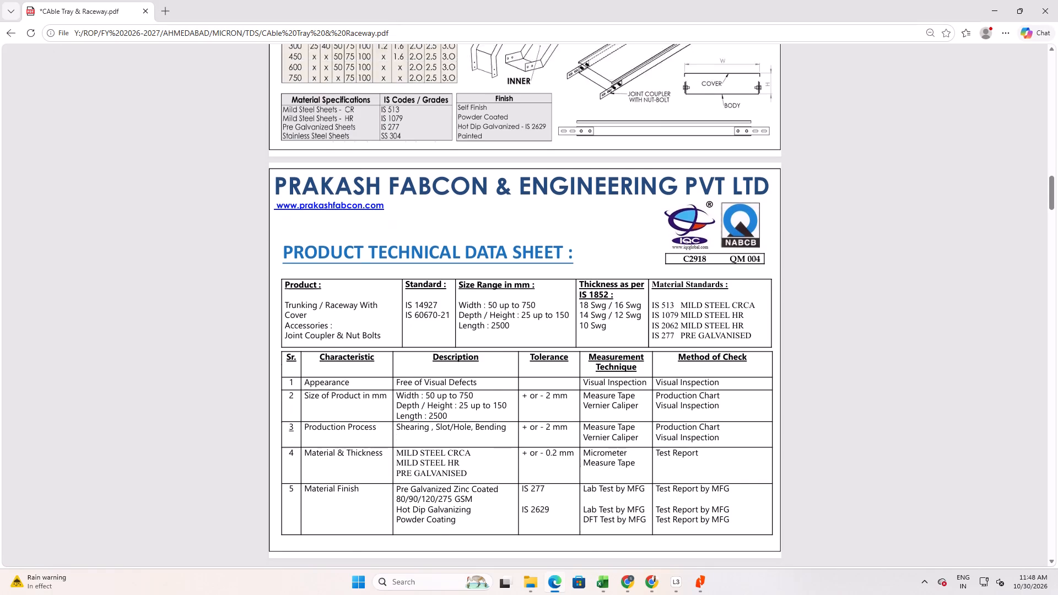
scroll(452, 464, "up", 12)
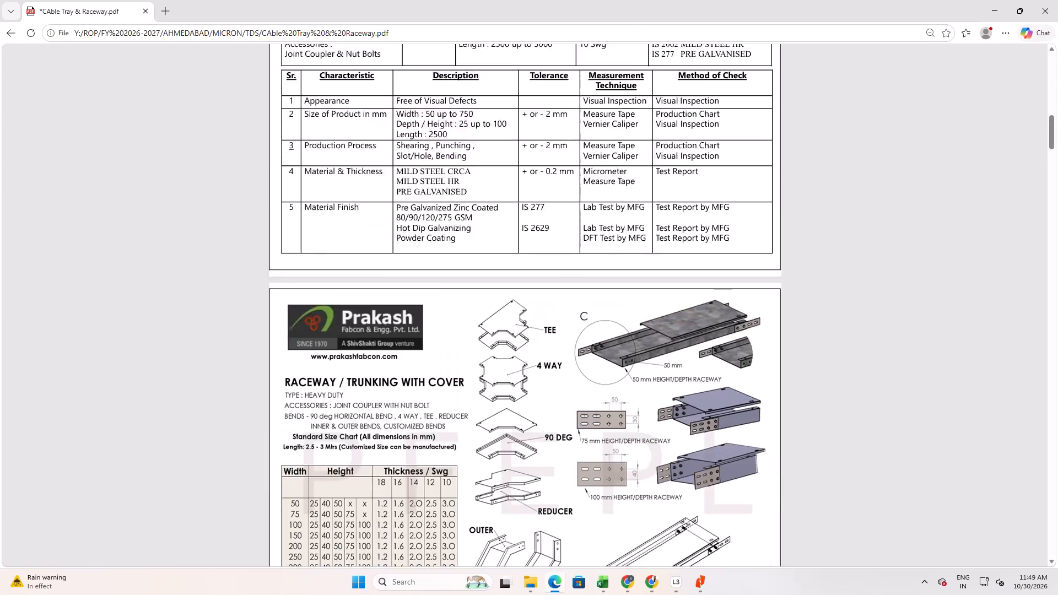
scroll(451, 463, "up", 4)
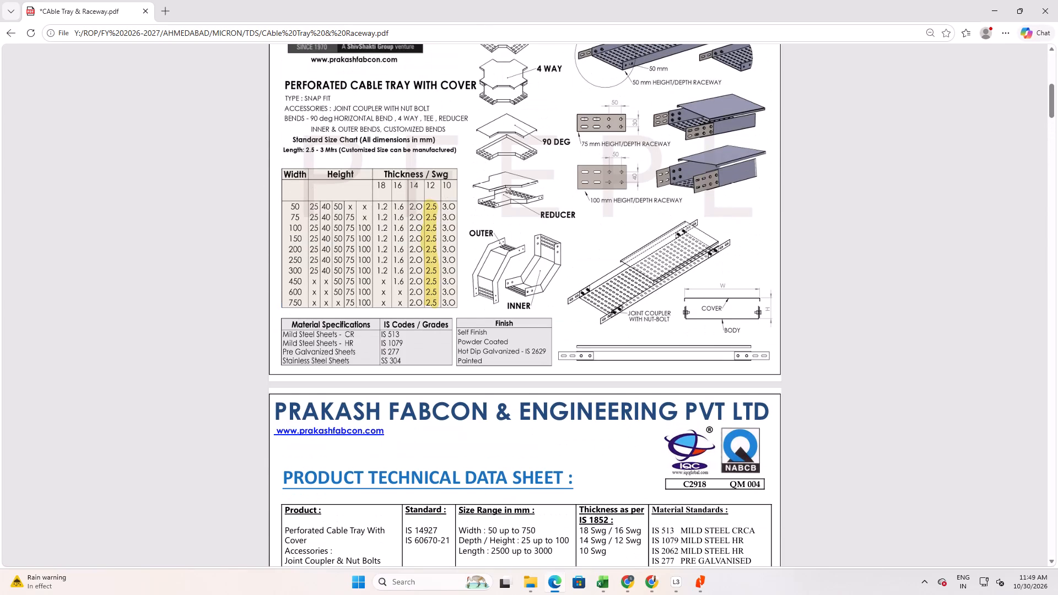
scroll(451, 458, "up", 4)
scroll(451, 459, "down", 1)
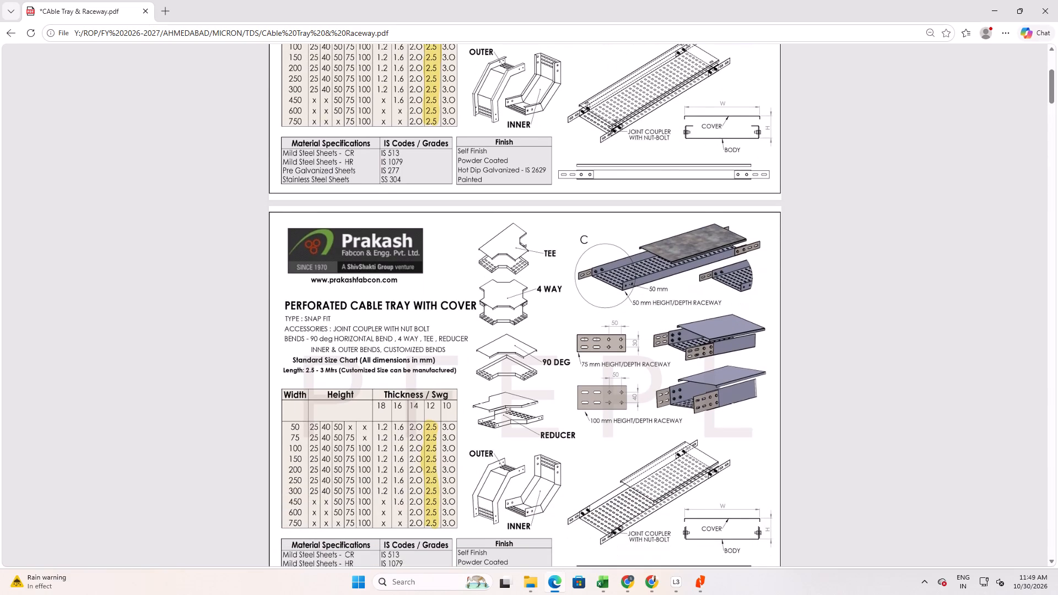
scroll(451, 459, "down", 1)
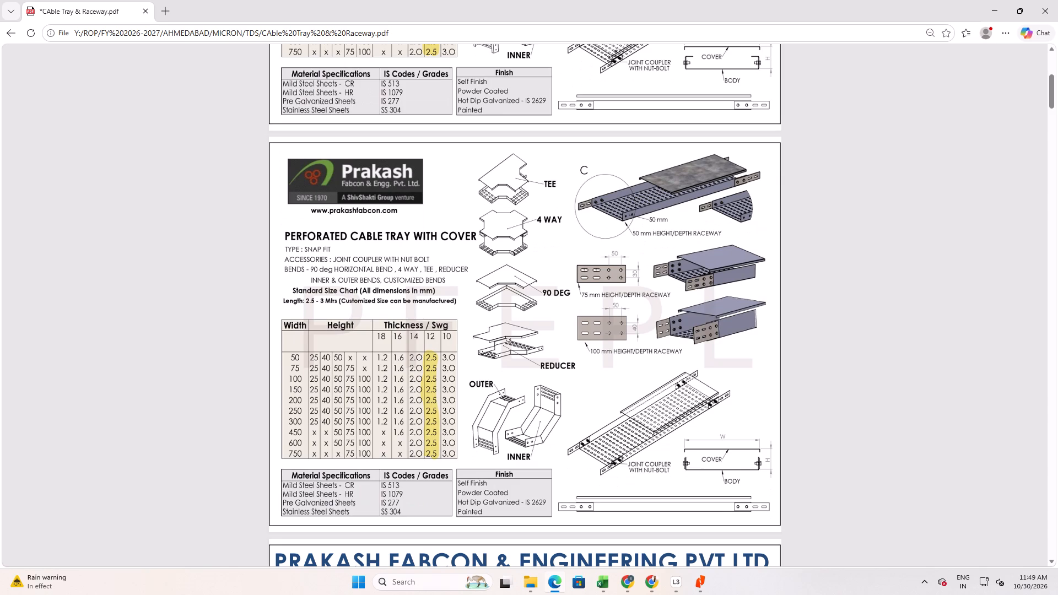
Check the BOQ's perforated type cable tray sizes and highlight widths 50 and 100 in the Perforated Cable Tray With Cover size chart.
key("alt+Tab")
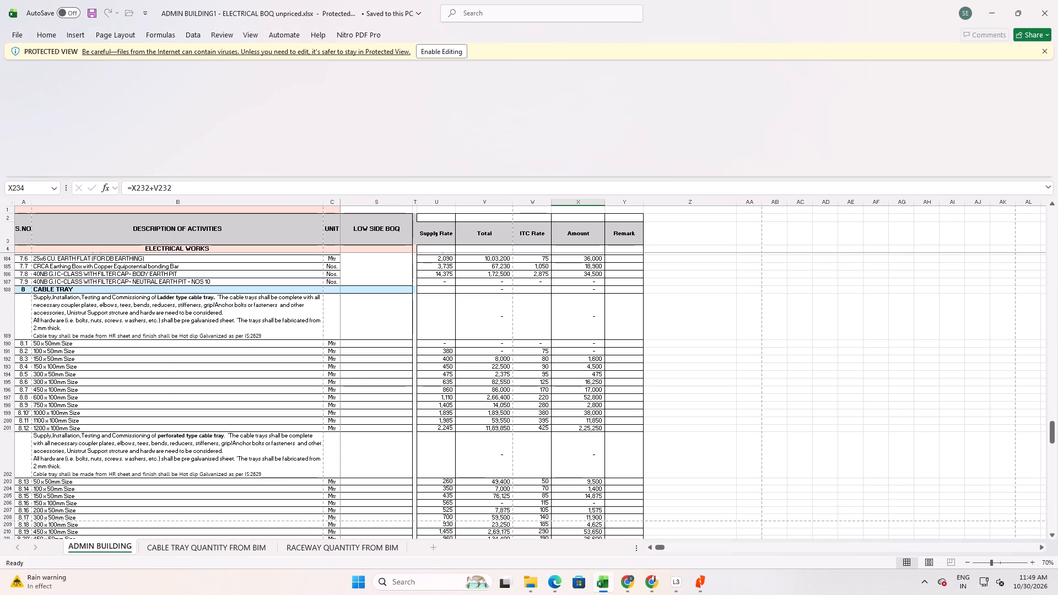
scroll(354, 459, "down", 4)
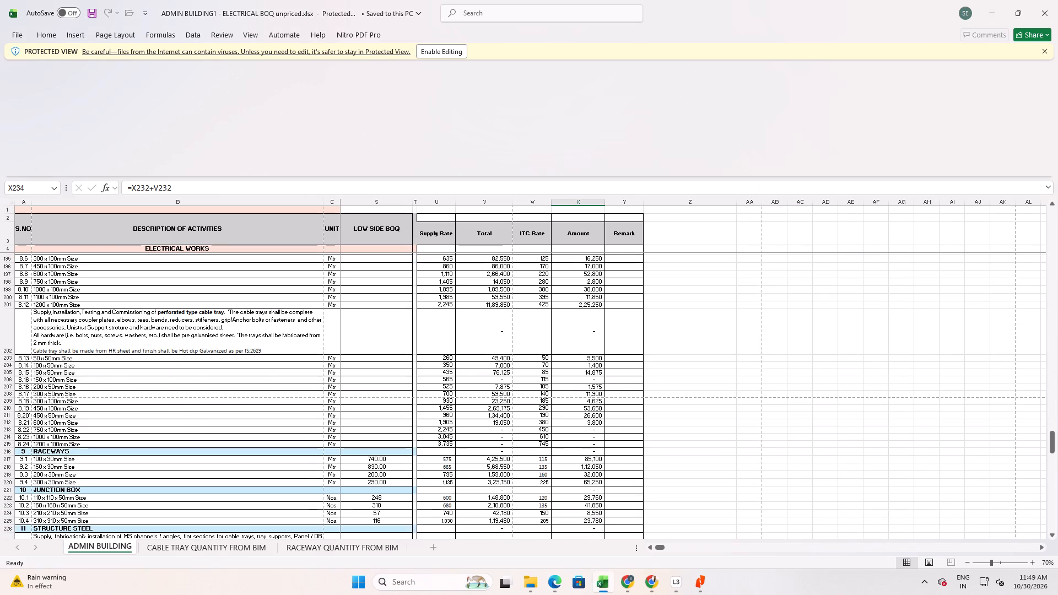
key("alt+Tab")
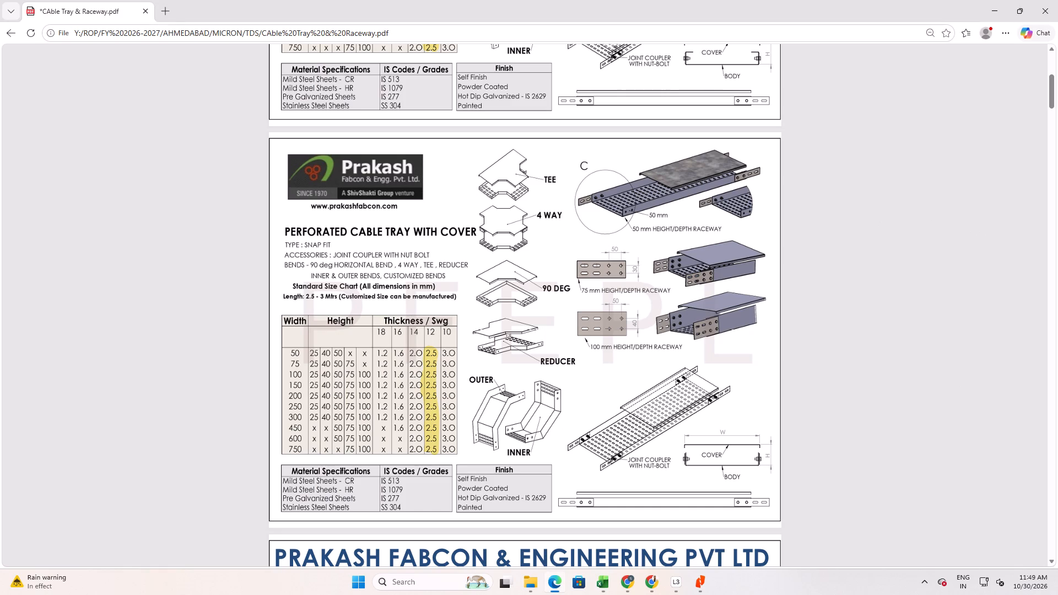
left_click_drag(289, 354, 299, 353)
key("alt+Tab")
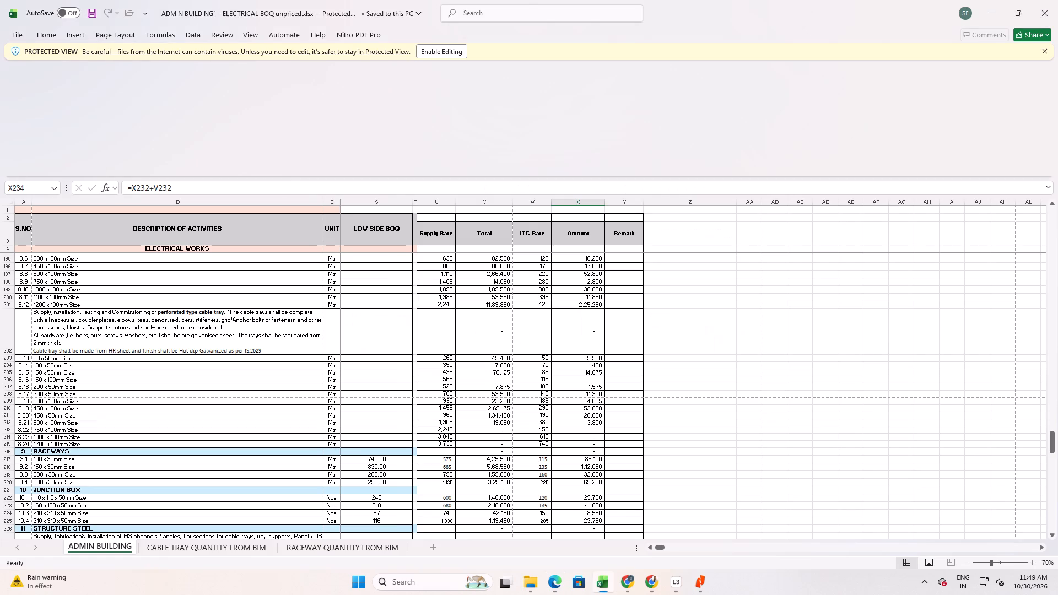
key("alt+Tab")
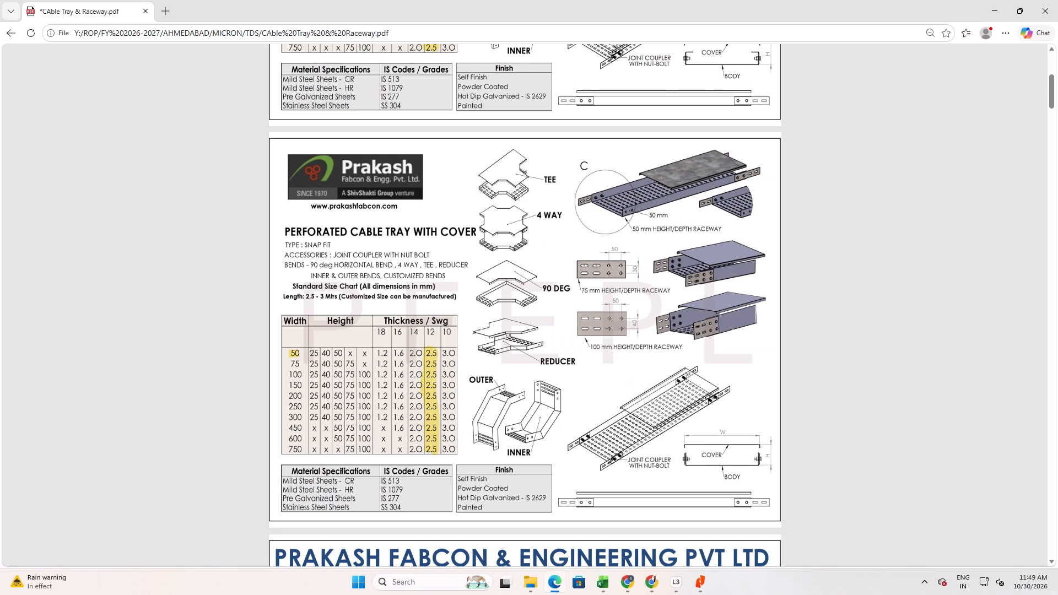
left_click(287, 375)
key("alt+Tab")
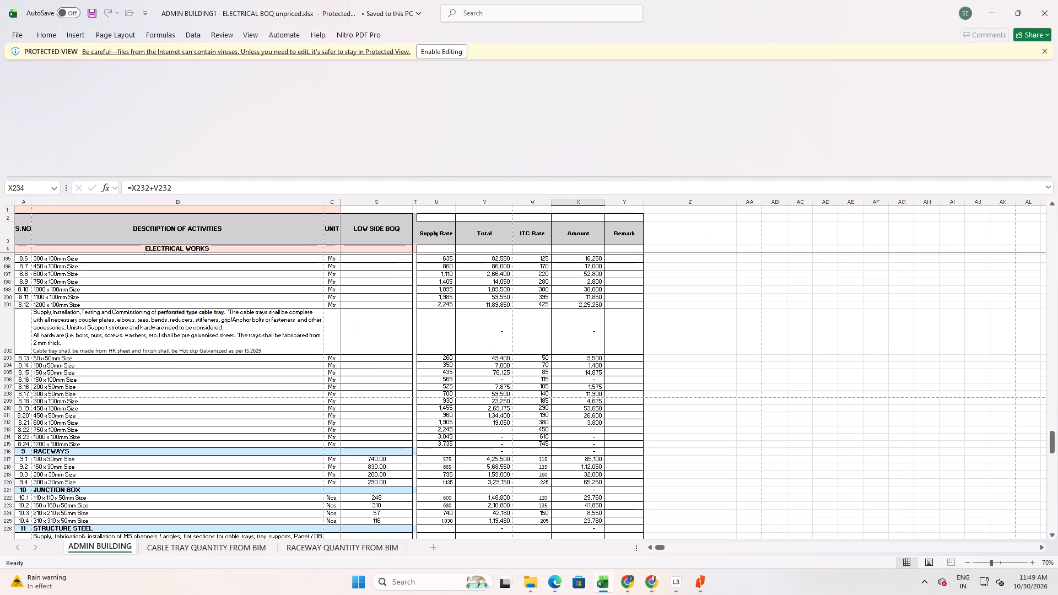
key("alt+Tab")
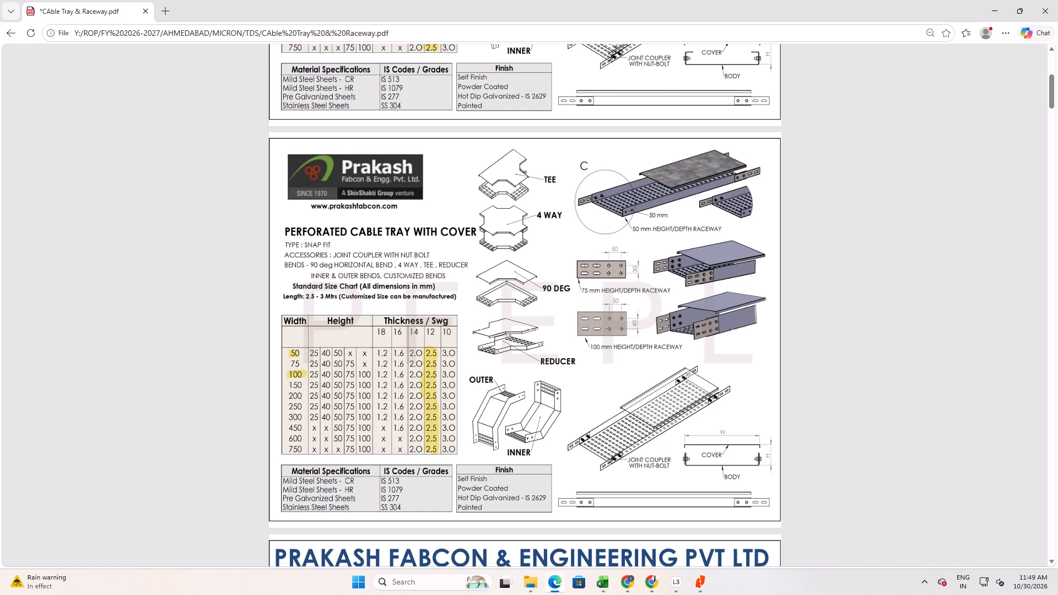
Highlight height 50 for widths 50 and 100 in the perforated tray size chart, cross-checking the sizes against the BOQ.
key("alt+Tab")
key("alt+Tab")
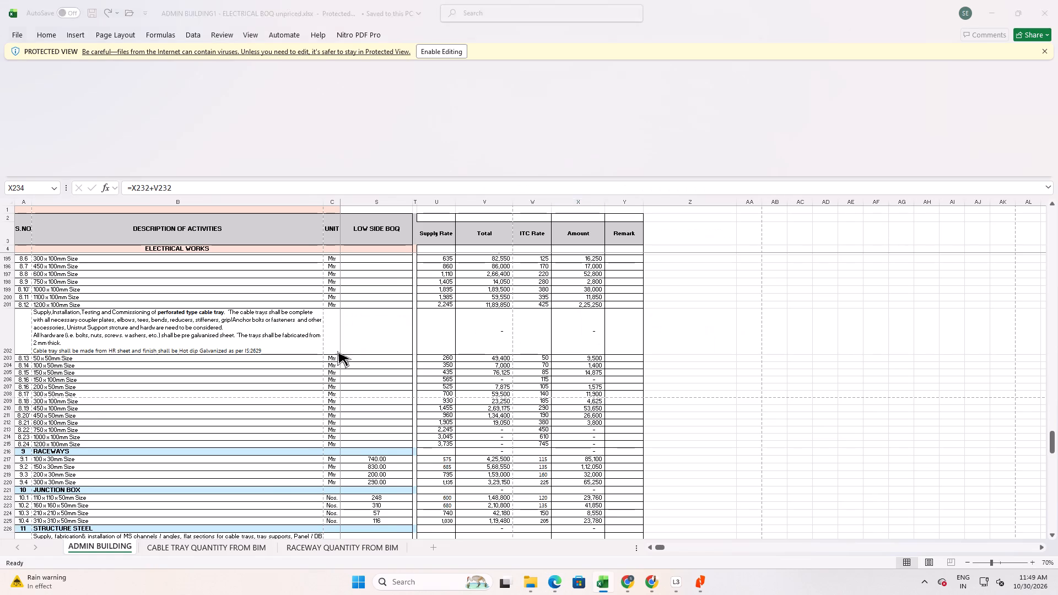
left_click_drag(337, 351, 334, 353)
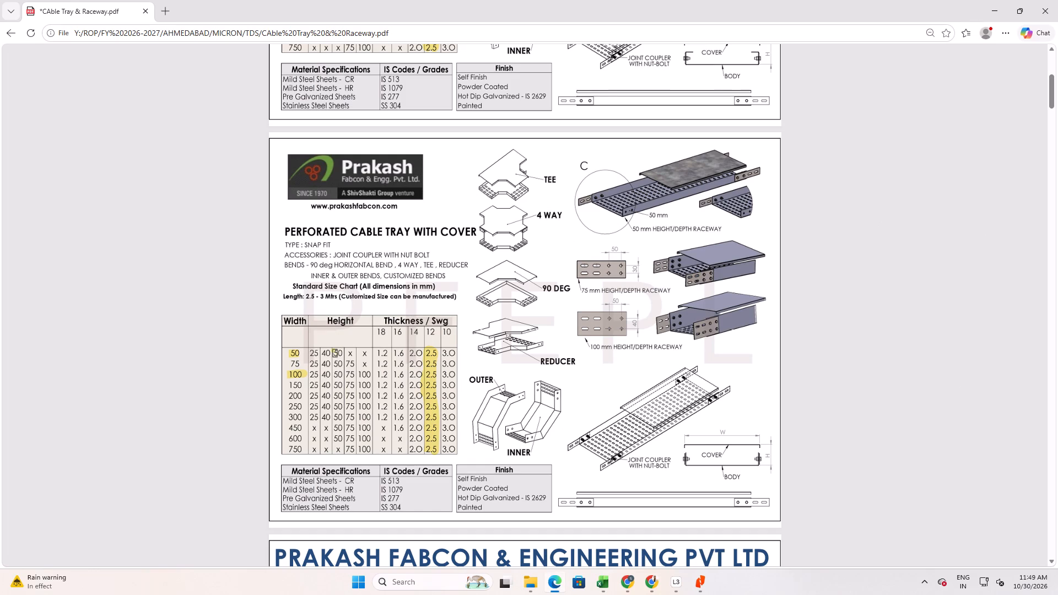
left_click_drag(334, 353, 336, 356)
left_click_drag(334, 374, 340, 378)
left_click_drag(340, 378, 339, 370)
key("alt+Tab")
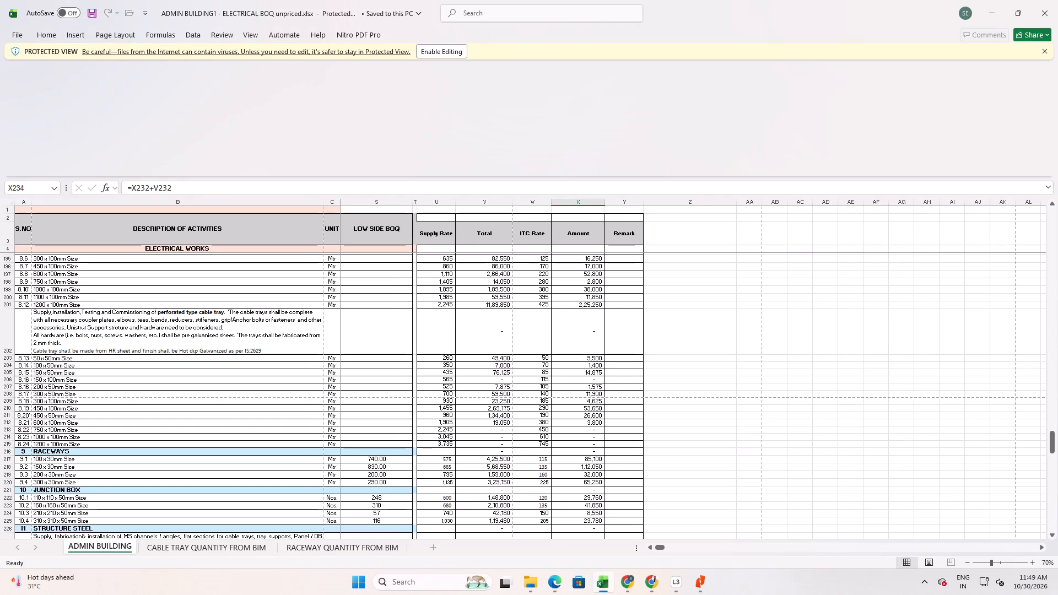
key("alt+Tab")
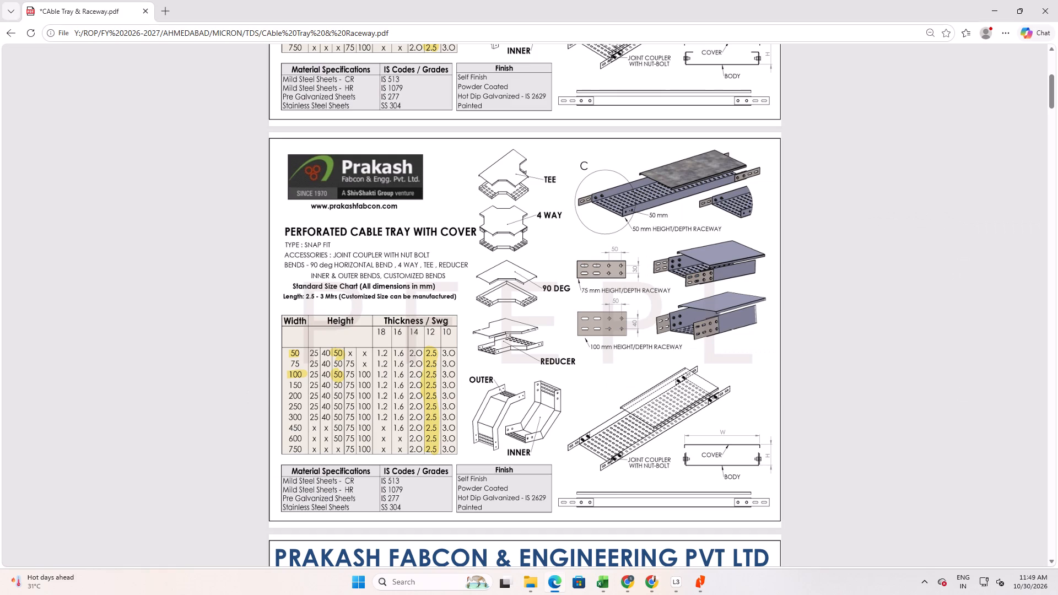
Highlight widths 150, 200 and 300 with their height 50 entries in the snap-fit perforated tray size chart, cross-checking the BOQ.
left_click_drag(289, 382, 289, 386)
left_click_drag(289, 386, 301, 383)
left_click(334, 385)
key("alt+Tab")
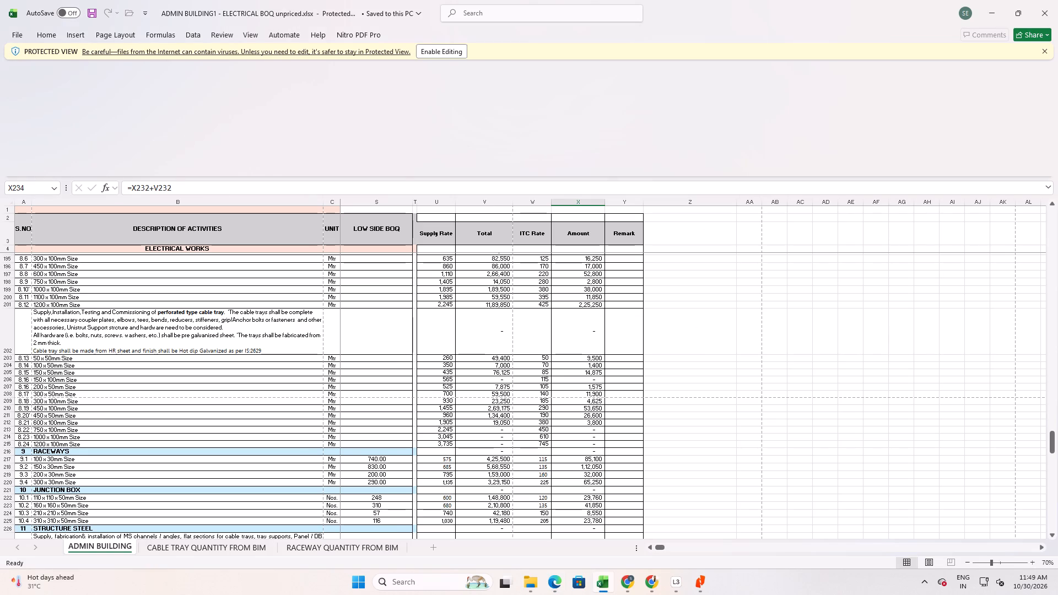
key("alt+Tab")
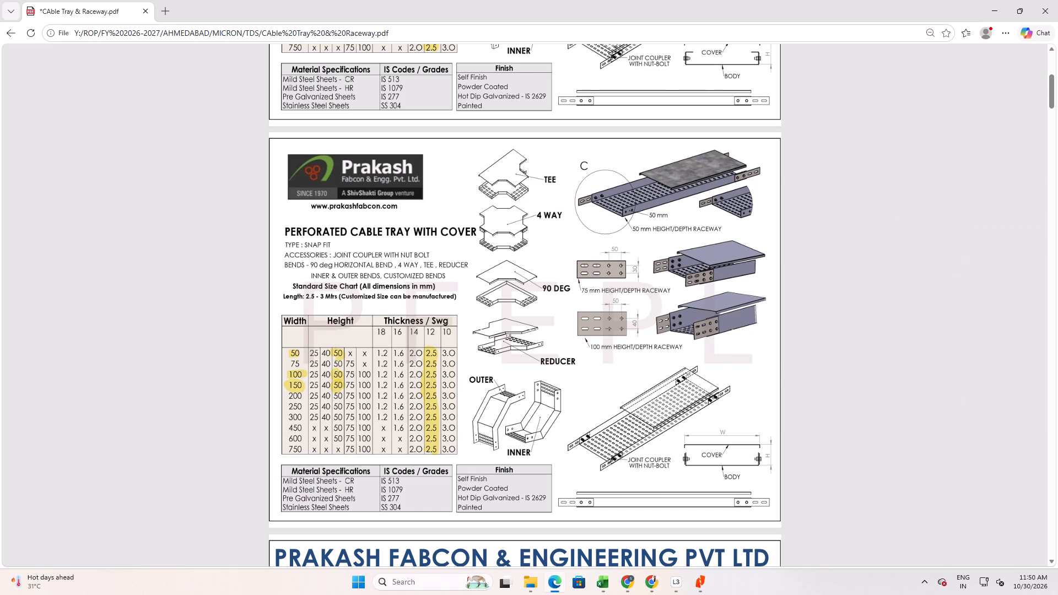
left_click_drag(287, 393, 290, 399)
left_click_drag(290, 399, 301, 394)
left_click_drag(300, 415, 305, 416)
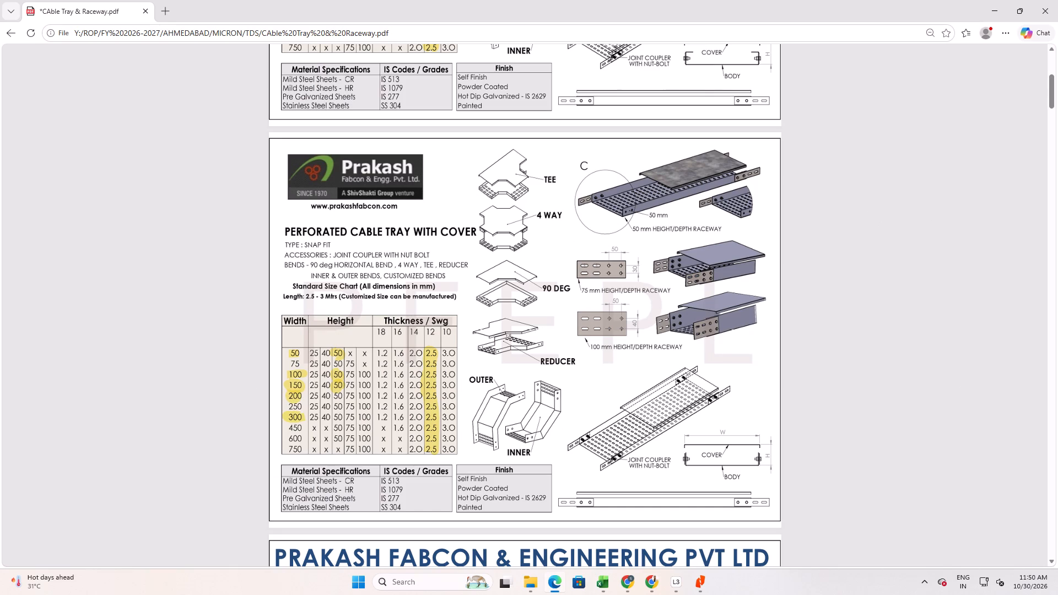
left_click(337, 415)
left_click(337, 393)
Check the BOQ's perforated tray sizes and highlight width 450 with height 50 in the snap-fit perforated tray size chart.
key("alt+Tab")
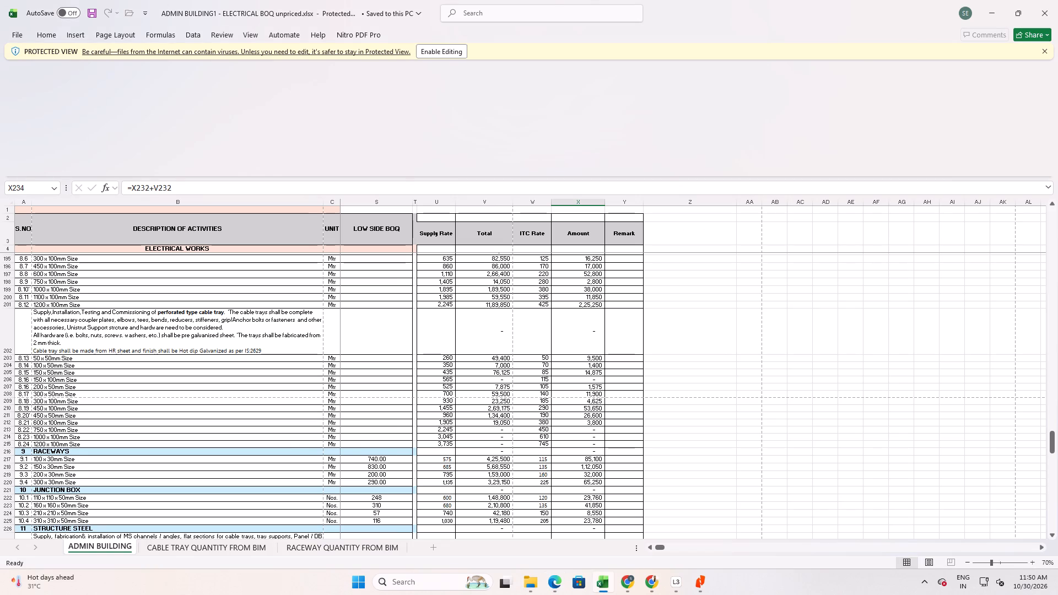
key("alt+Tab")
key("alt+Tab")
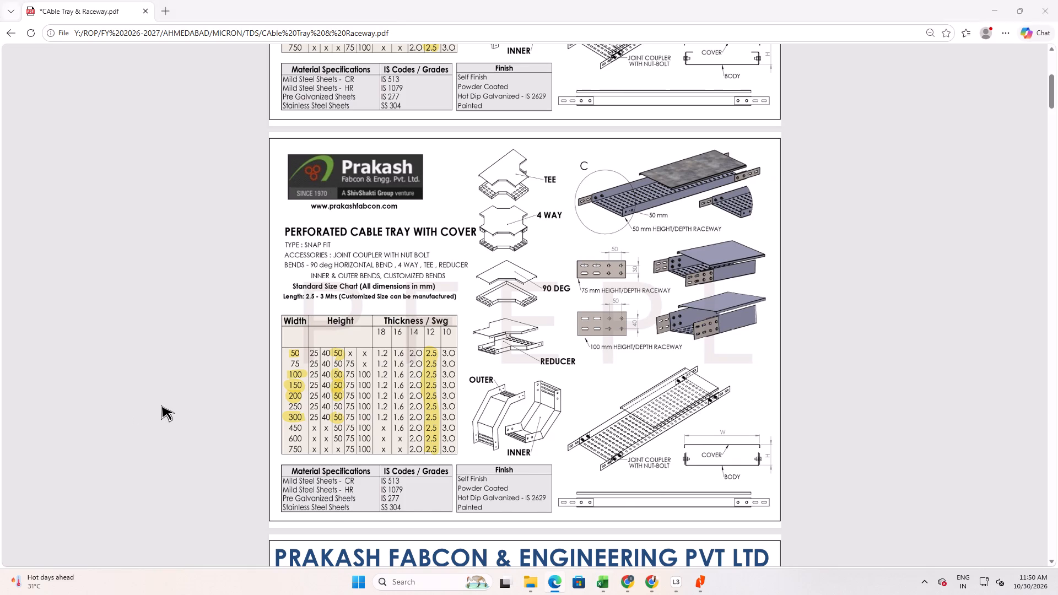
key("alt+Tab")
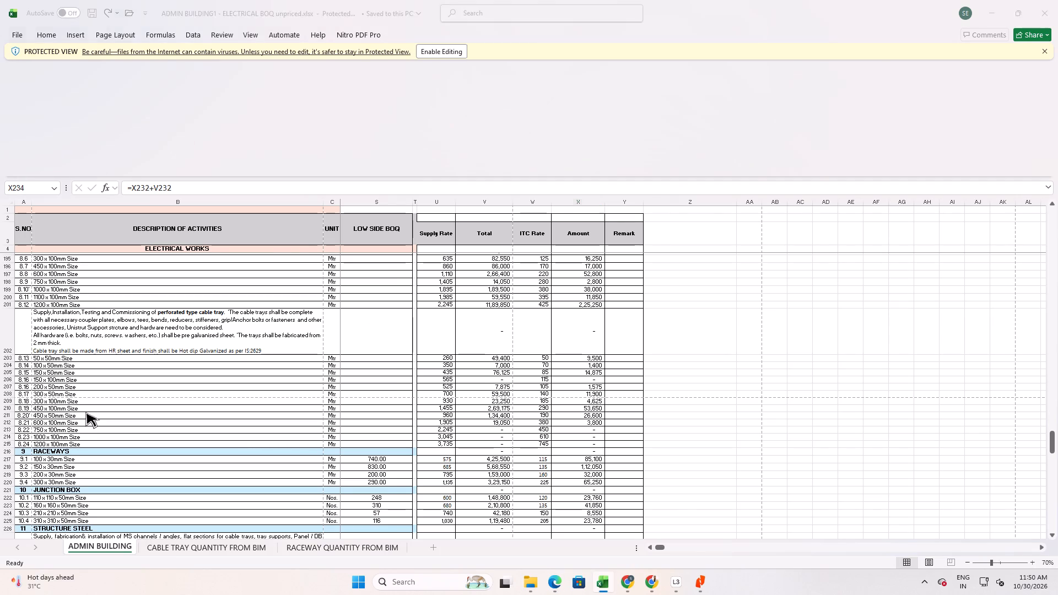
key("alt+Tab")
key("alt+Tab")
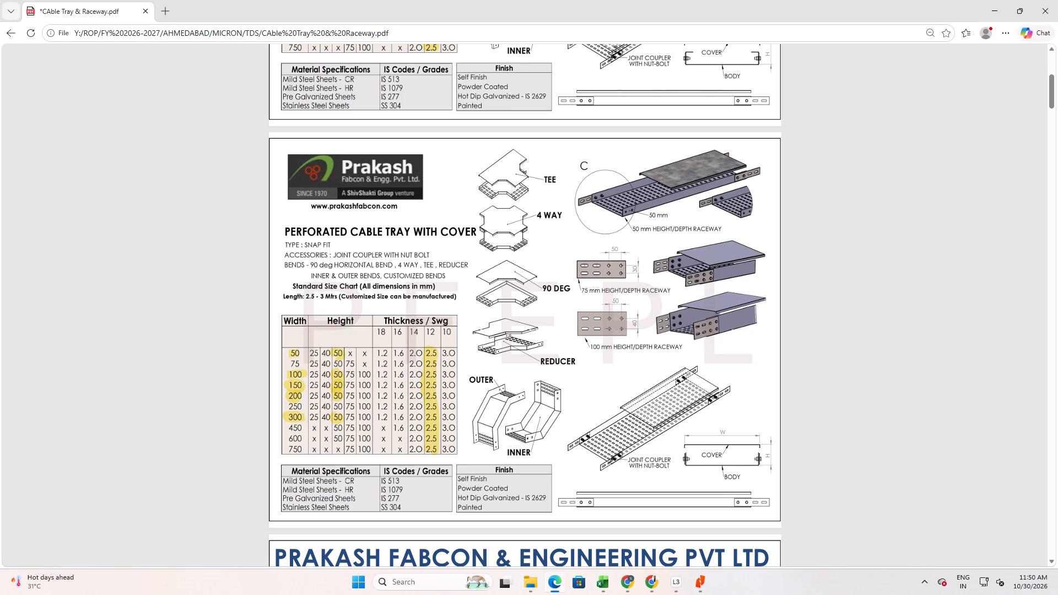
left_click_drag(288, 430, 291, 424)
left_click_drag(291, 424, 295, 429)
left_click(337, 426)
Compare the heavy-duty and snap-fit perforated tray size charts with the BOQ's perforated type cable tray specification and sizes.
key("alt+Tab")
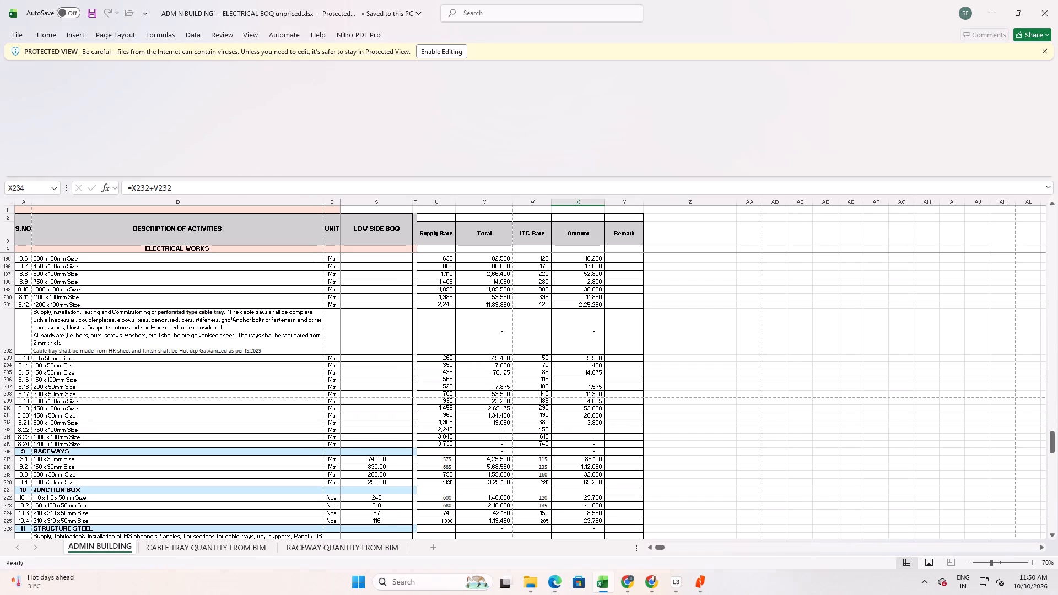
key("alt+Tab")
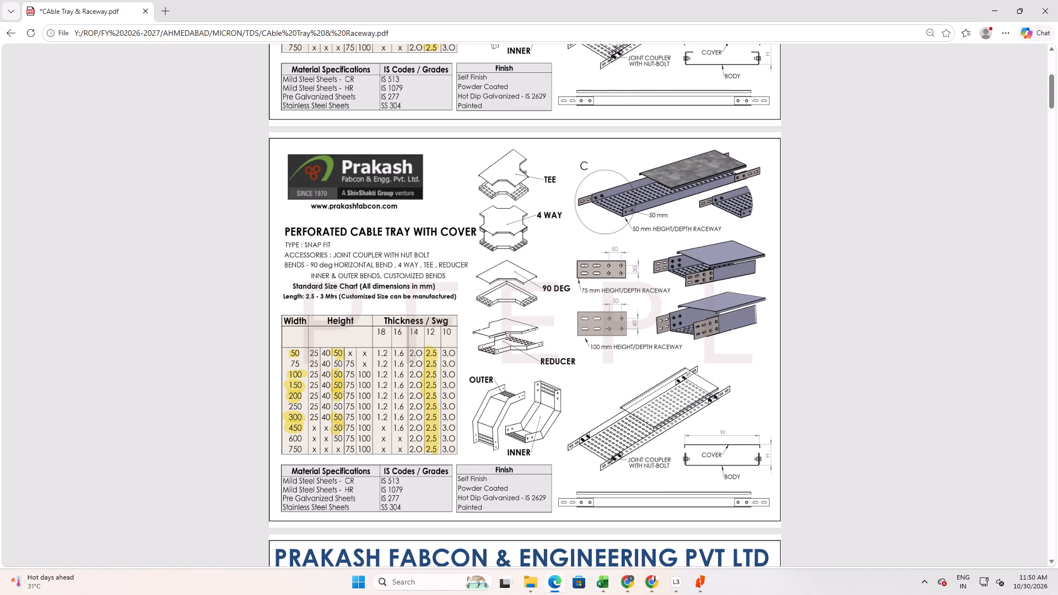
scroll(342, 432, "up", 3)
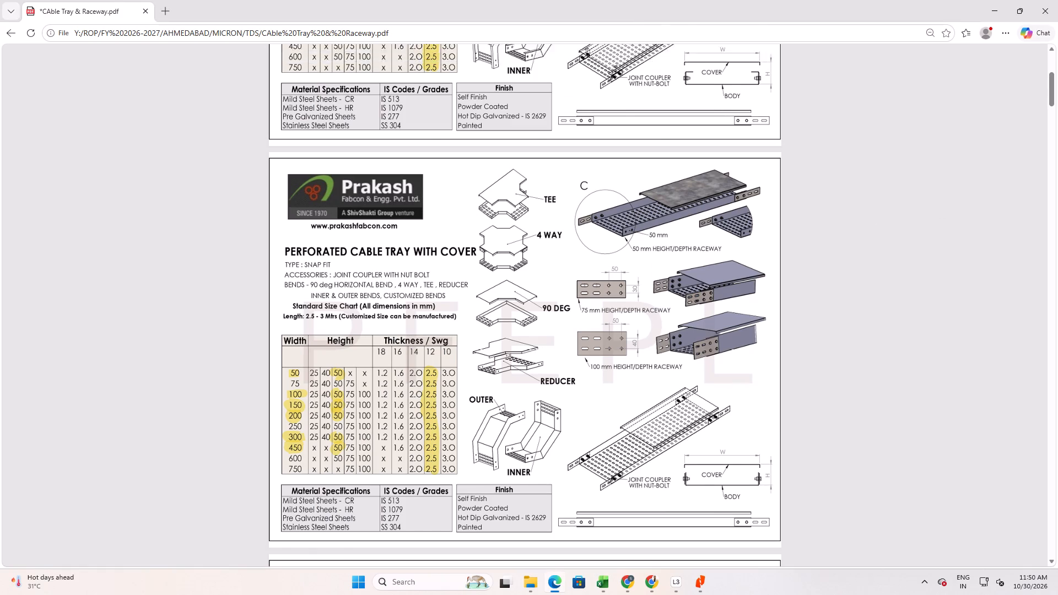
scroll(342, 432, "up", 7)
scroll(410, 434, "down", 2)
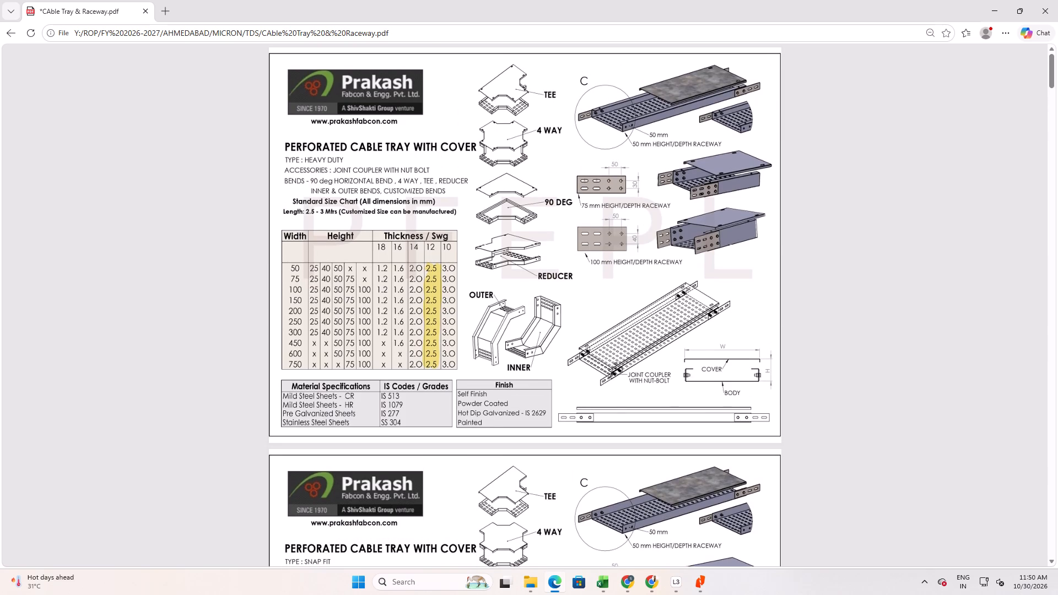
scroll(410, 434, "down", 2)
scroll(405, 441, "up", 3)
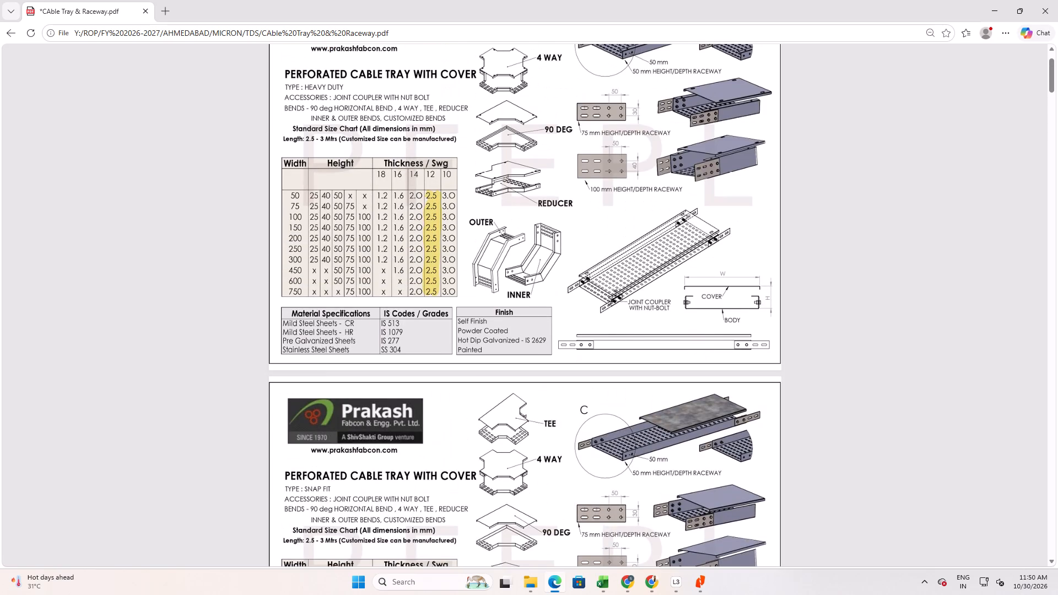
key("alt+Tab")
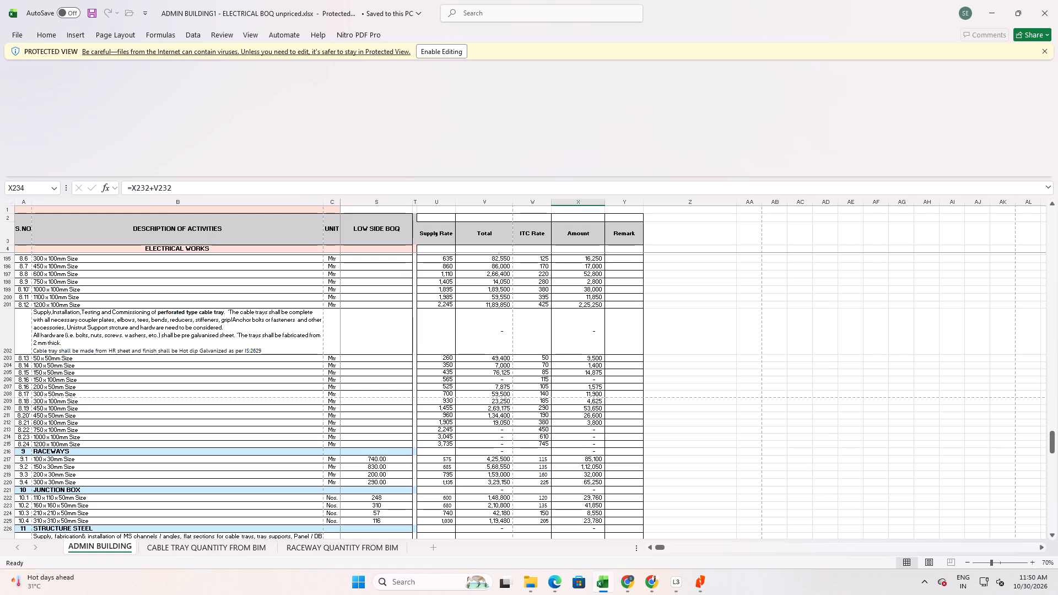
key("alt+Tab")
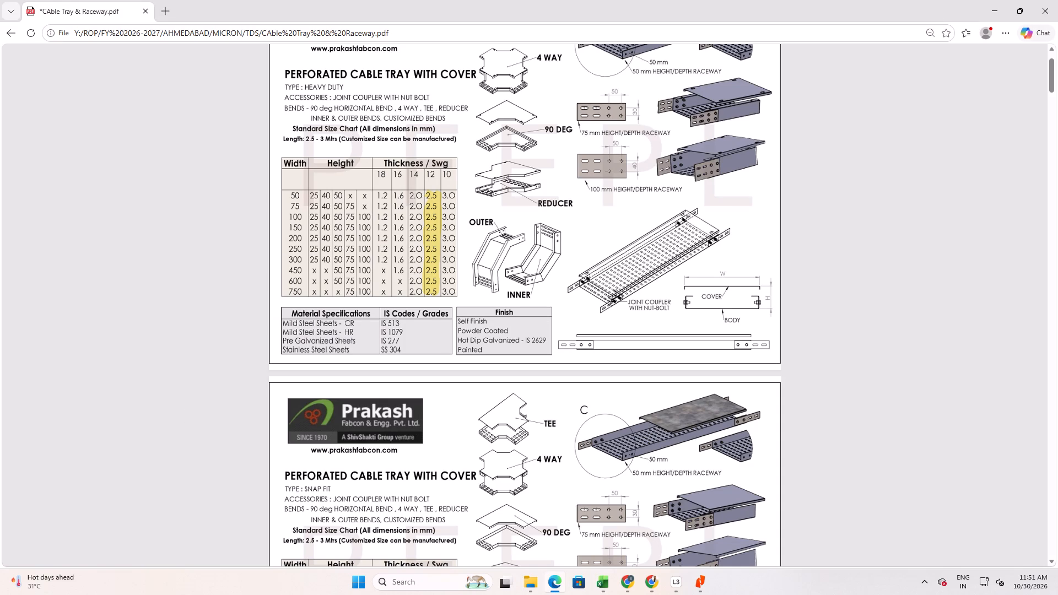
scroll(477, 459, "down", 2)
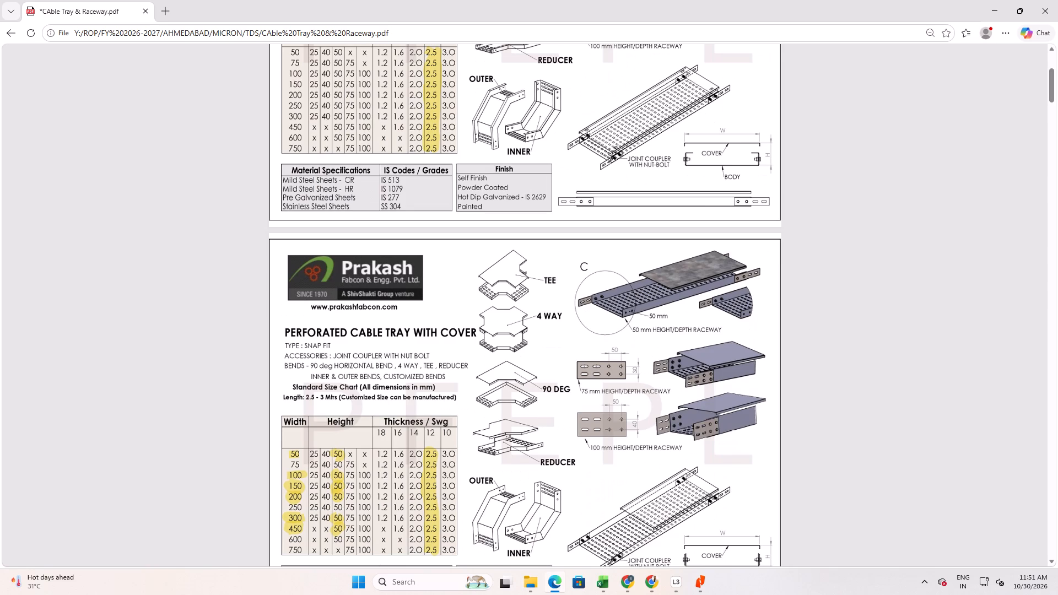
scroll(477, 462, "up", 4)
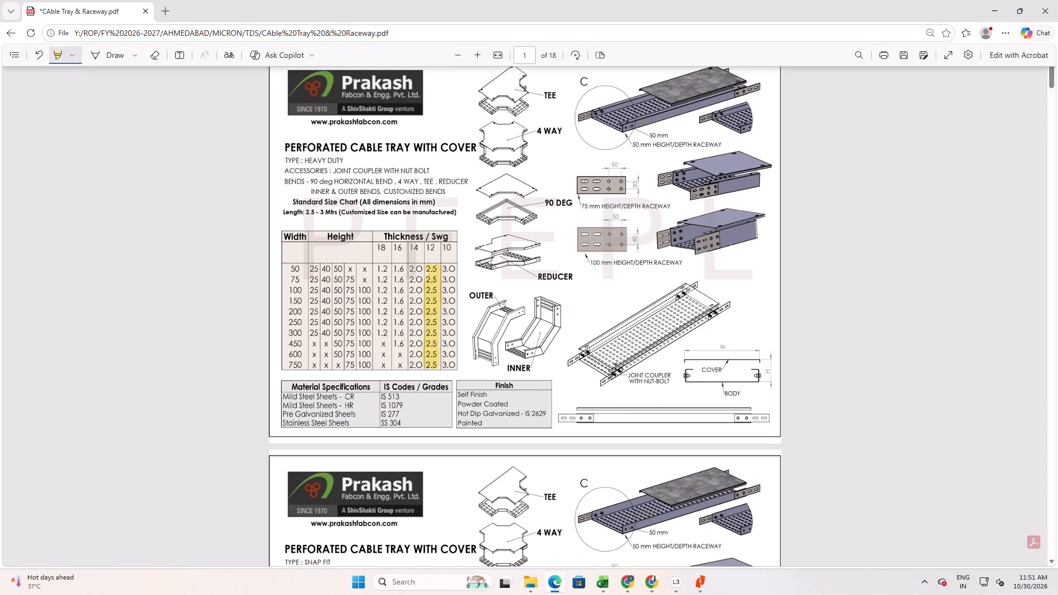
scroll(665, 390, "down", 3)
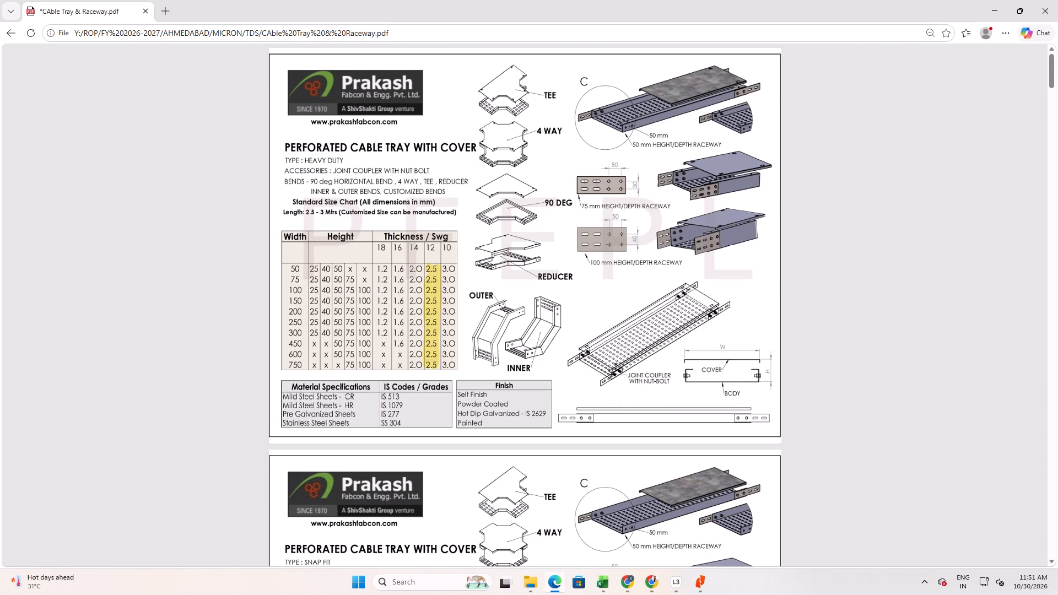
scroll(510, 464, "down", 2)
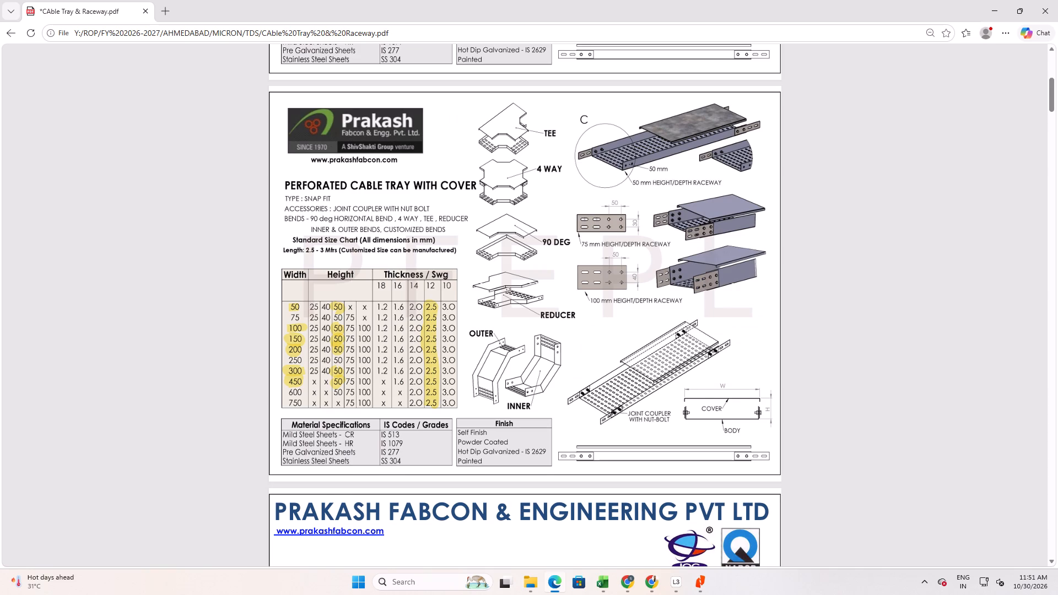
Highlight width 600 with height 100 in the snap-fit perforated tray size chart.
left_click_drag(288, 386, 300, 389)
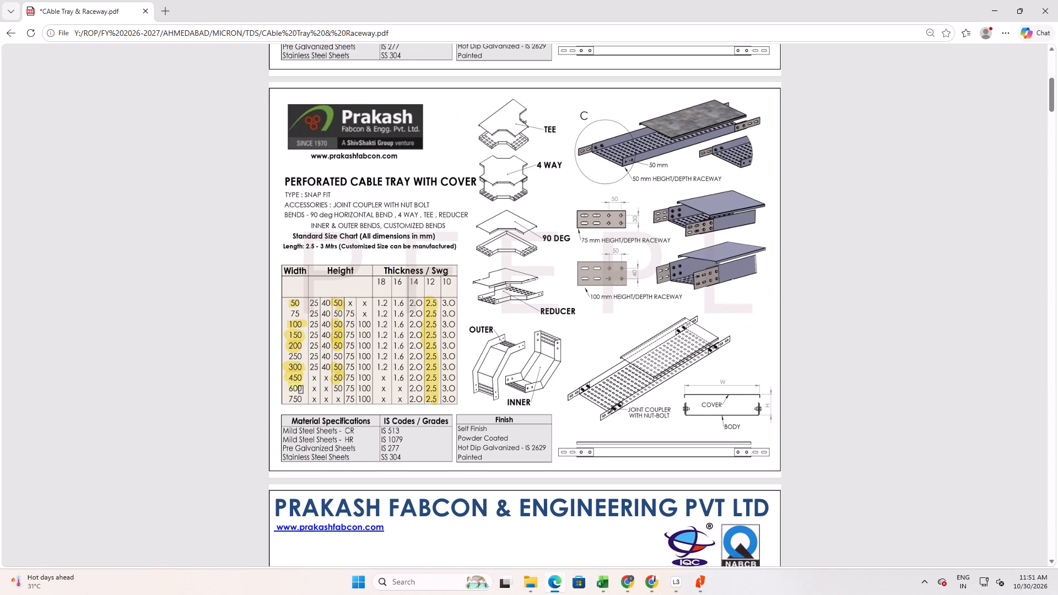
left_click_drag(300, 389, 299, 381)
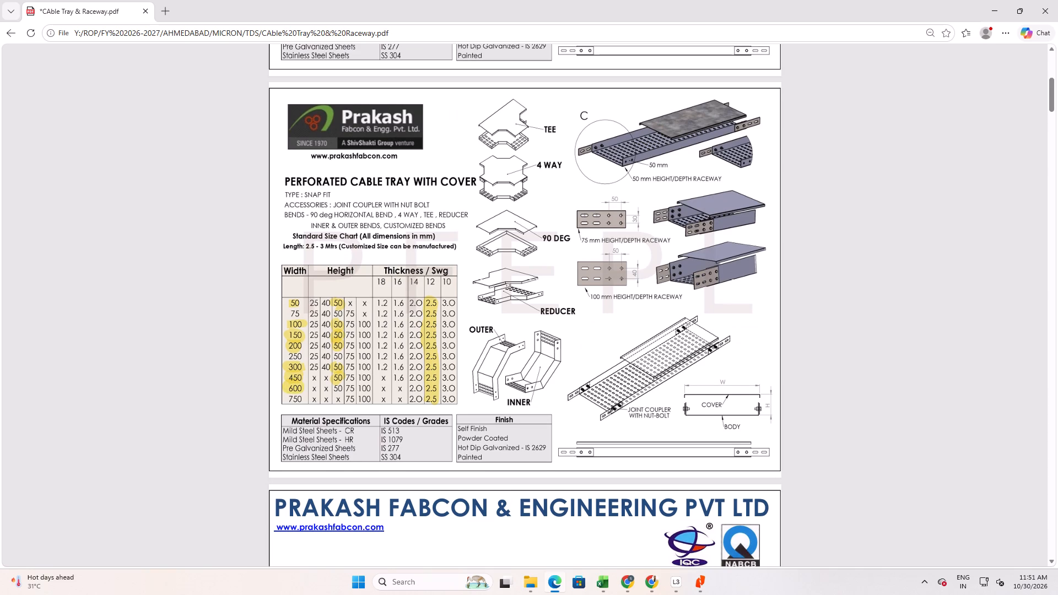
left_click(360, 386)
Recheck the highlighted snap-fit perforated tray sizes against the perforated type cable tray items in the BOQ.
key("alt+Tab")
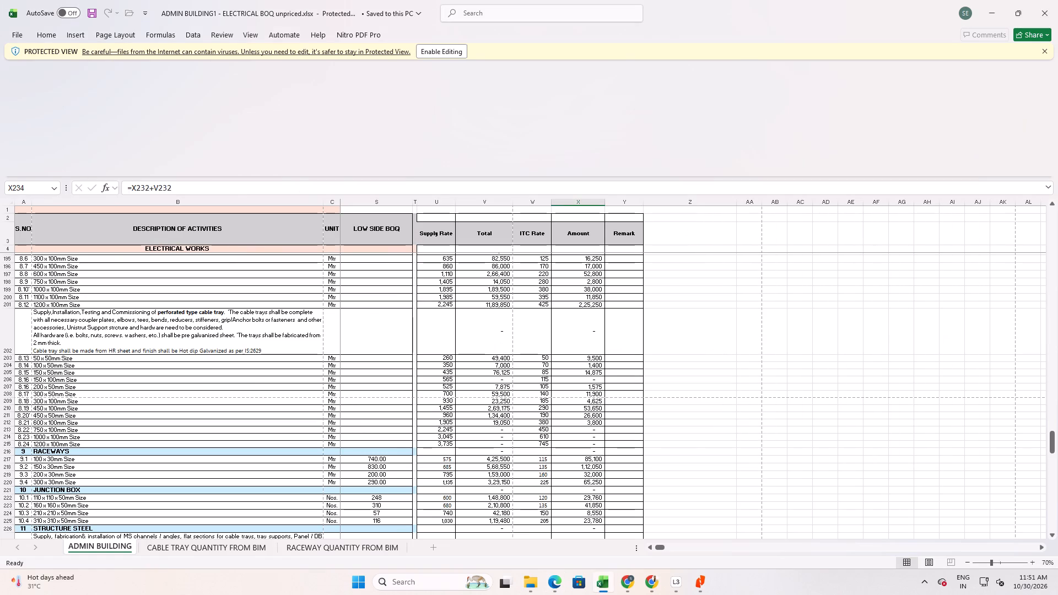
key("alt+Tab")
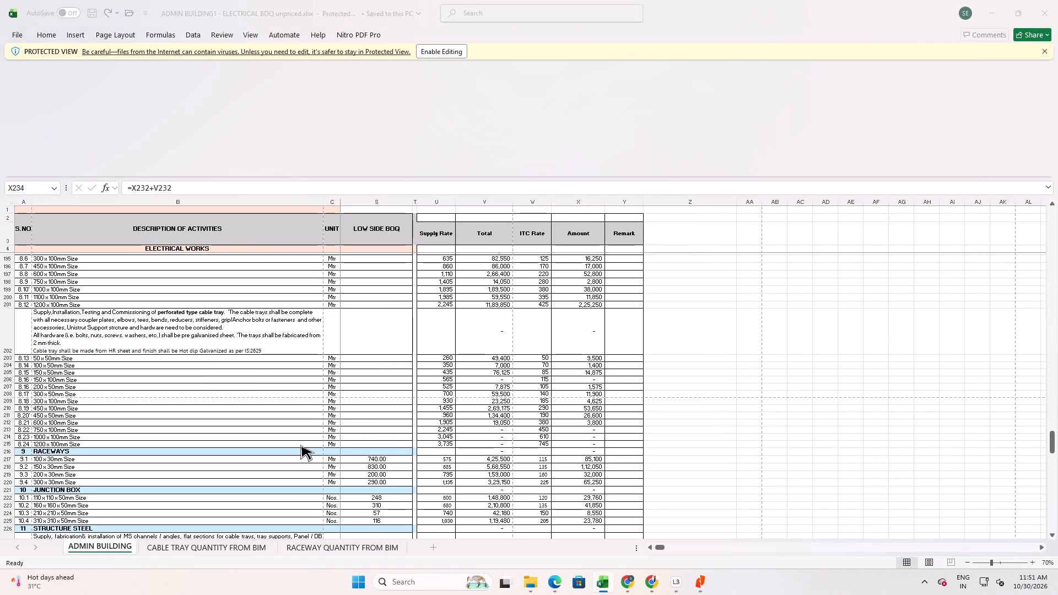
scroll(321, 409, "up", 3)
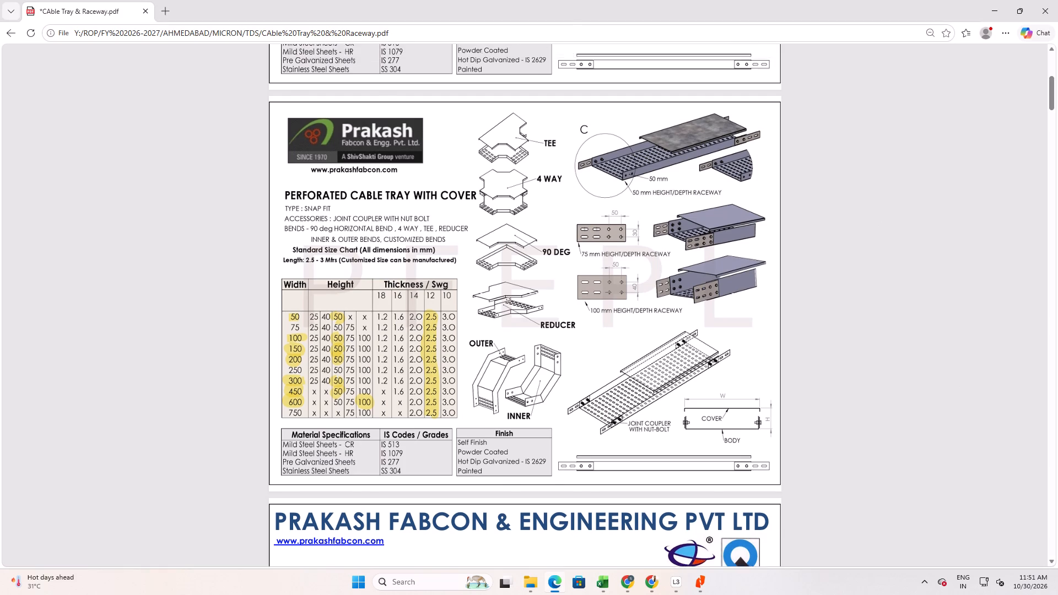
scroll(321, 409, "up", 2)
scroll(321, 409, "down", 4)
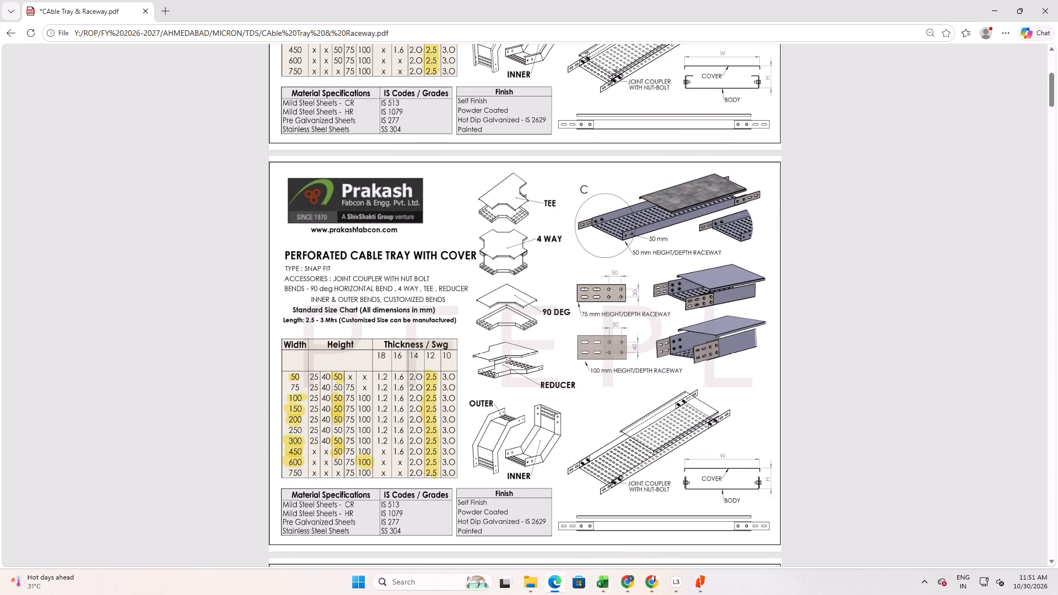
key("alt+Tab")
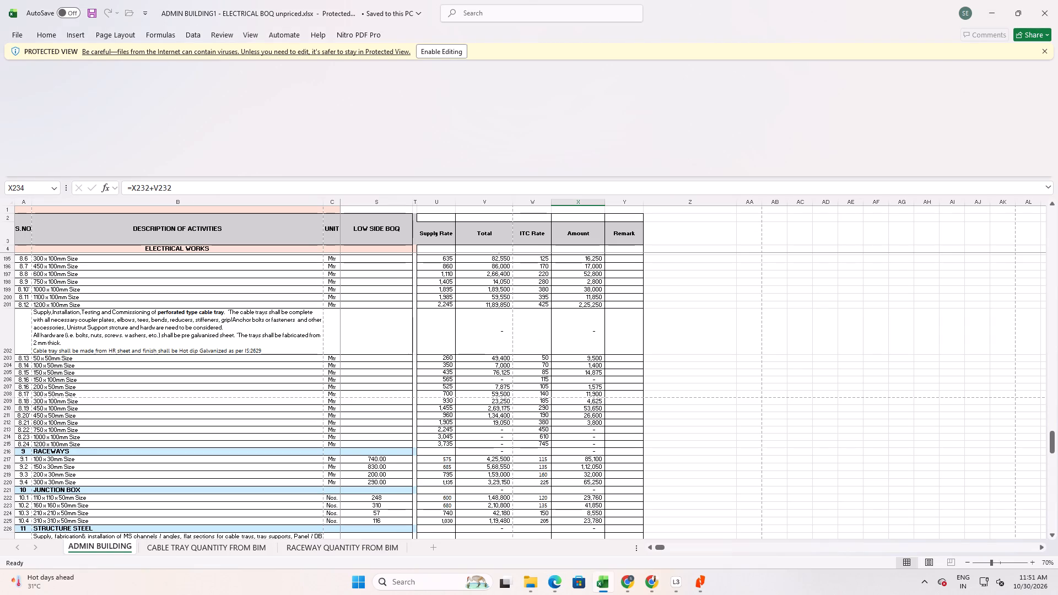
key("alt+Tab")
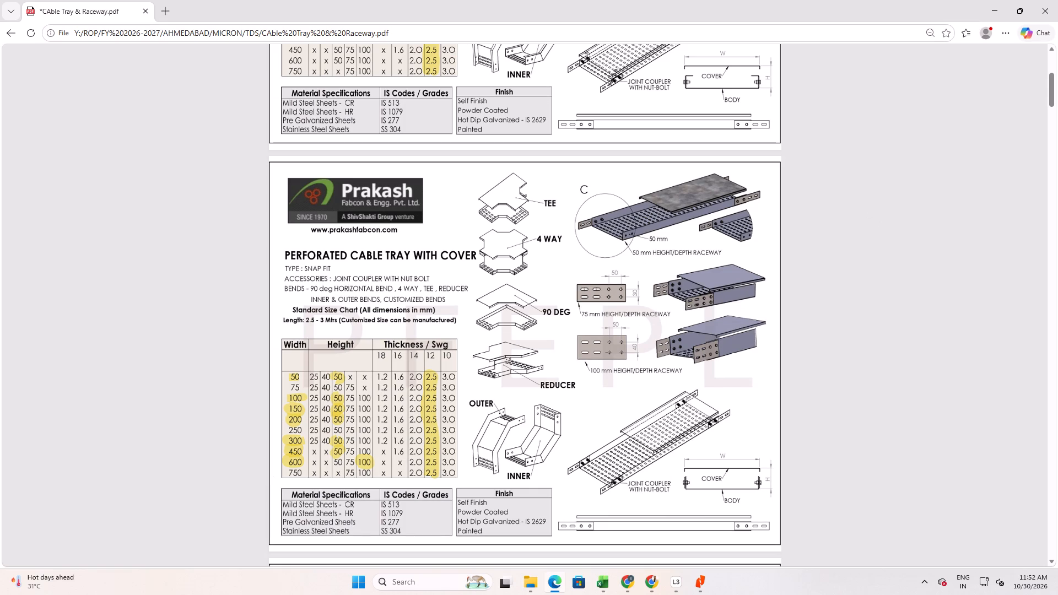
Highlight width 750 with height 100 in the snap-fit perforated tray size chart.
left_click_drag(288, 465, 299, 464)
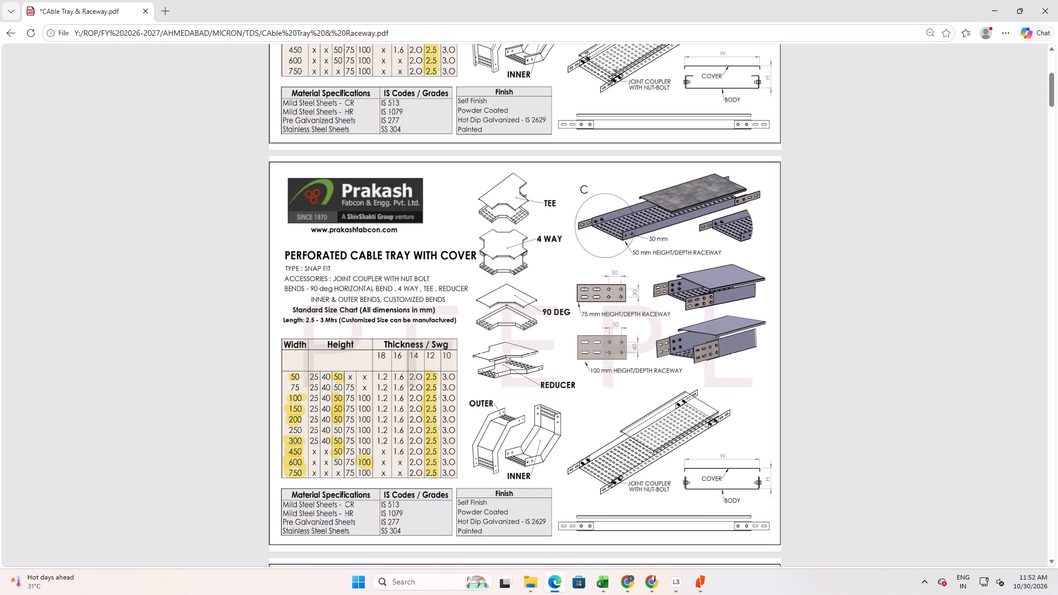
left_click(295, 468)
left_click_drag(298, 469, 293, 472)
left_click_drag(293, 472, 298, 471)
left_click_drag(360, 467, 369, 474)
left_click_drag(369, 474, 369, 470)
Extend the highlighting over the snap-fit chart's applicable widths: 50, 100, 150, 200, 300, 450, 600 and 750.
left_click_drag(300, 462, 290, 459)
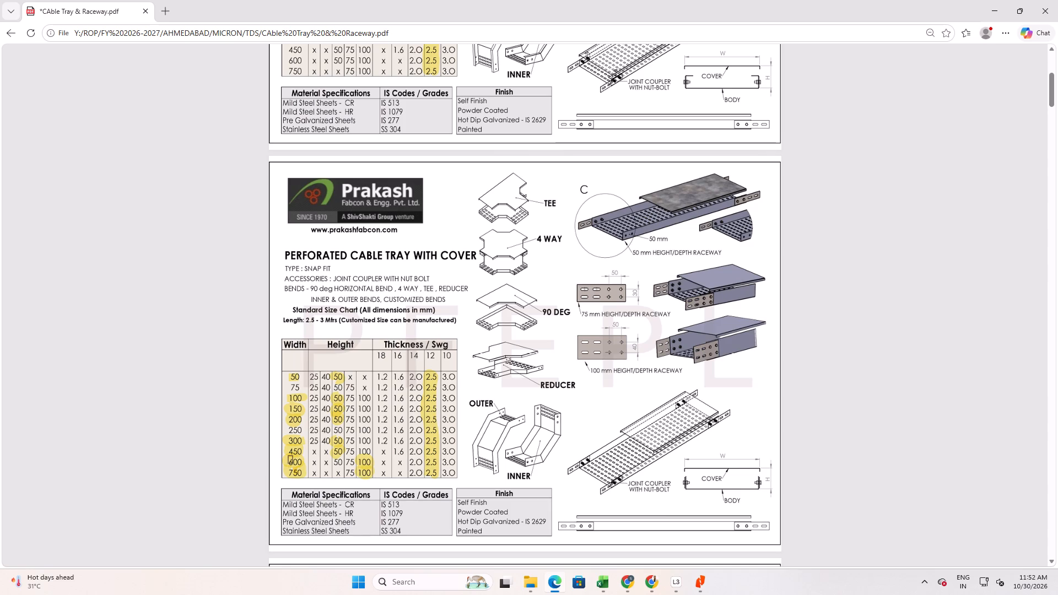
left_click_drag(290, 459, 287, 437)
left_click_drag(287, 437, 307, 476)
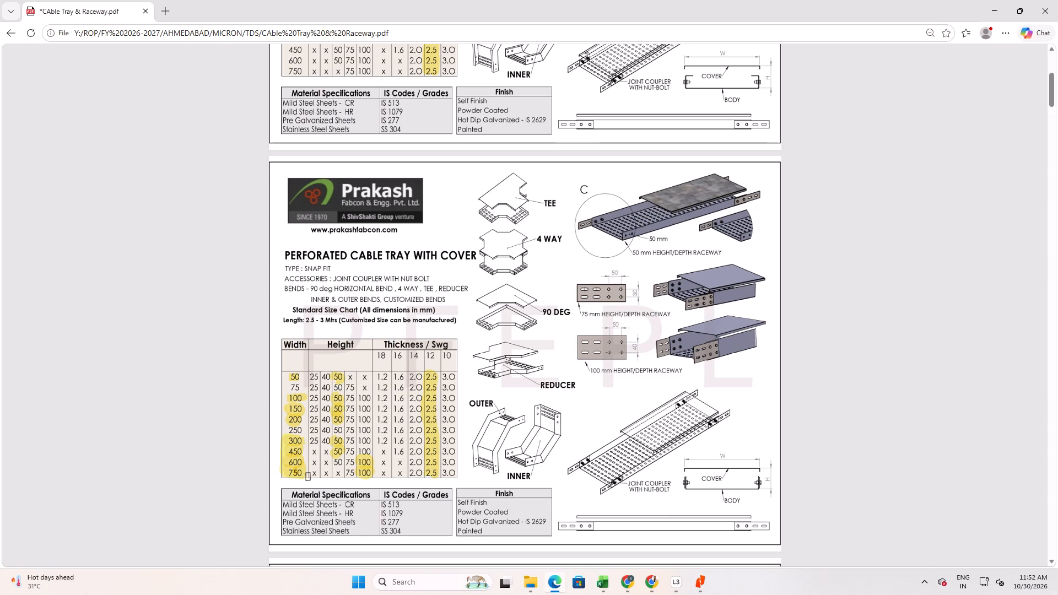
left_click_drag(307, 476, 293, 439)
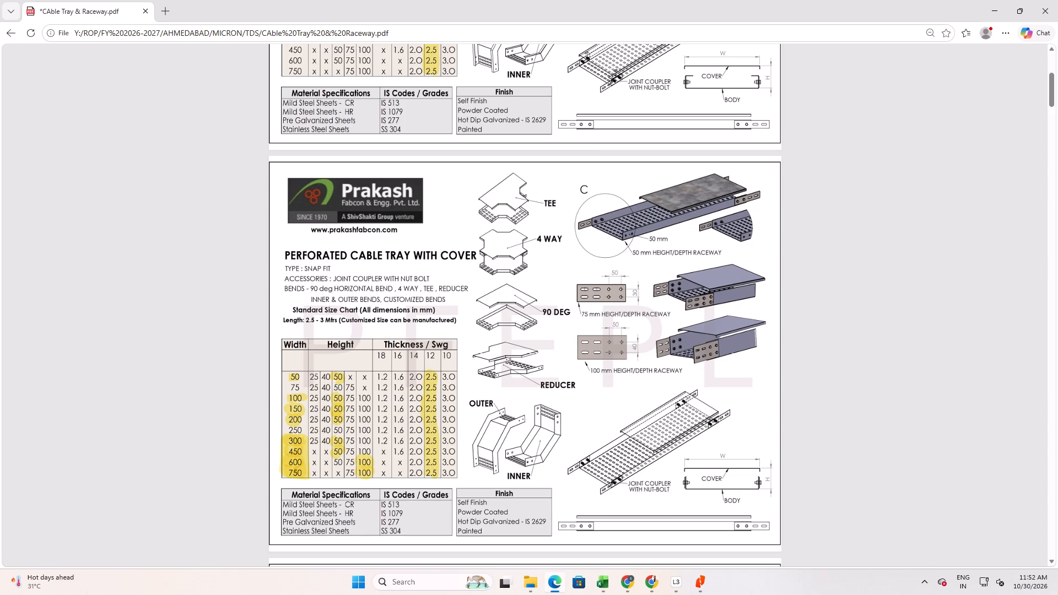
left_click(284, 376)
left_click_drag(283, 395, 306, 415)
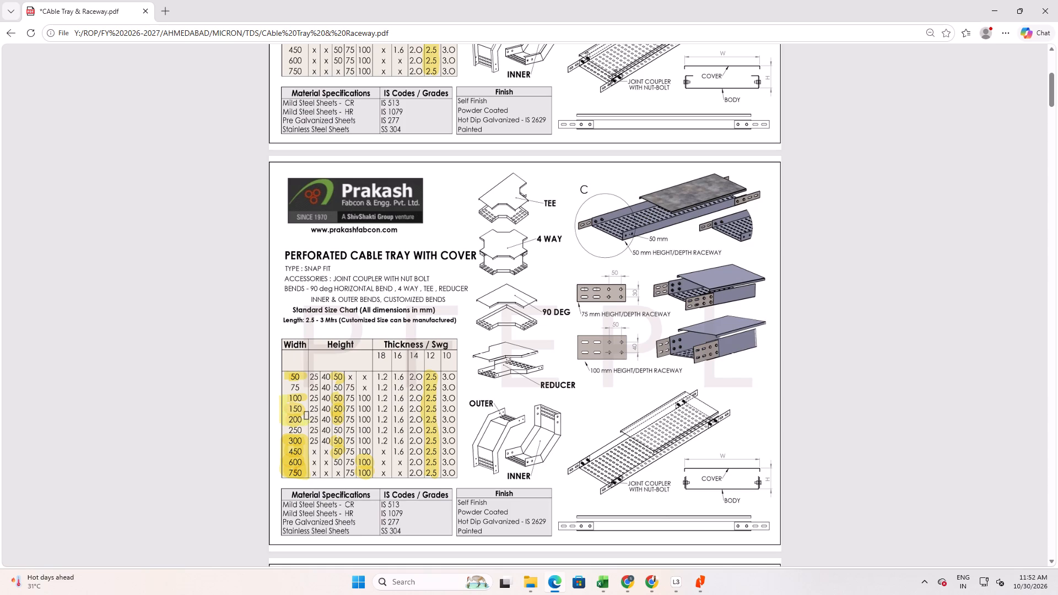
left_click_drag(306, 415, 297, 418)
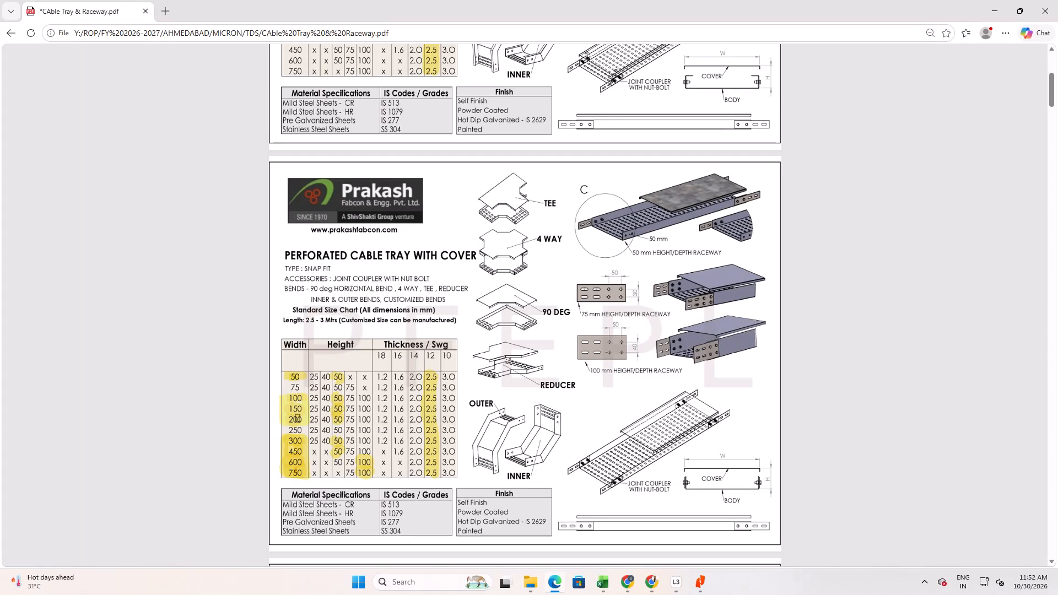
left_click_drag(297, 418, 294, 406)
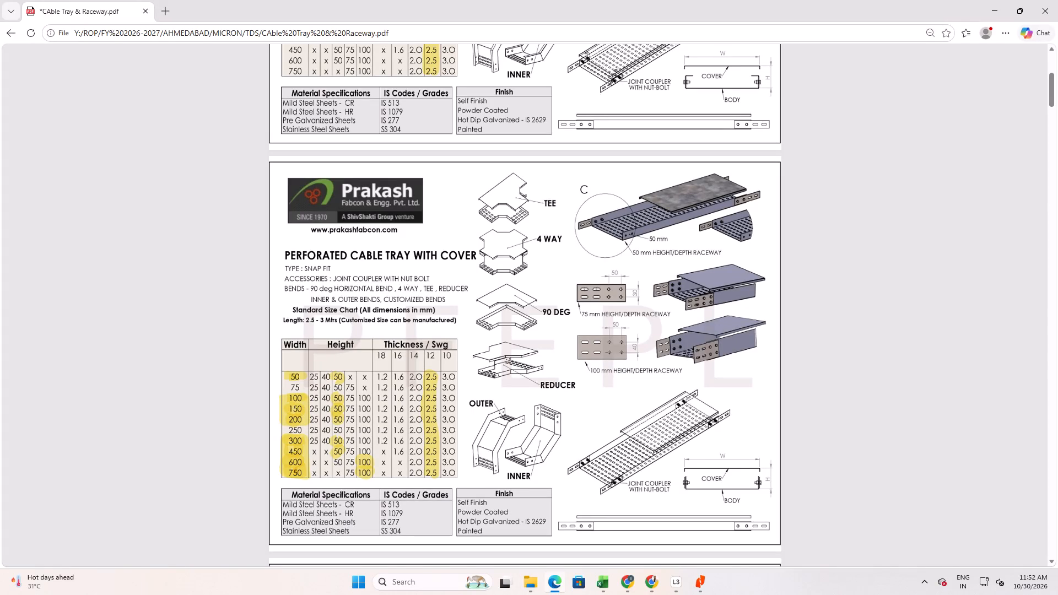
Check the BOQ's perforated tray sizes and highlight height 100 for widths 150, 300 and 450 in the snap-fit chart.
key("alt+Tab")
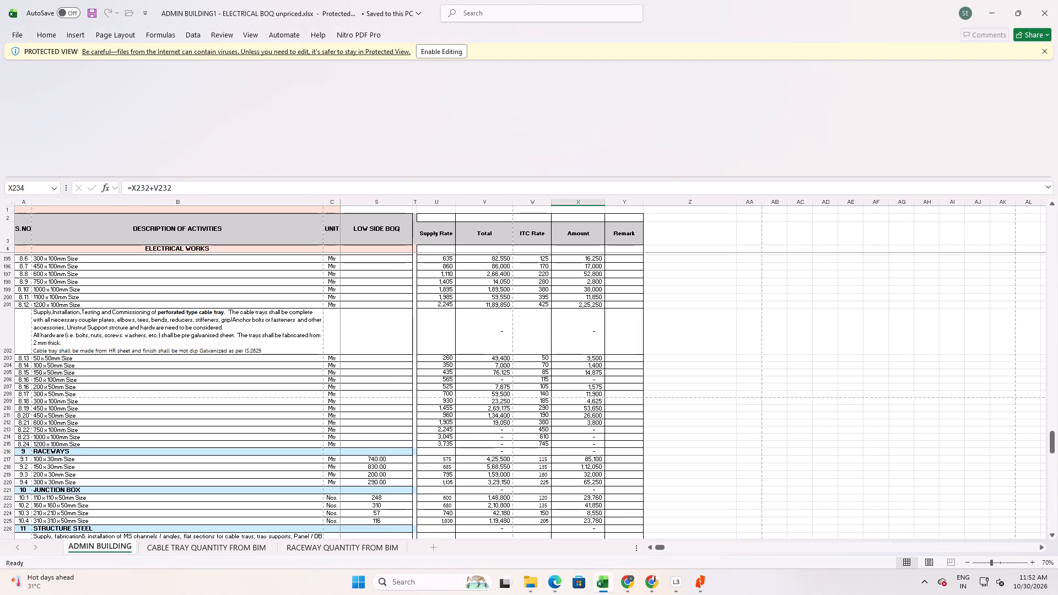
key("alt+Tab")
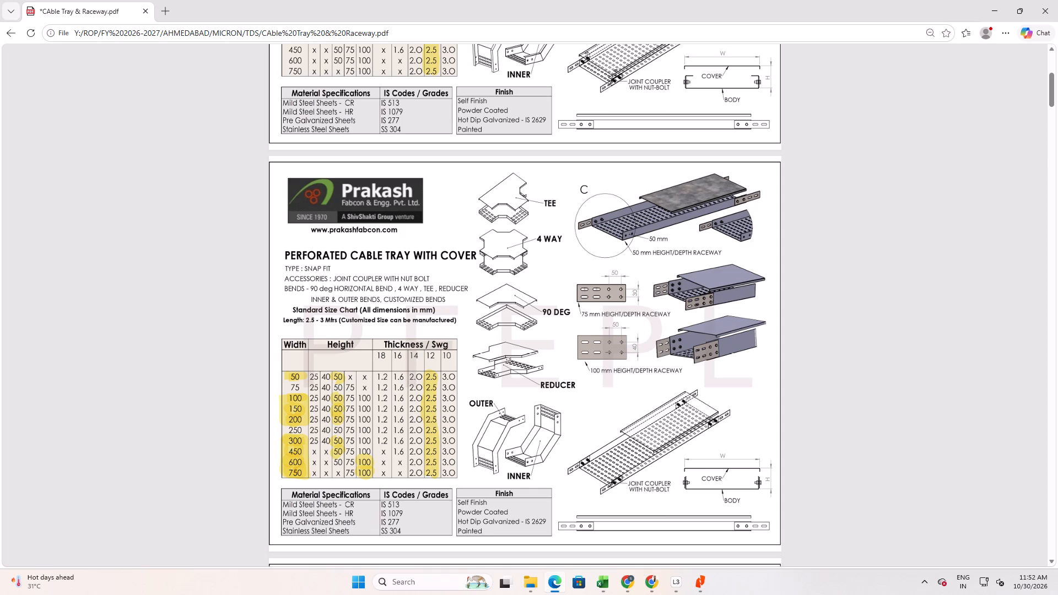
left_click(359, 408)
key("alt+Tab")
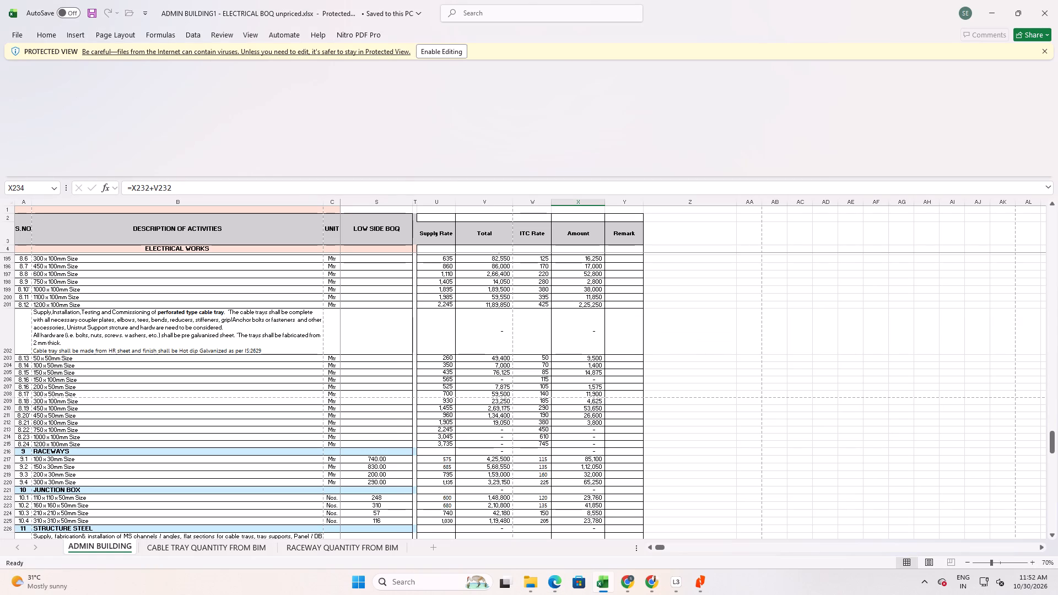
key("alt+Tab")
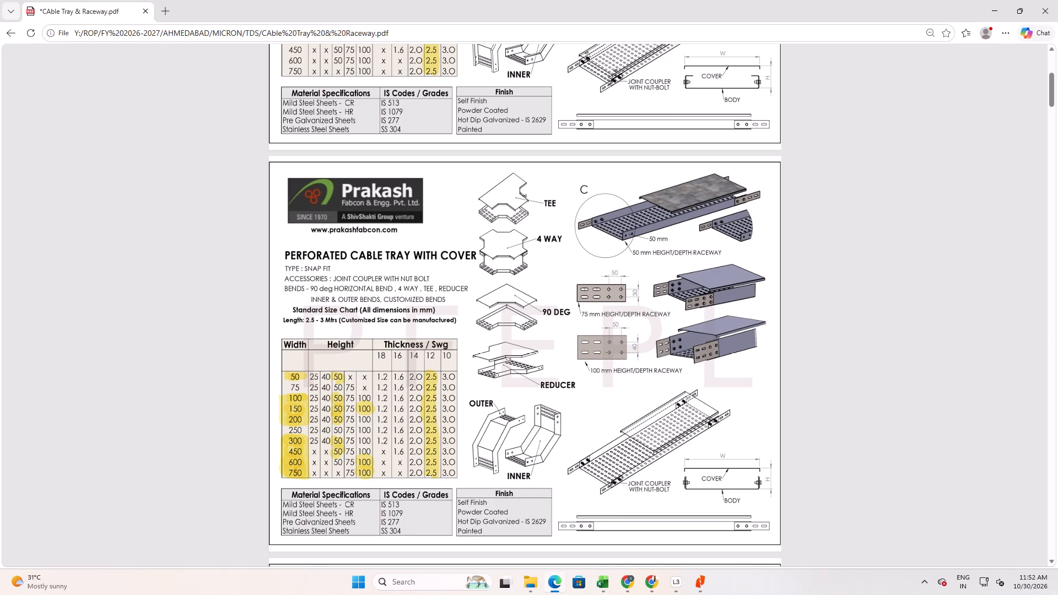
left_click_drag(359, 437, 358, 457)
left_click_drag(358, 457, 369, 457)
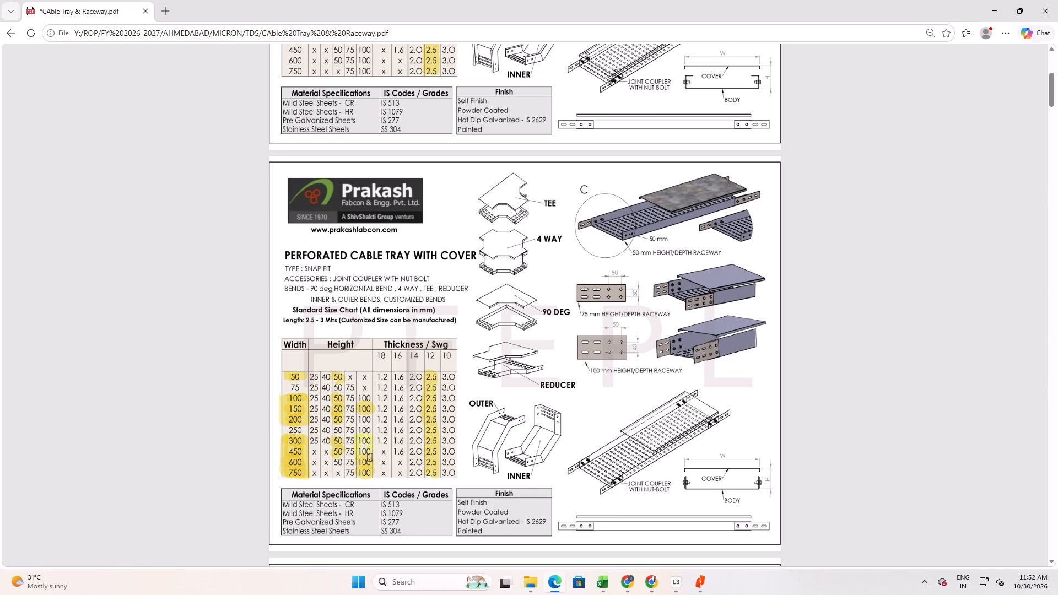
left_click_drag(369, 457, 360, 442)
left_click_drag(360, 442, 364, 438)
left_click_drag(364, 438, 368, 440)
Check the BOQ's perforated tray specification and highlight Hot Dip Galvanized - IS 2629 and Mild Steel Sheets - HR on the snap-fit sheet.
key("alt+Tab")
key("alt+Tab")
key("alt+Tab")
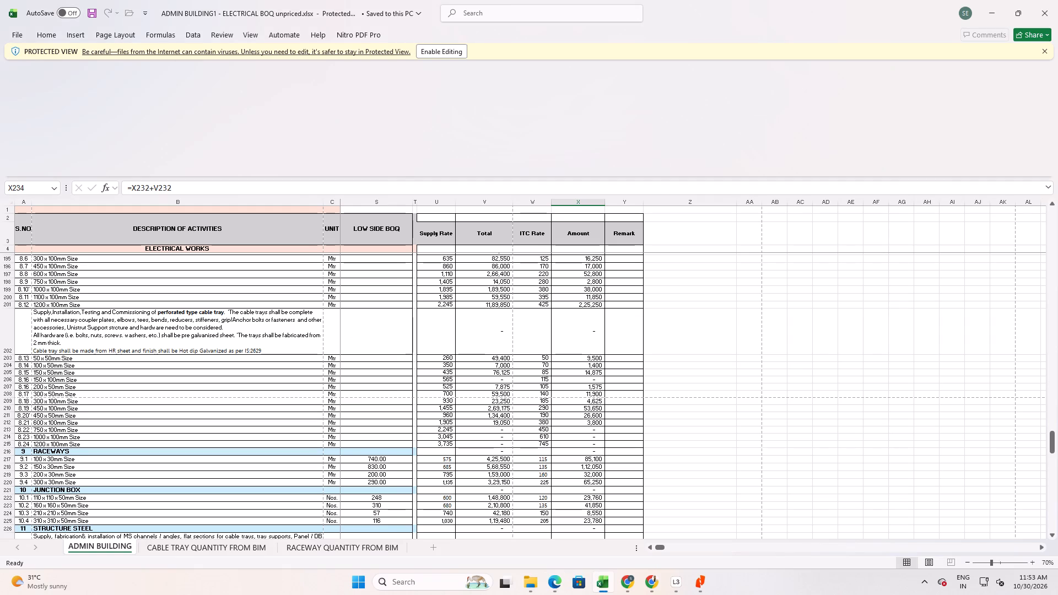
key("alt+Tab")
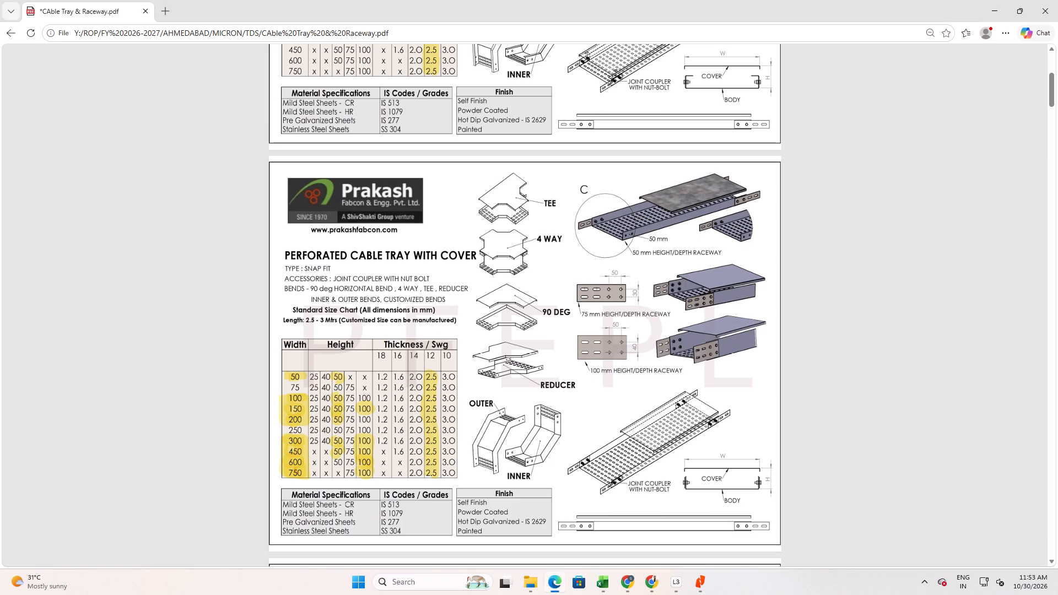
left_click_drag(457, 521, 500, 521)
left_click_drag(500, 521, 549, 523)
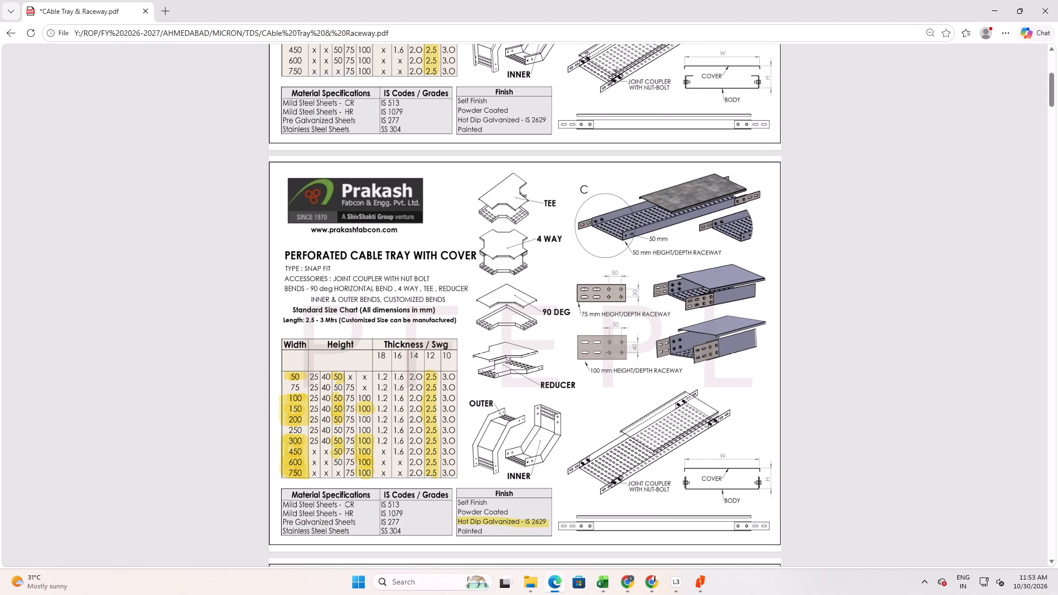
left_click(283, 511)
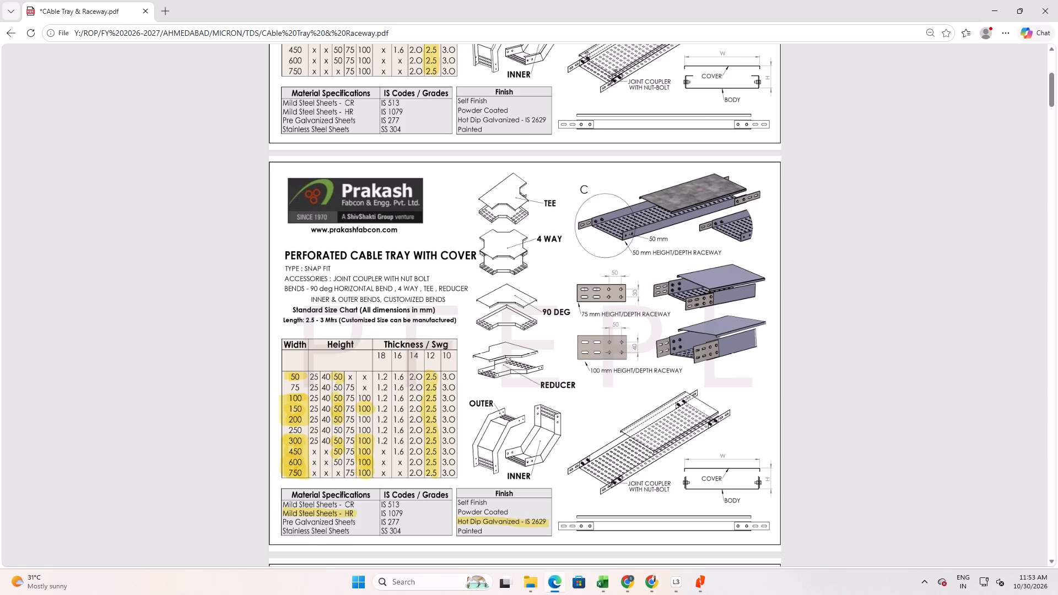
Review the BOQ and the heavy-duty and snap-fit perforated tray sheets, continuing to the heavy-duty raceway / trunking with cover sheet.
key("alt+Tab")
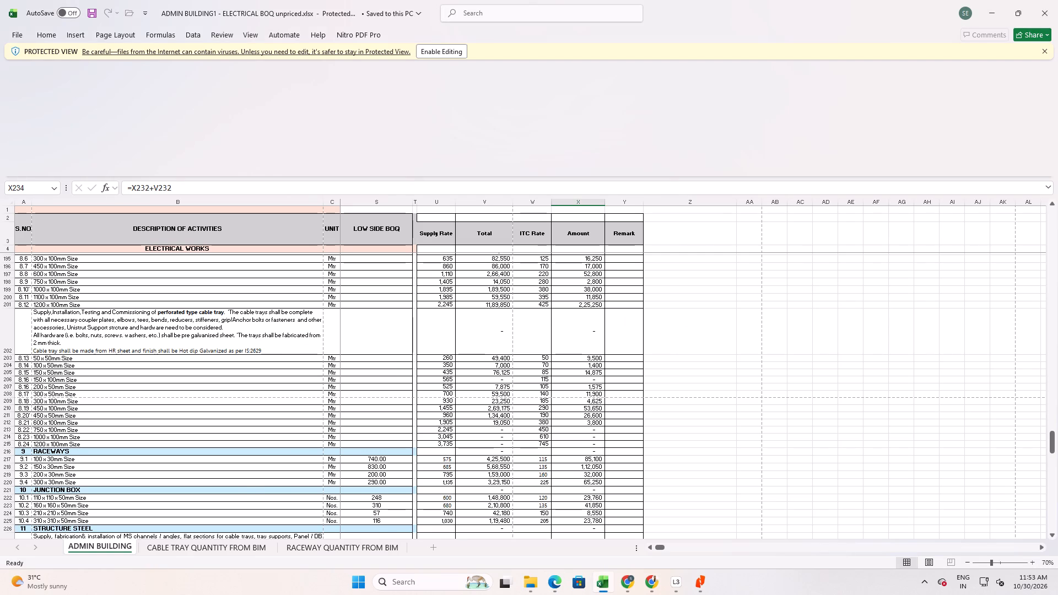
scroll(360, 492, "up", 1)
key("alt+Tab")
scroll(376, 463, "up", 6)
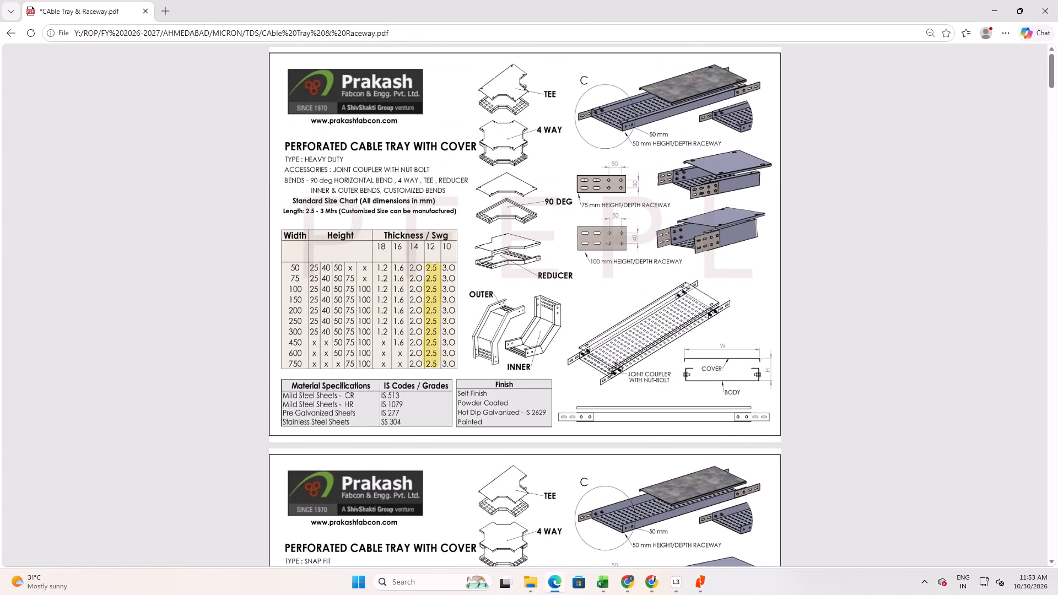
scroll(379, 458, "up", 3)
scroll(390, 398, "up", 1)
scroll(393, 426, "down", 3)
scroll(393, 440, "up", 3)
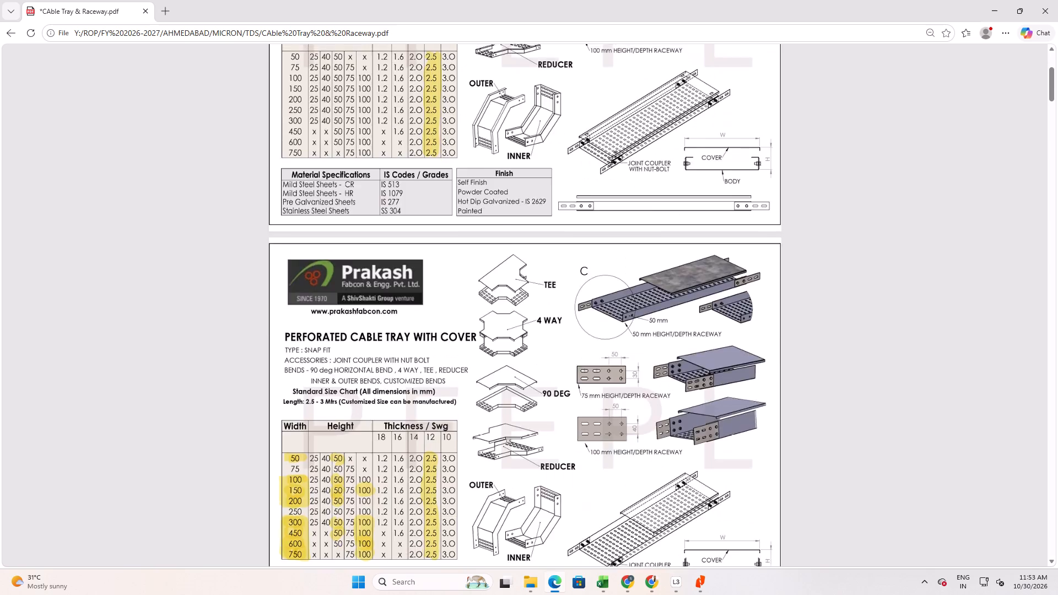
scroll(395, 441, "up", 3)
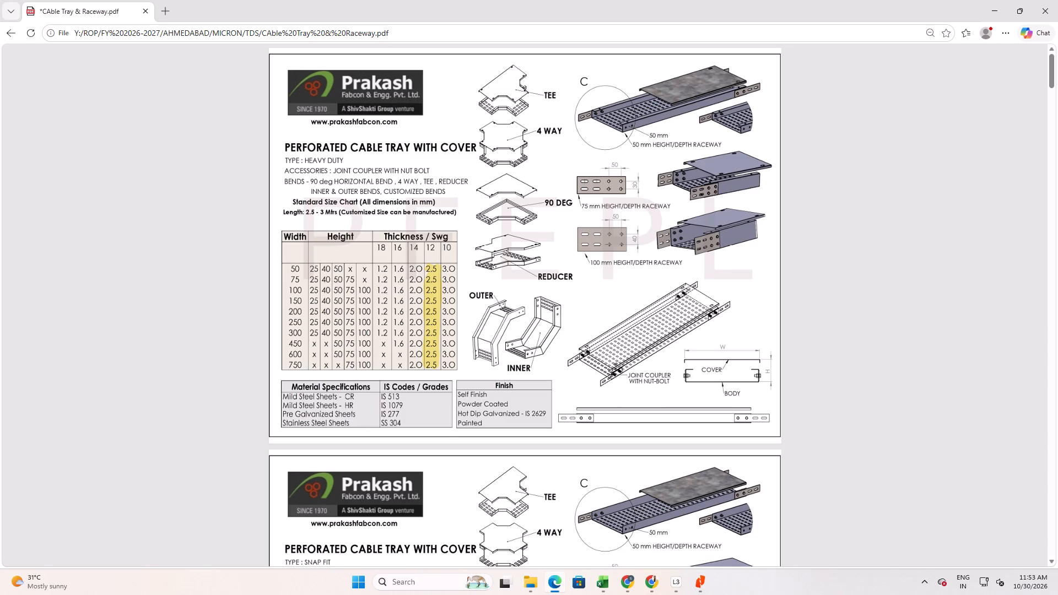
scroll(425, 393, "down", 14)
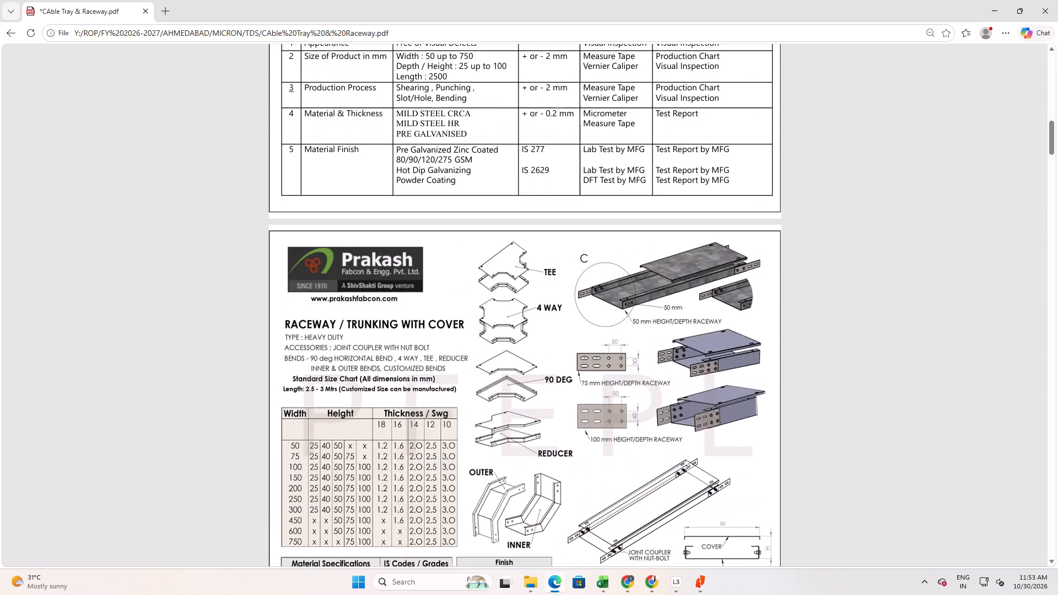
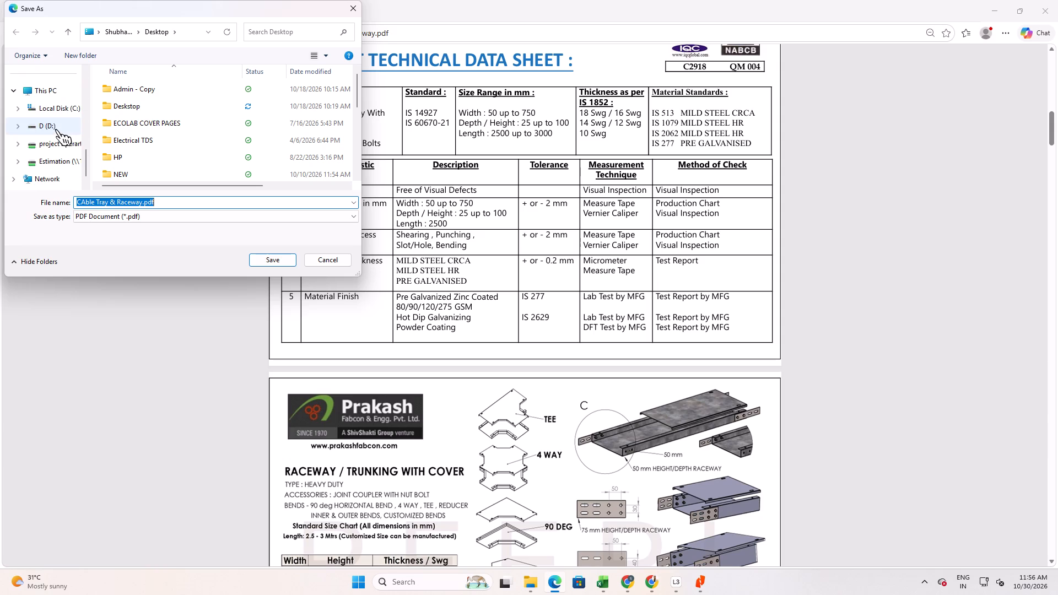
Set the save location to the ELECTRICAL TDS folder of MICRON, under ROP, FY 2026-2027, AHMEDABAD on the project operartion drive.
left_click(56, 139)
scroll(158, 143, "down", 1)
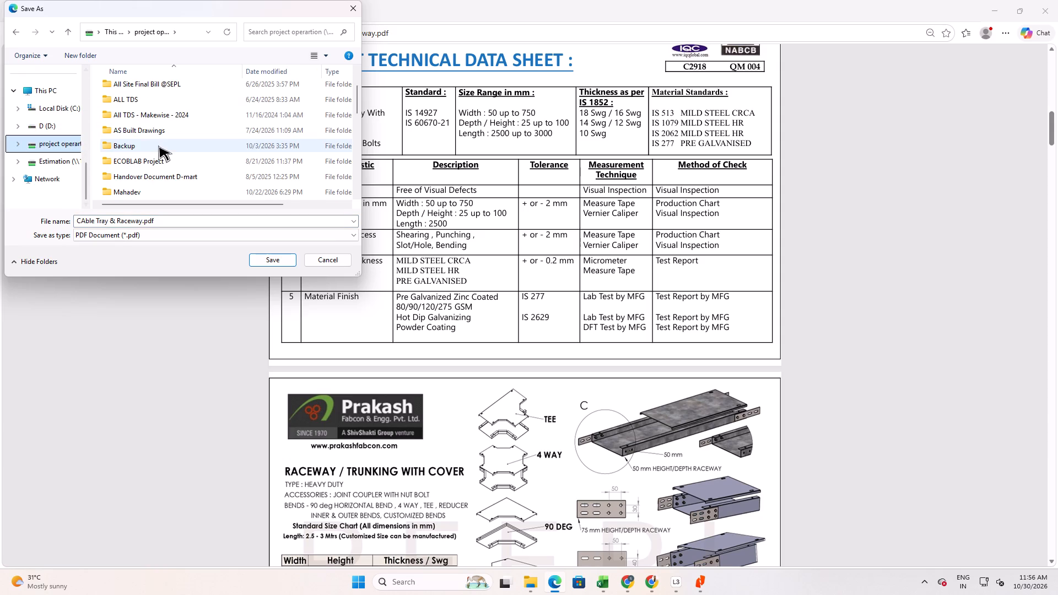
scroll(158, 146, "down", 3)
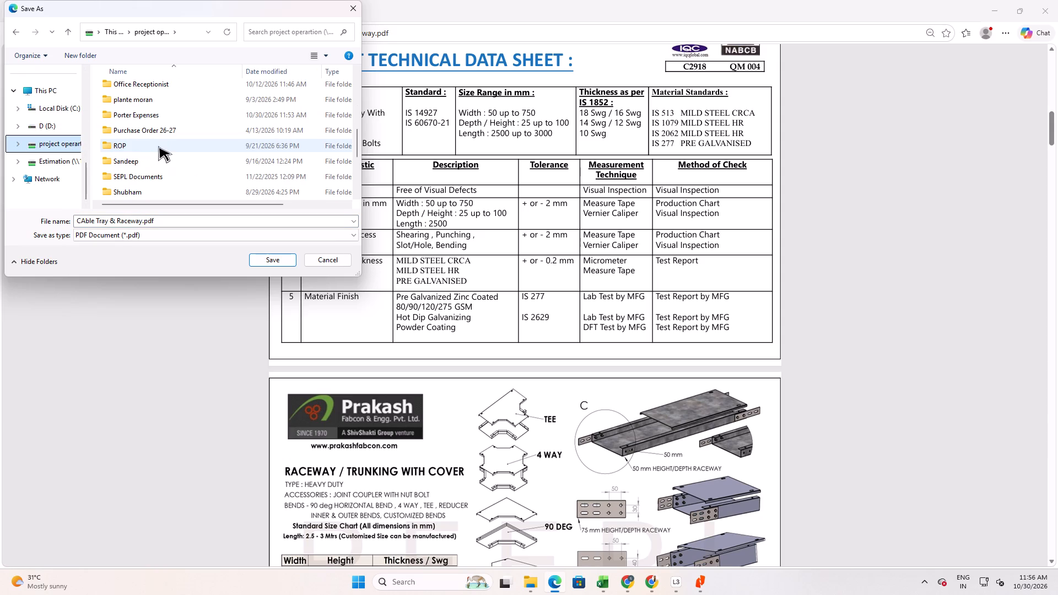
double_click(111, 144)
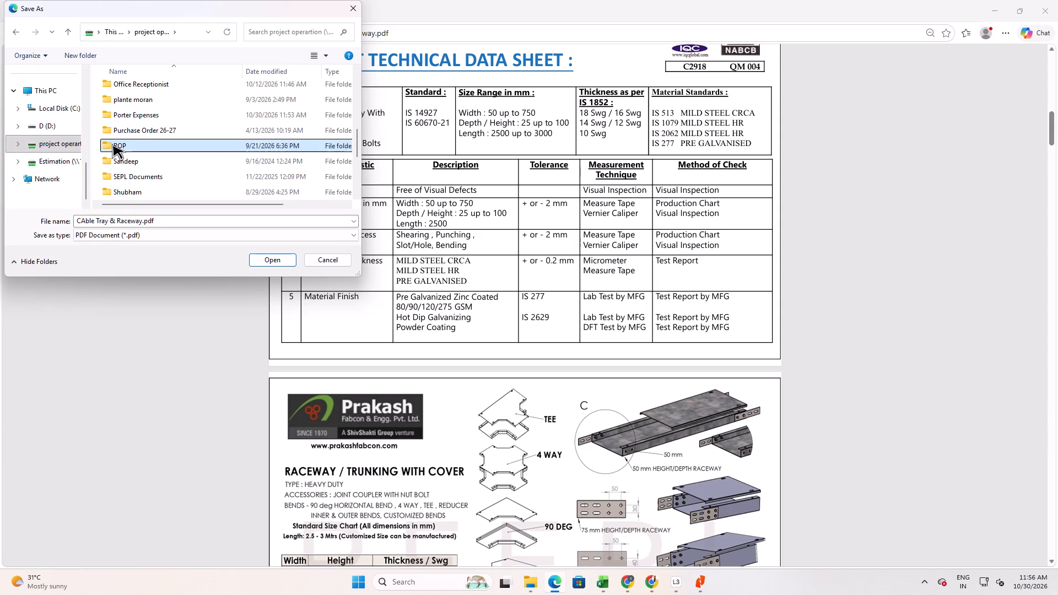
double_click(149, 119)
double_click(158, 104)
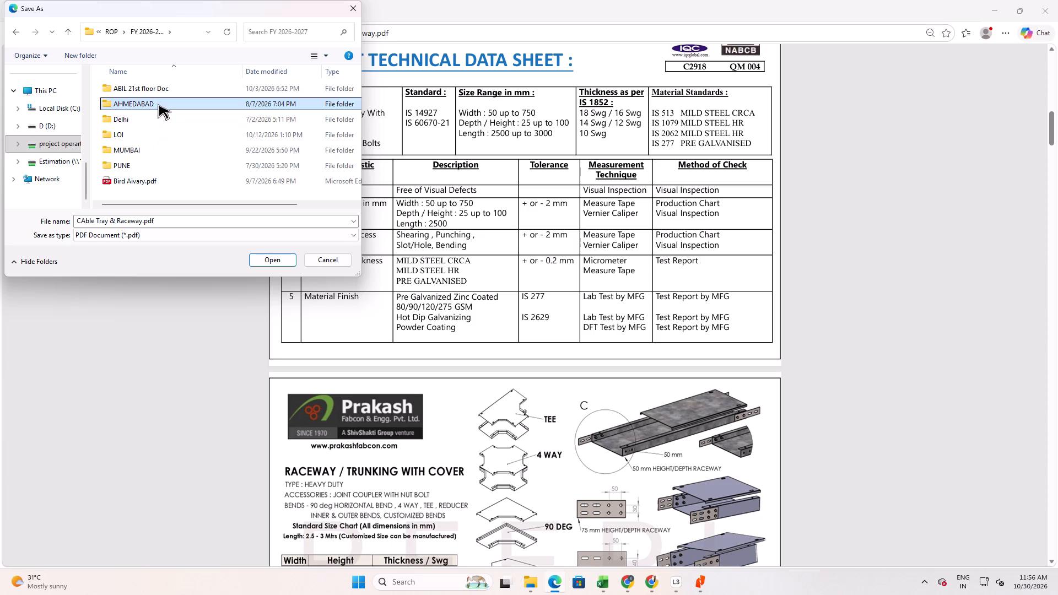
double_click(157, 107)
double_click(159, 106)
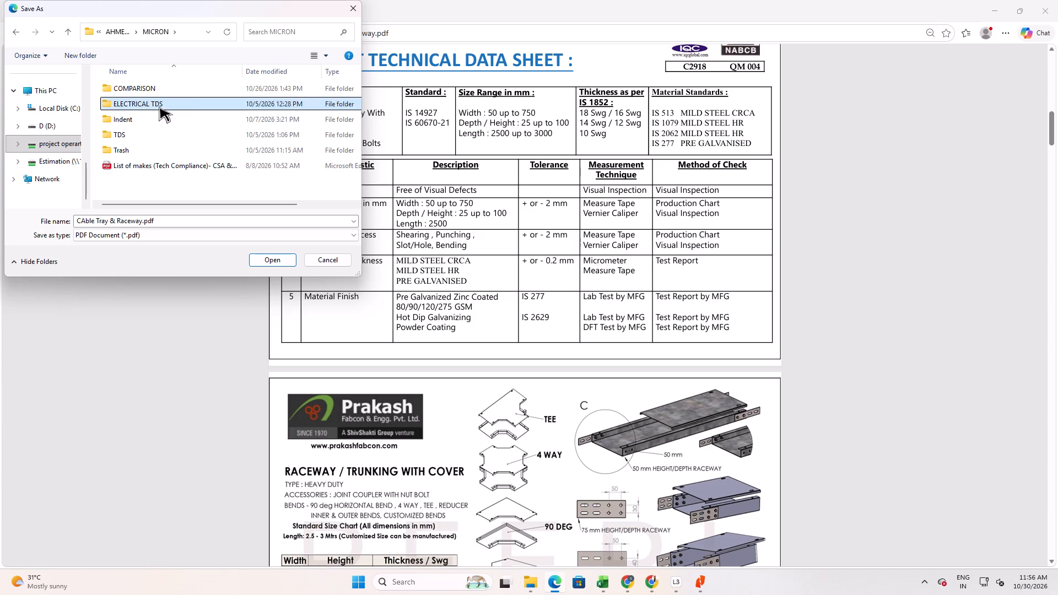
double_click(164, 104)
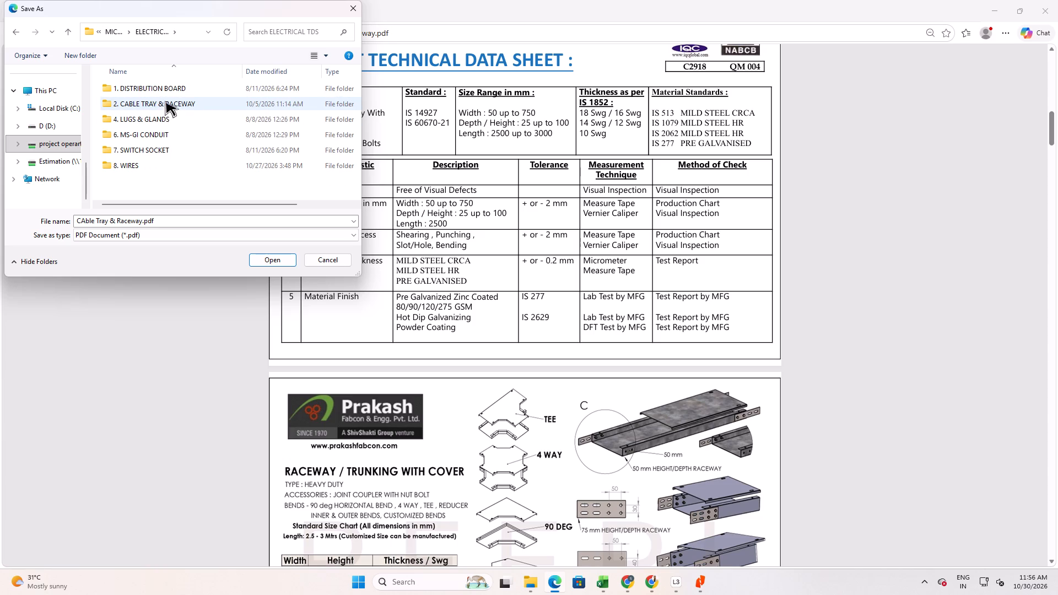
Save CAble Tray & Raceway.pdf in the FABCON folder inside 2. CABLE TRAY & RACEWAY.
left_click(169, 161)
double_click(181, 105)
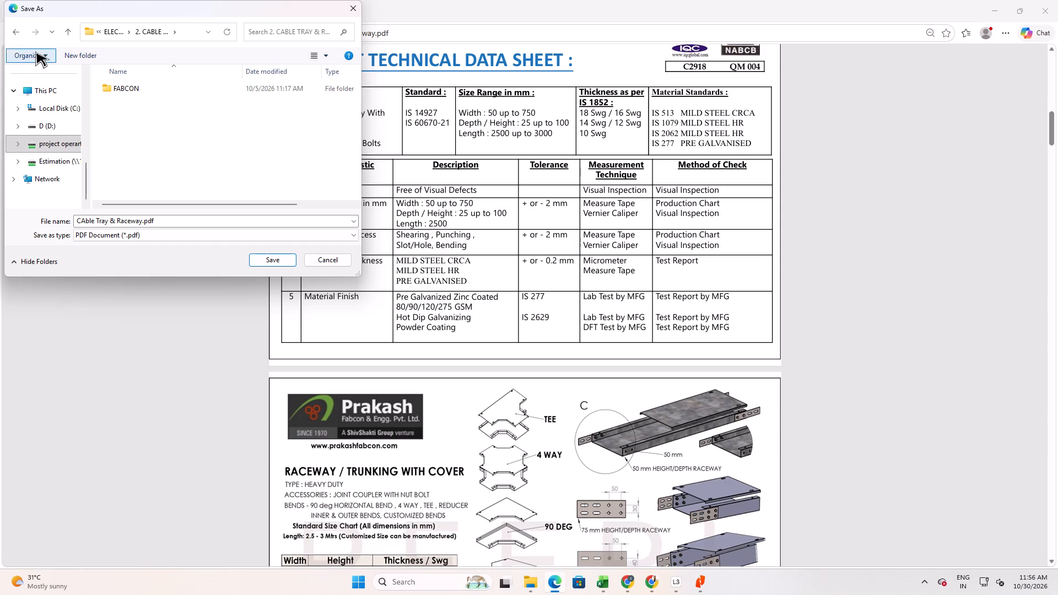
left_click(19, 34)
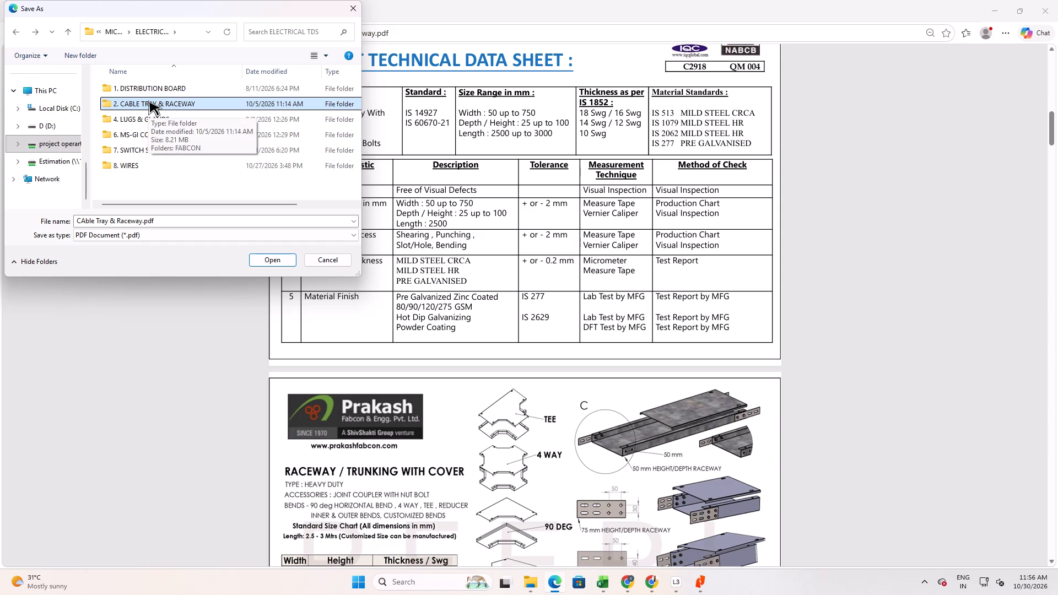
double_click(148, 102)
double_click(151, 92)
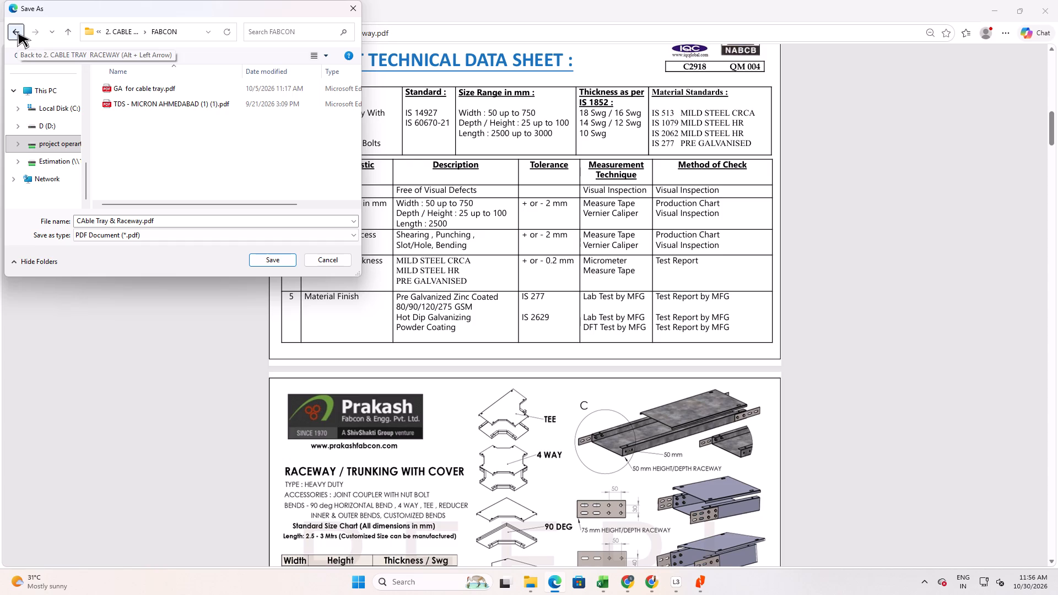
left_click(17, 32)
left_click(283, 261)
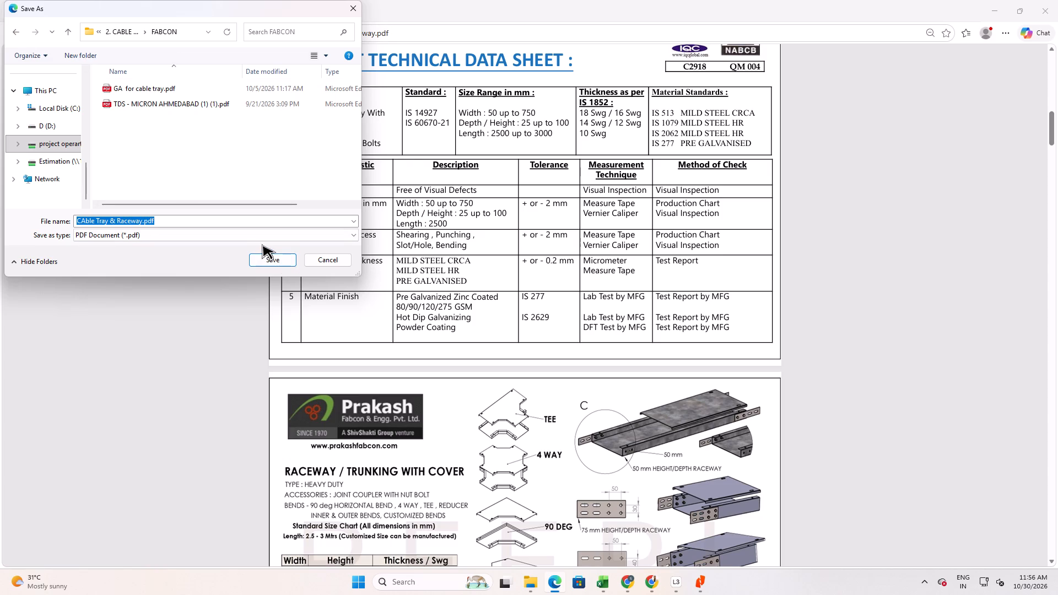
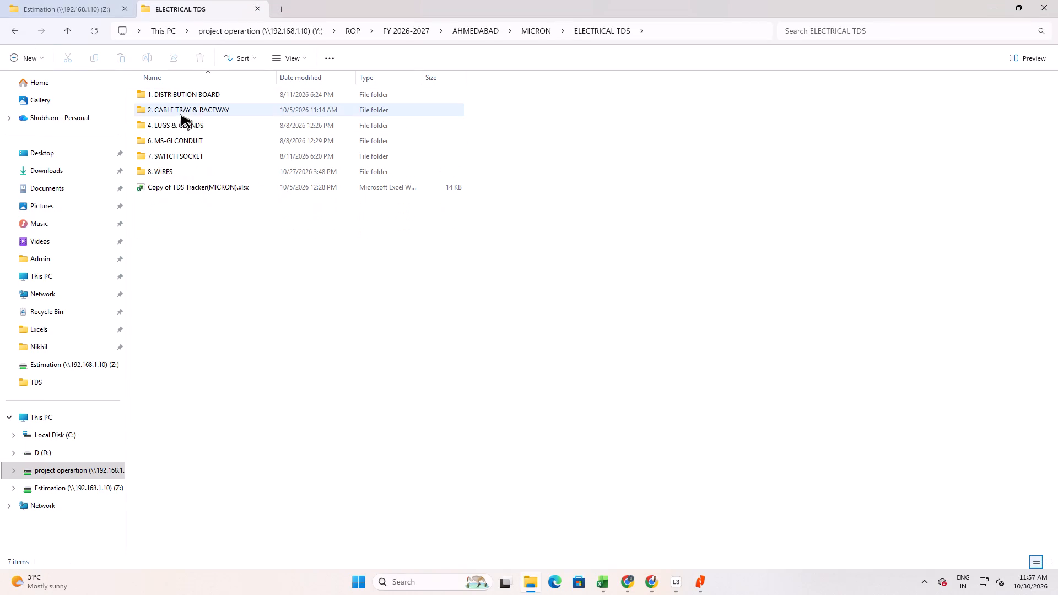
Open CAble Tray & Raceway.pdf from the FABCON folder inside 2. CABLE TRAY & RACEWAY with Nitro PDF Pro.
left_click(190, 106)
left_click(190, 106)
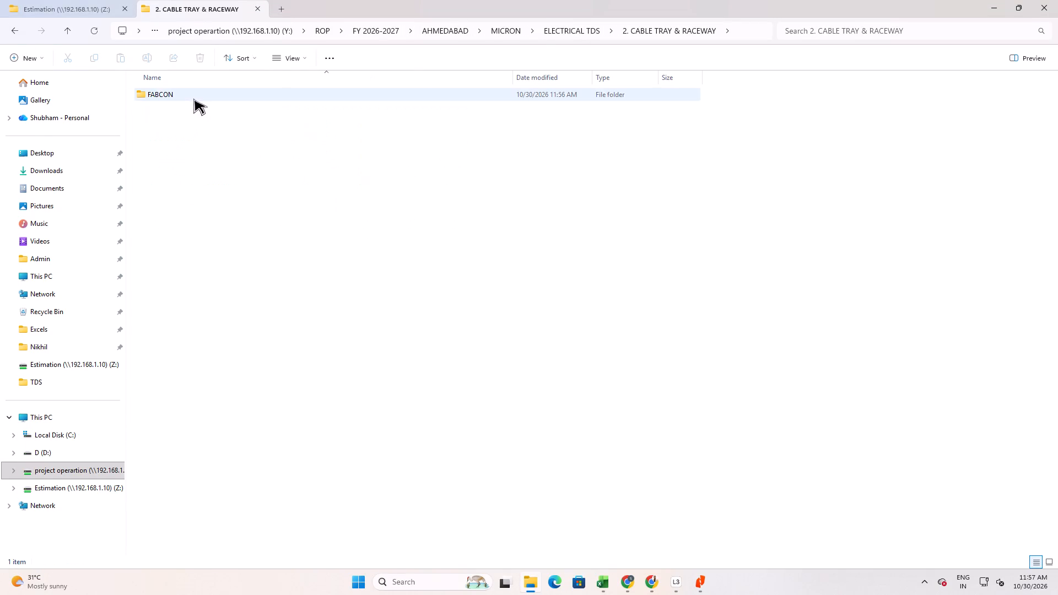
double_click(193, 98)
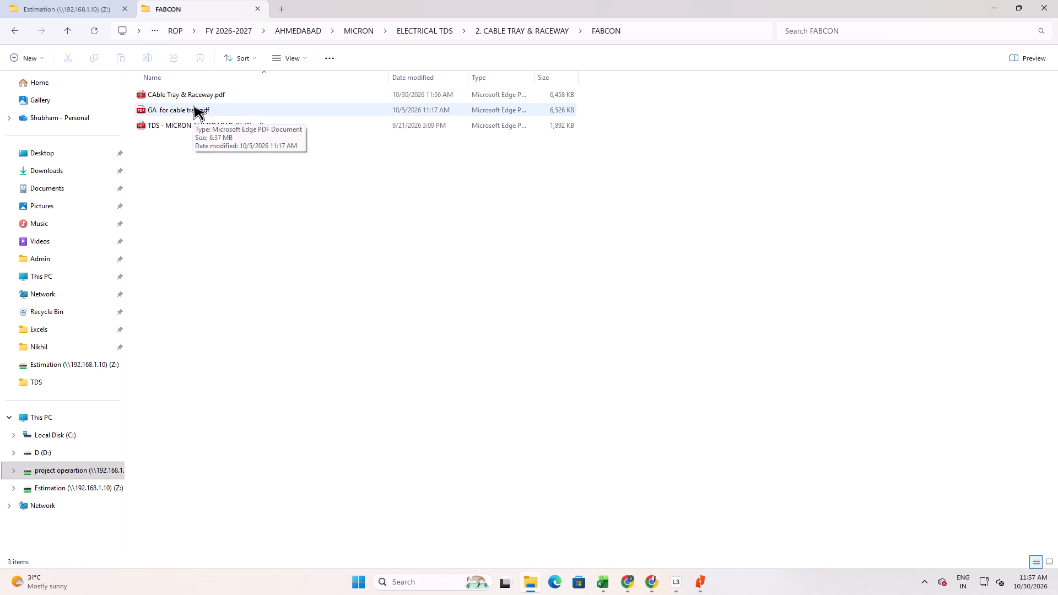
left_click(205, 96)
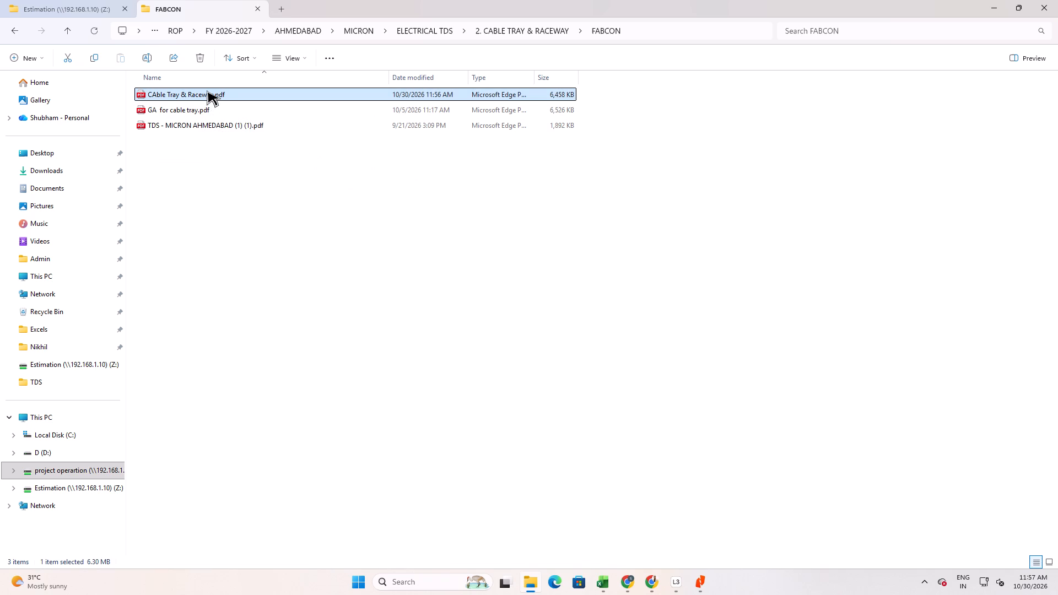
right_click(207, 90)
left_click(253, 145)
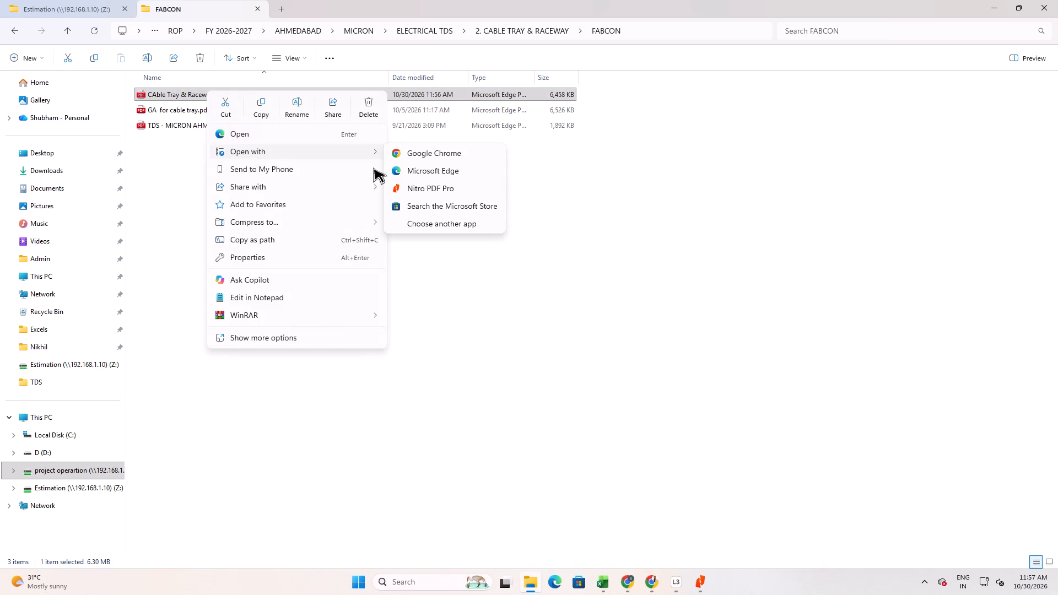
left_click(439, 191)
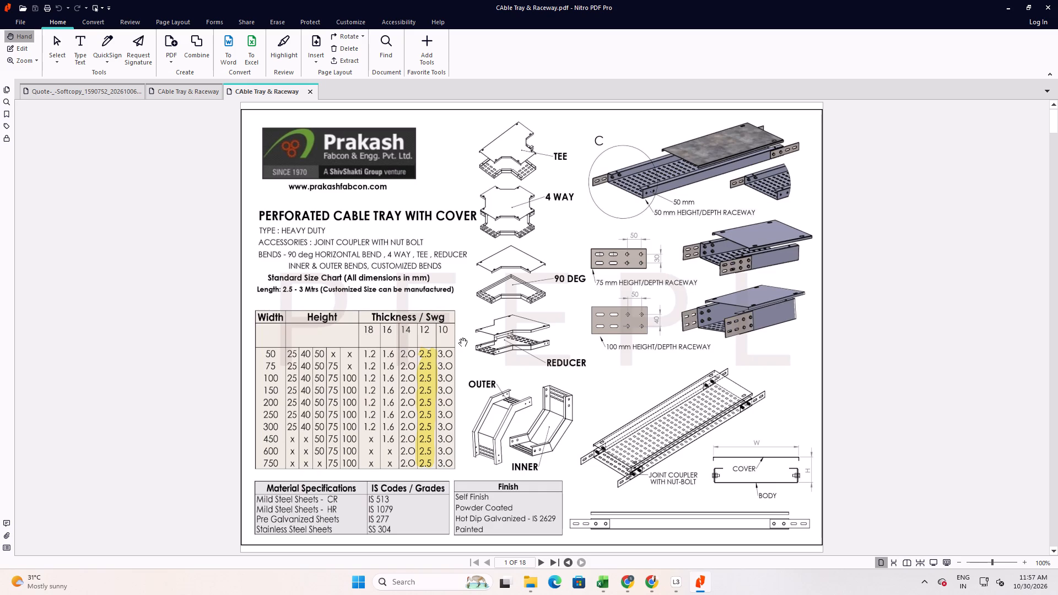
Review the saved PDF's highlights on the perforated cable tray and raceway sheets, from page 1 through page 4.
left_click(19, 50)
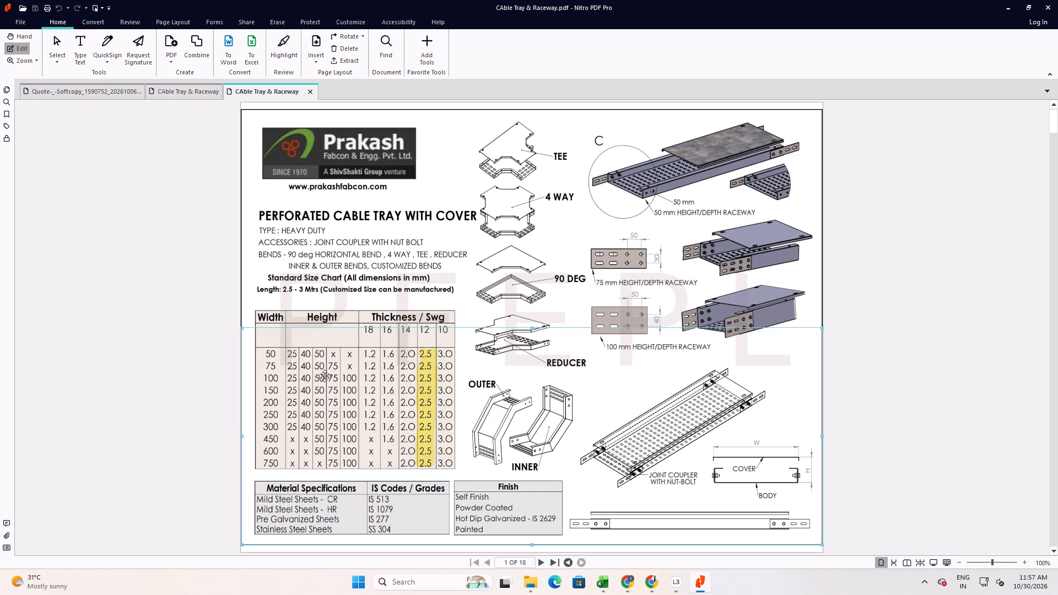
left_click(323, 378)
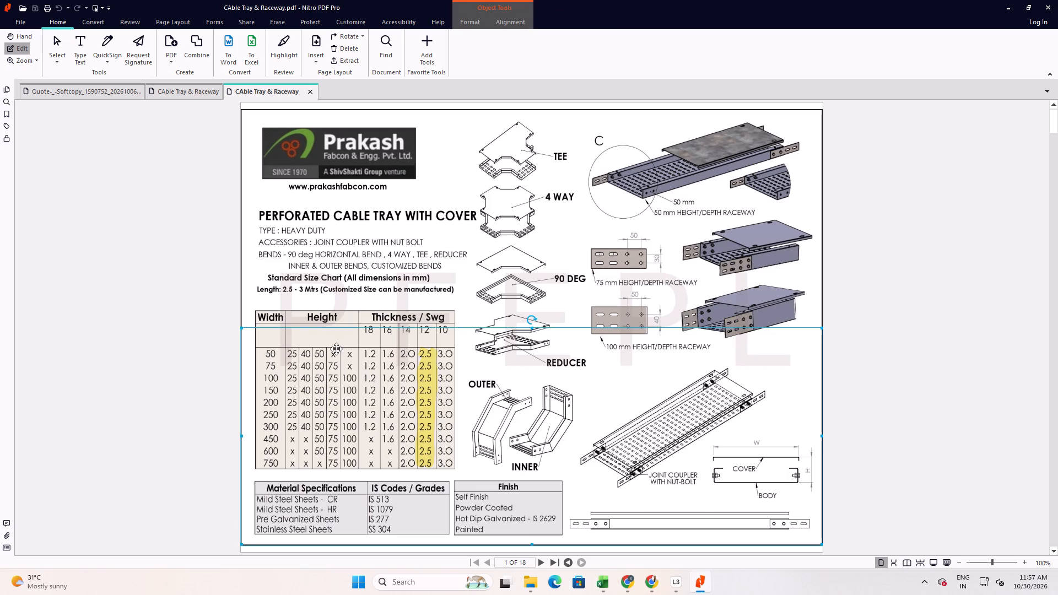
scroll(378, 394, "down", 4)
scroll(384, 396, "up", 1)
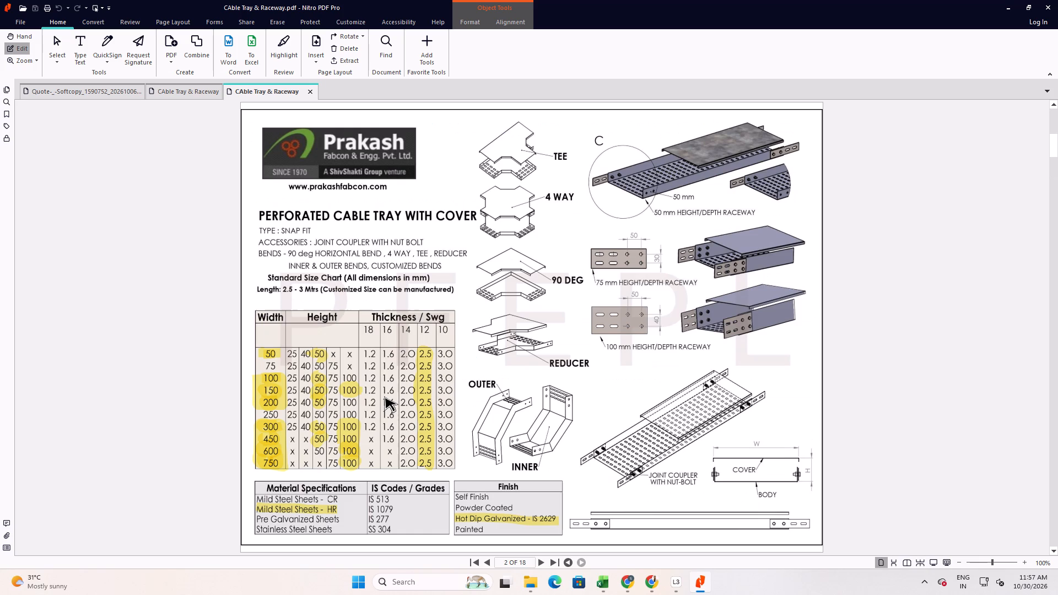
scroll(384, 396, "up", 4)
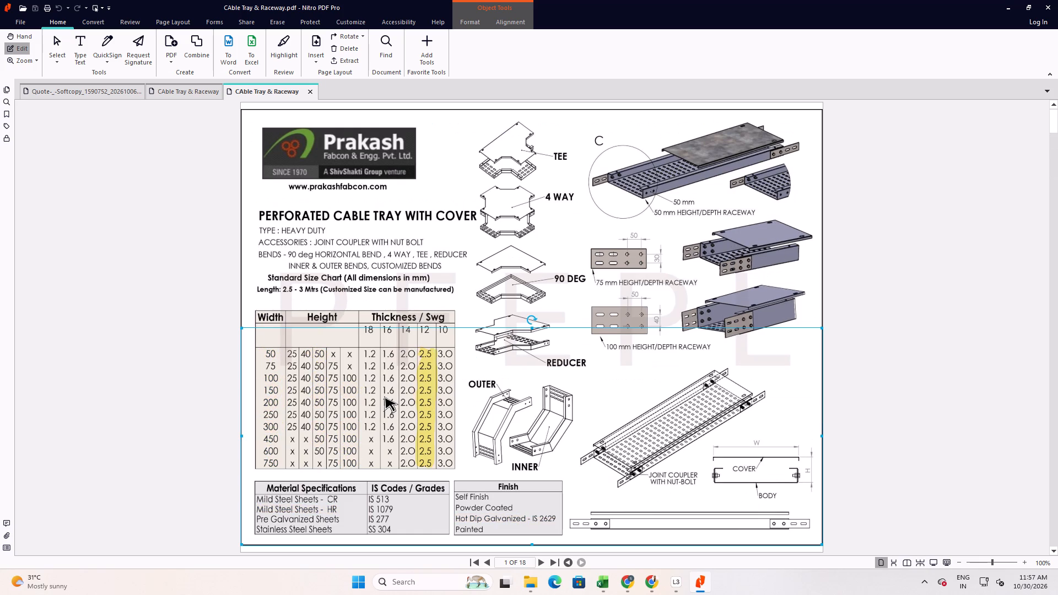
scroll(384, 396, "up", 5)
scroll(384, 396, "down", 2)
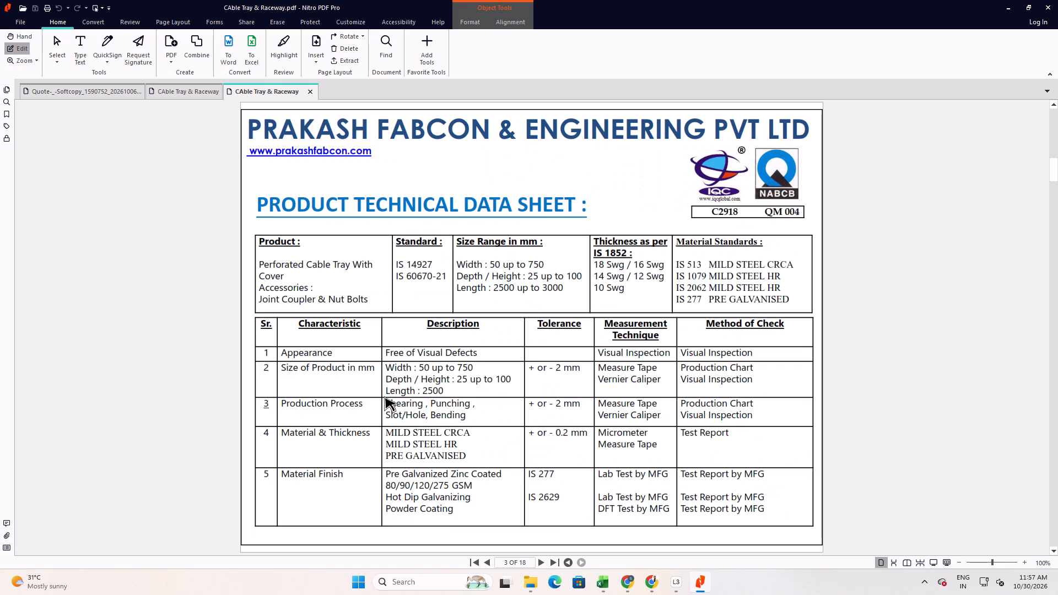
scroll(384, 396, "down", 1)
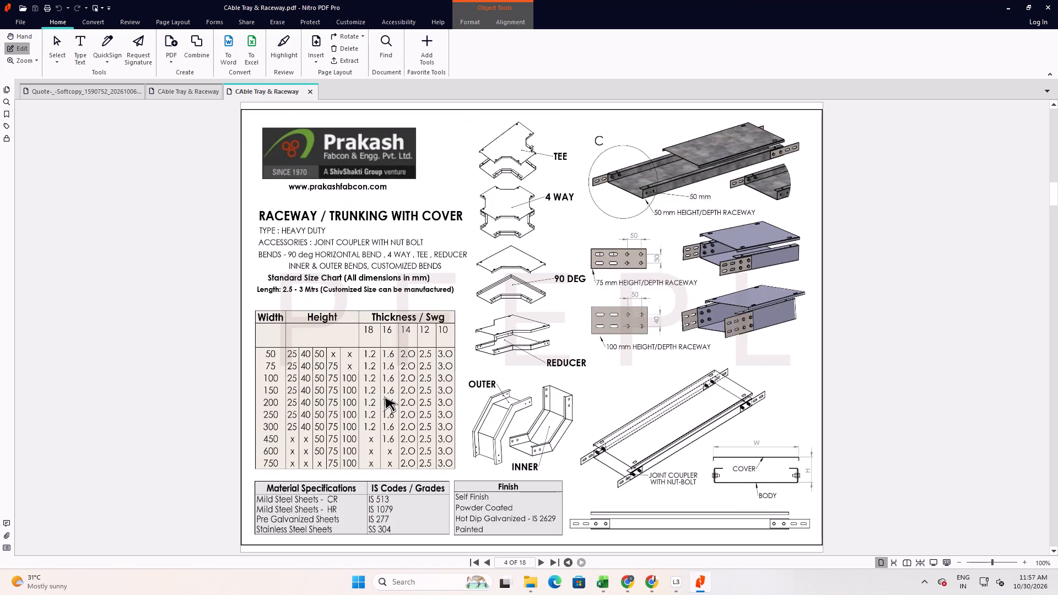
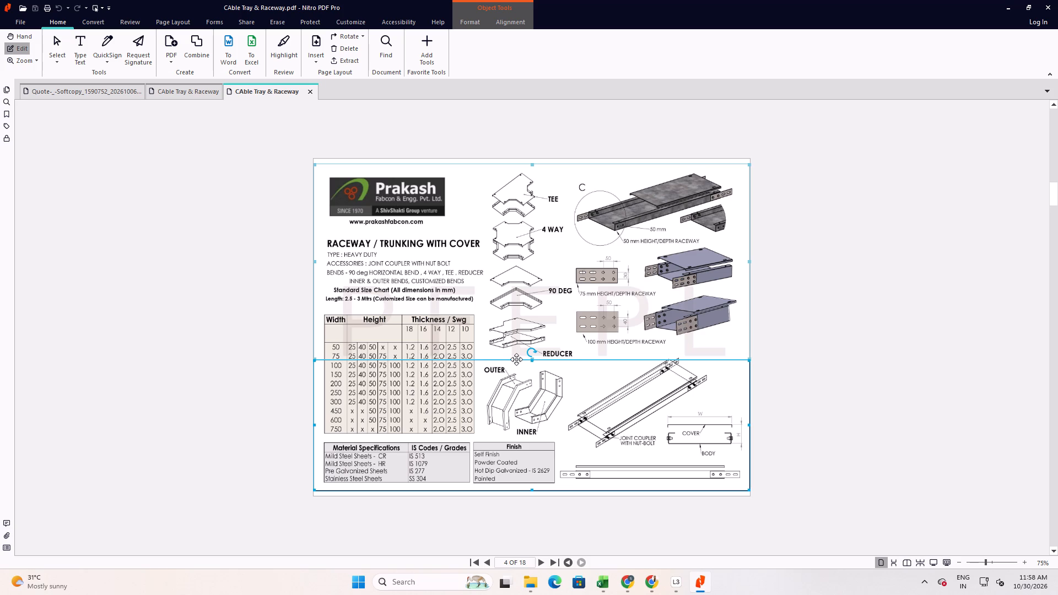
Look through the tray, raceway and ladder data sheets between pages 1 and 10, ending on the raceway sheet on page 4.
left_click_drag(516, 358, 512, 433)
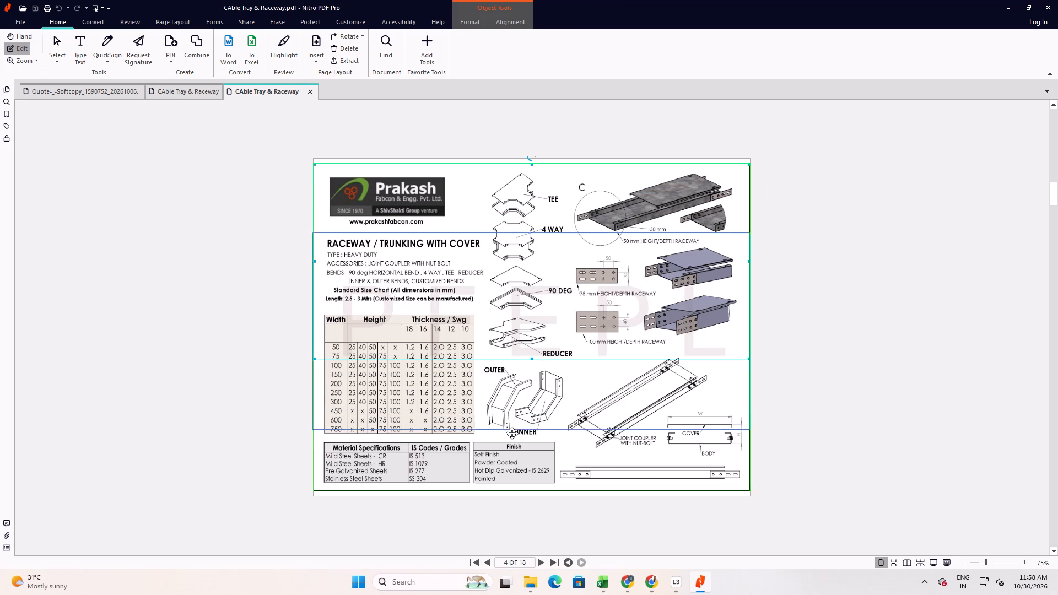
left_click_drag(512, 433, 510, 354)
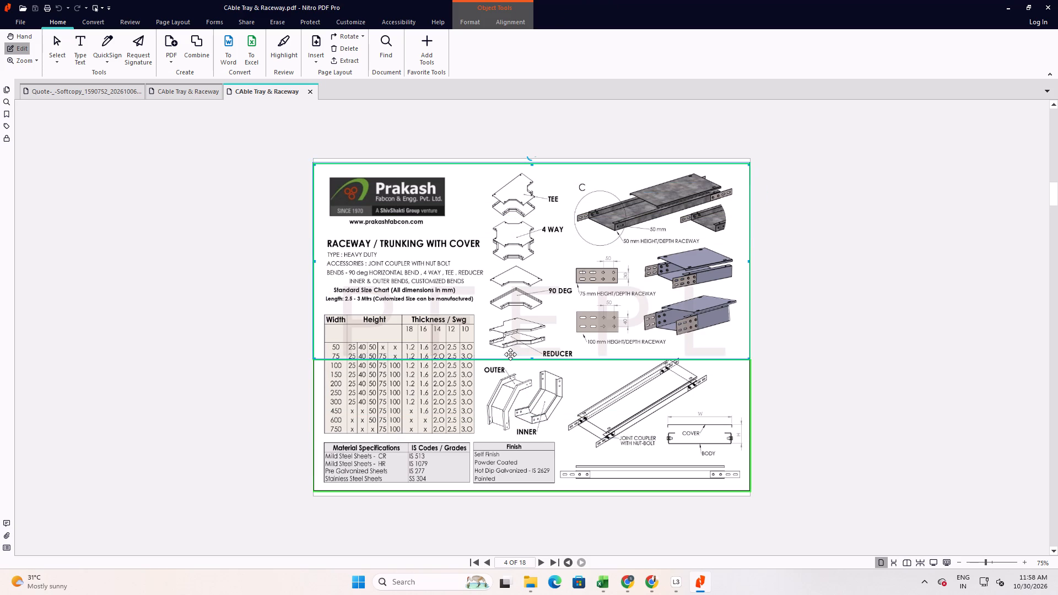
left_click_drag(510, 354, 574, 538)
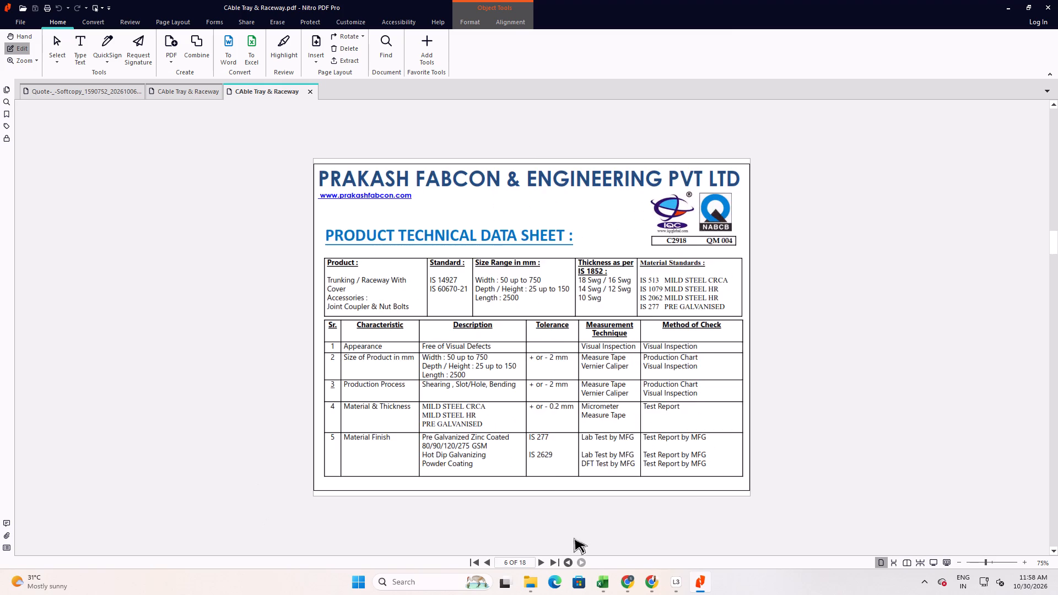
left_click_drag(574, 538, 352, 120)
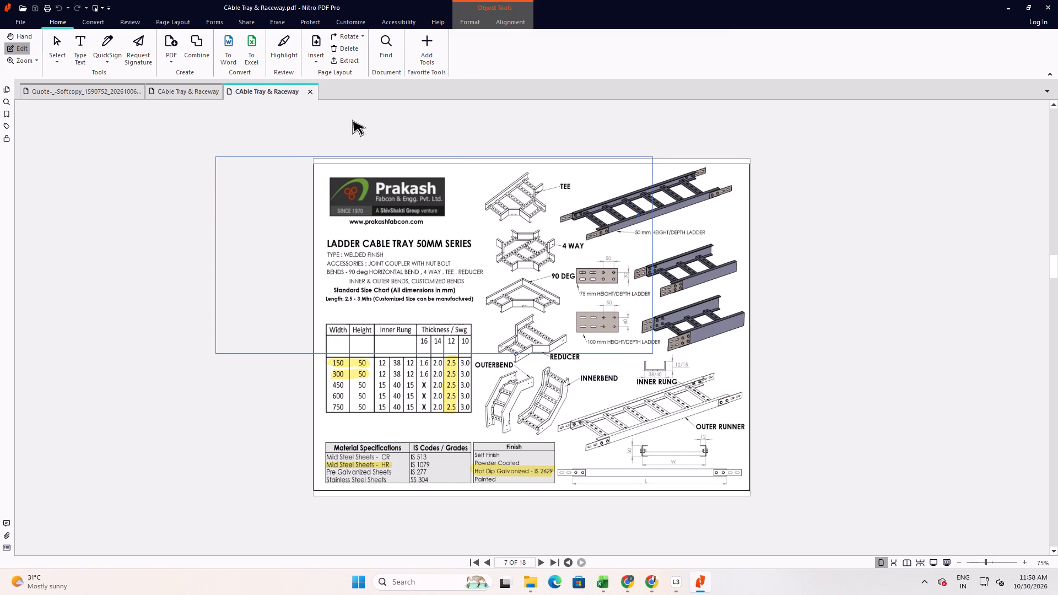
left_click_drag(352, 120, 1057, 403)
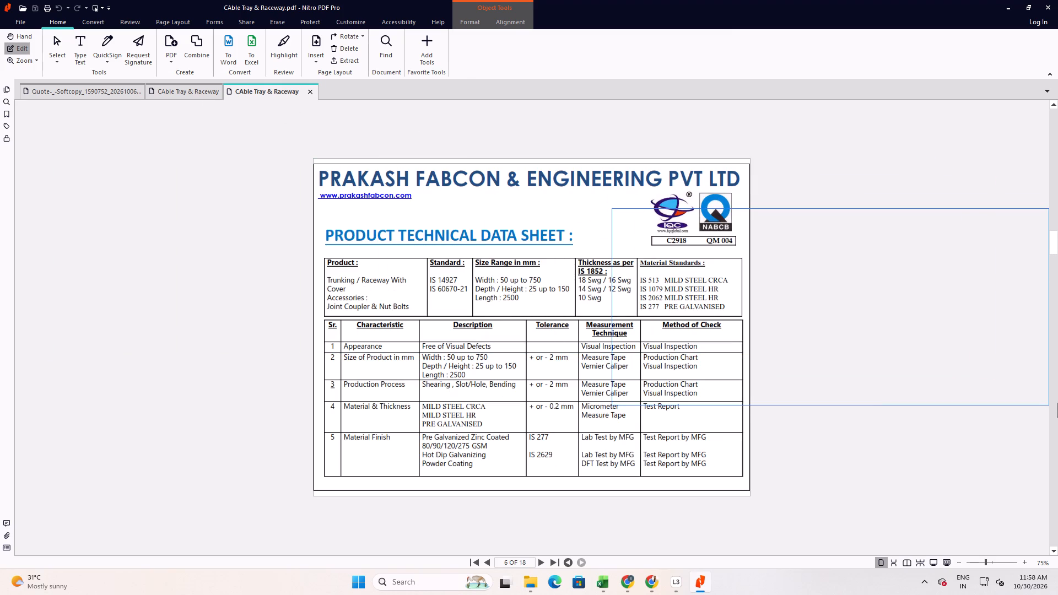
left_click_drag(1057, 403, 646, 133)
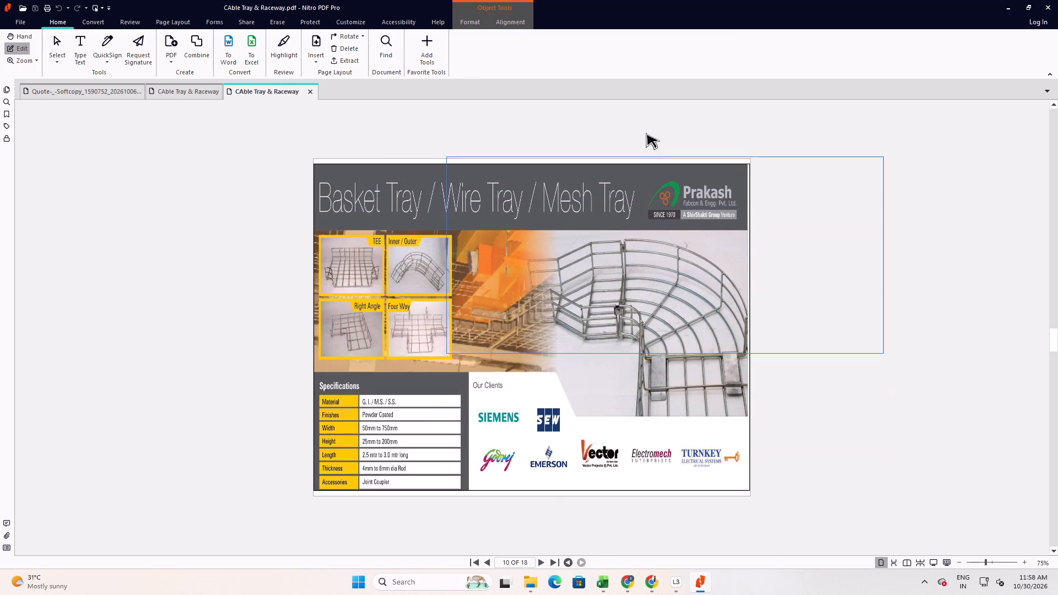
left_click_drag(646, 133, 569, 242)
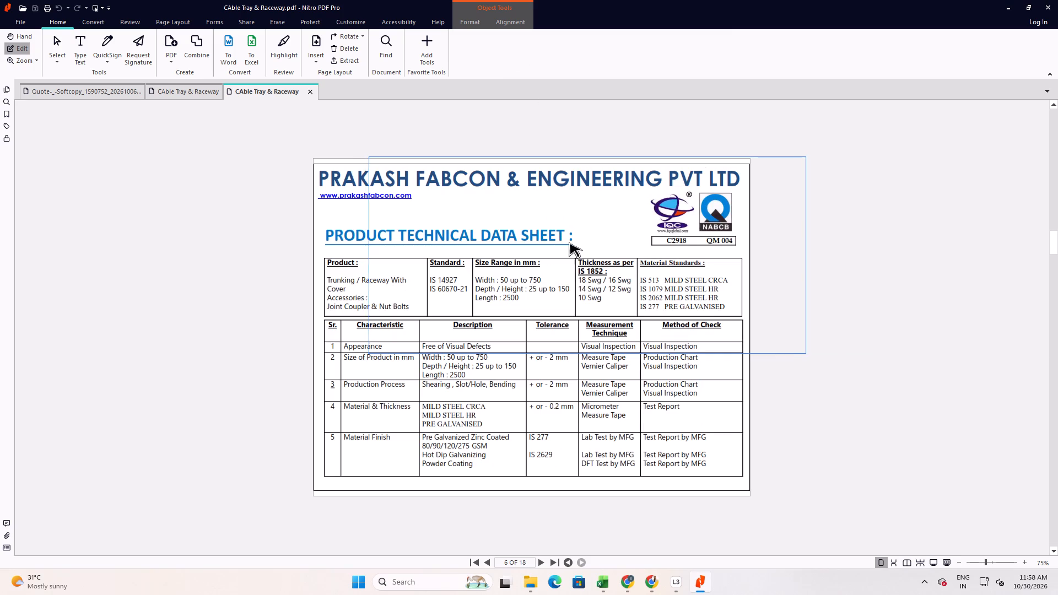
left_click_drag(569, 242, 601, 361)
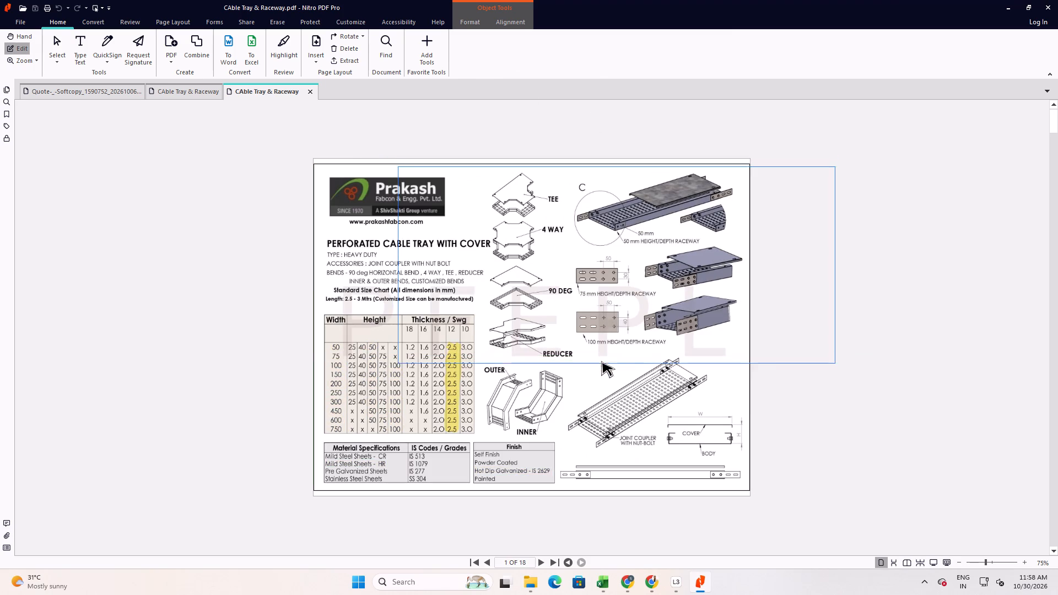
left_click_drag(601, 361, 634, 374)
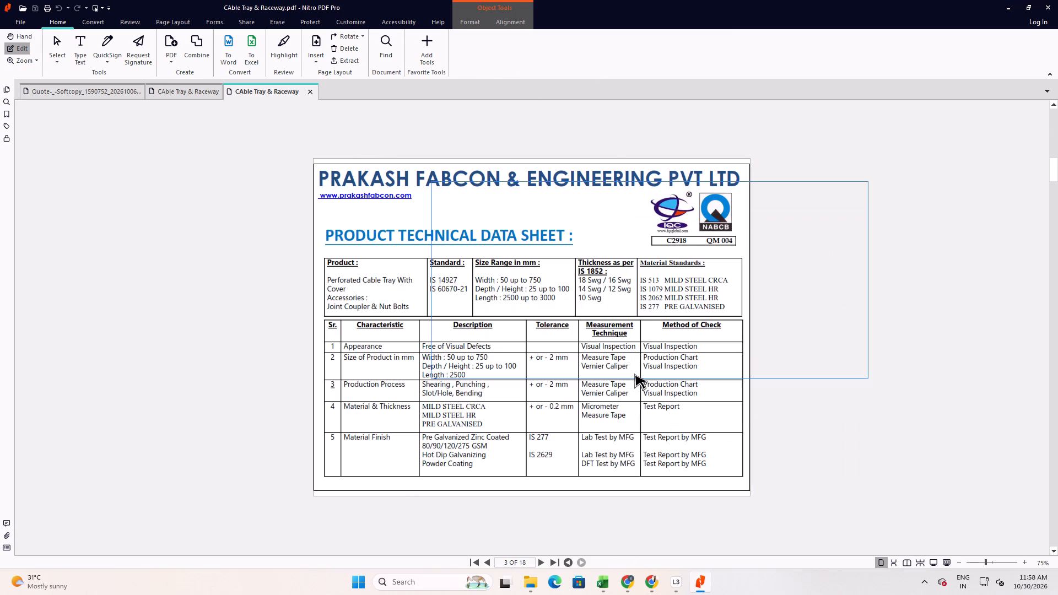
left_click_drag(634, 374, 646, 405)
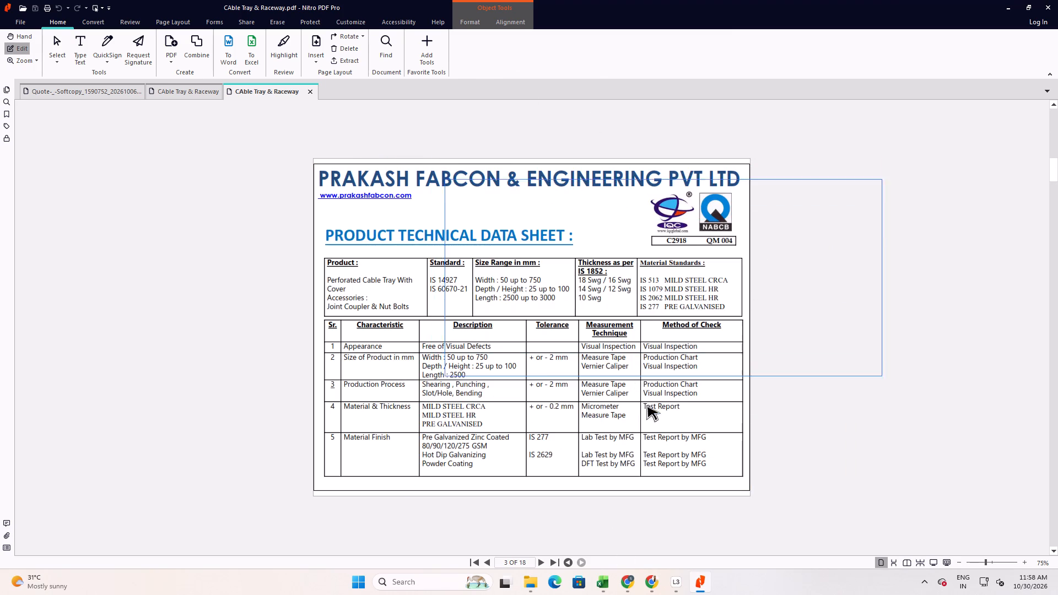
left_click_drag(646, 405, 512, 415)
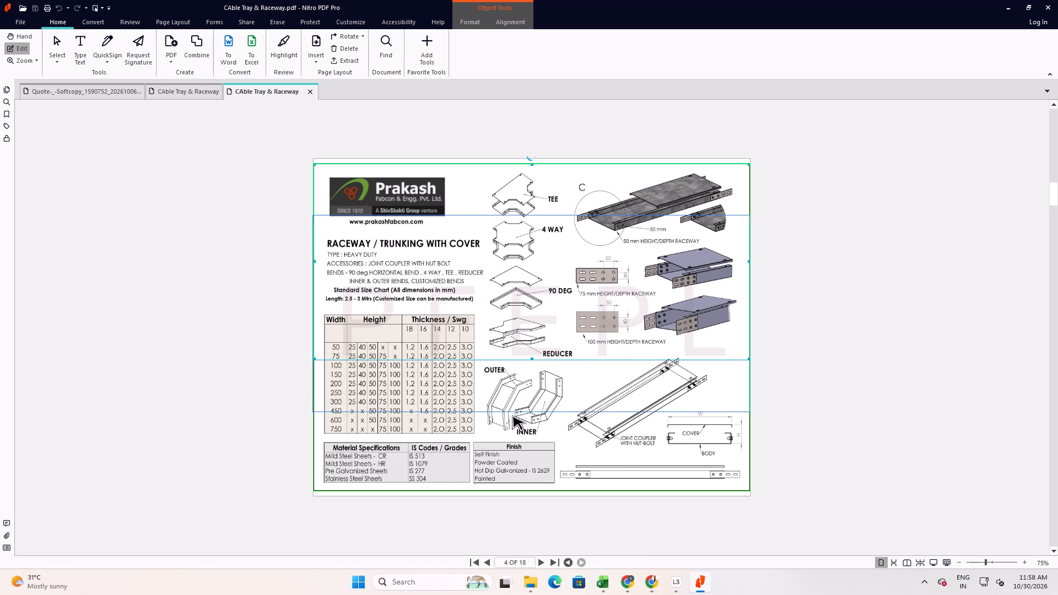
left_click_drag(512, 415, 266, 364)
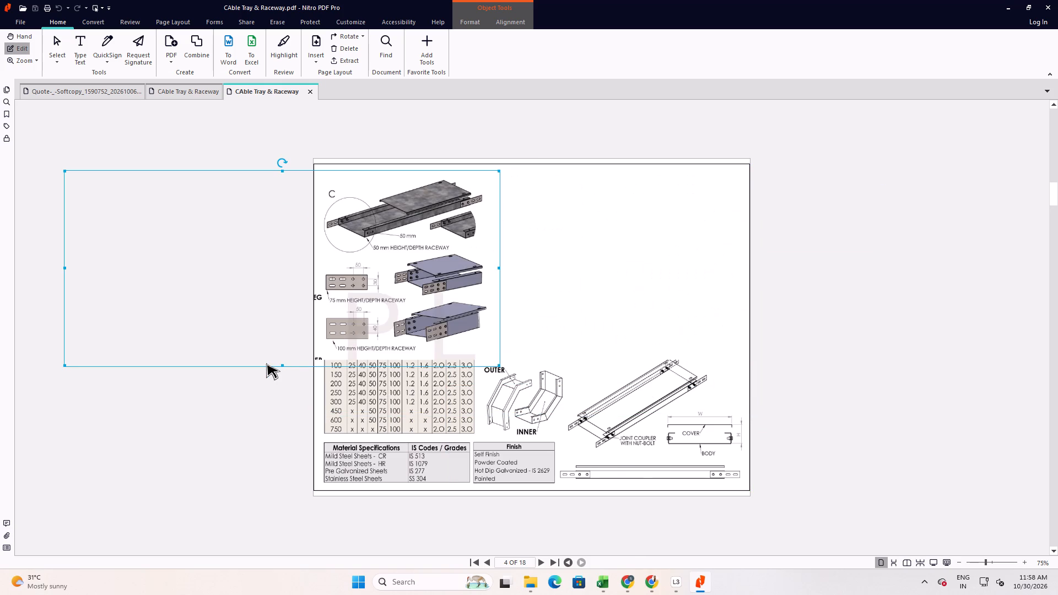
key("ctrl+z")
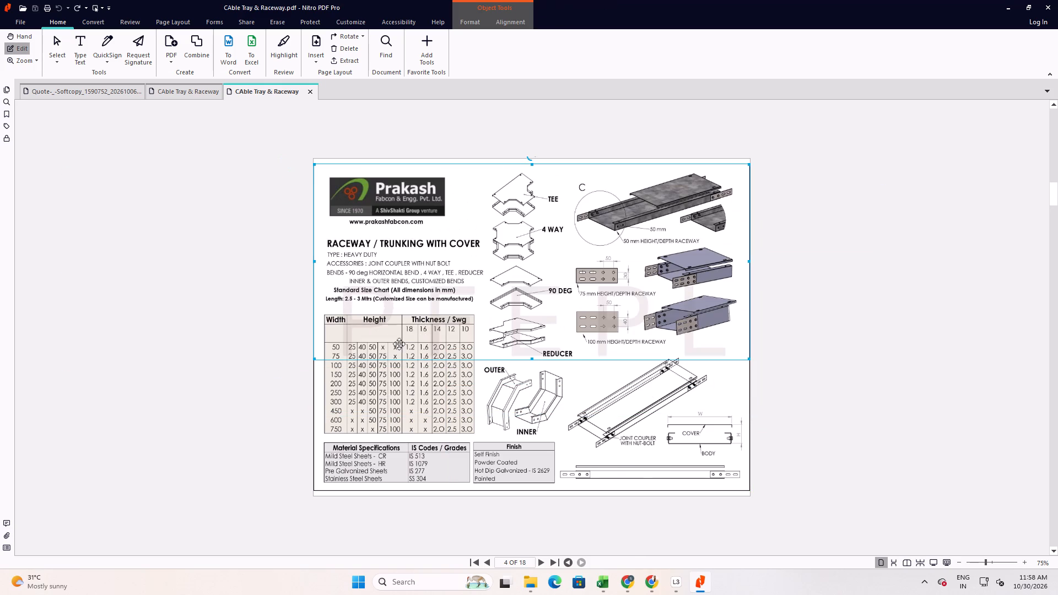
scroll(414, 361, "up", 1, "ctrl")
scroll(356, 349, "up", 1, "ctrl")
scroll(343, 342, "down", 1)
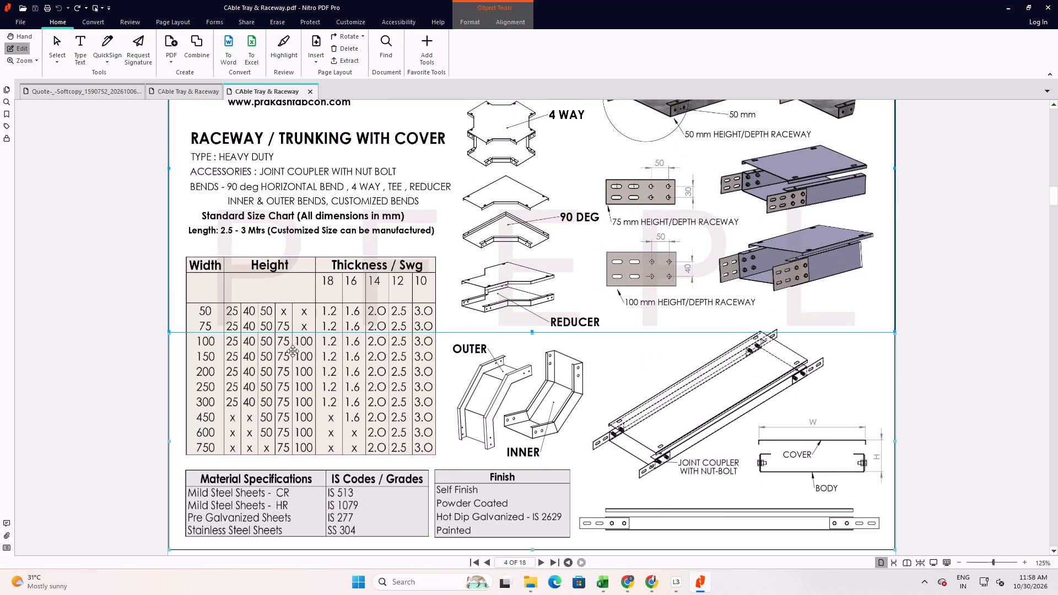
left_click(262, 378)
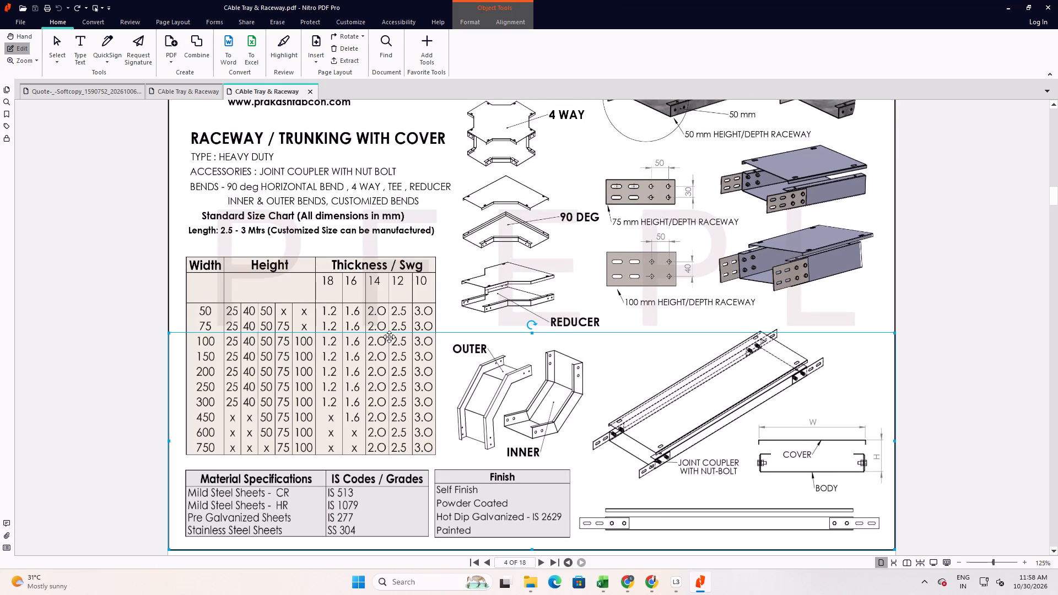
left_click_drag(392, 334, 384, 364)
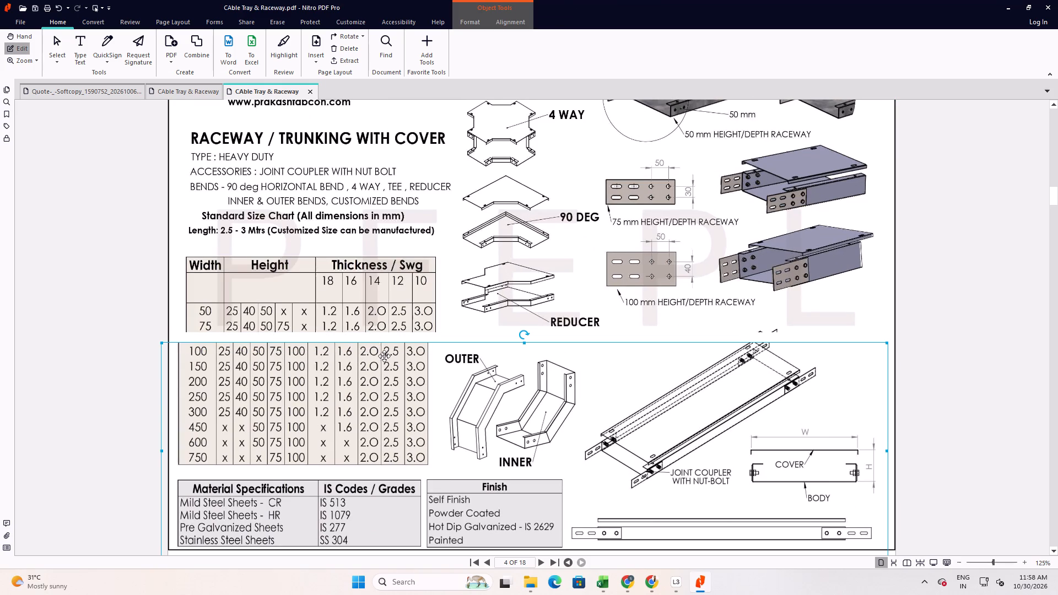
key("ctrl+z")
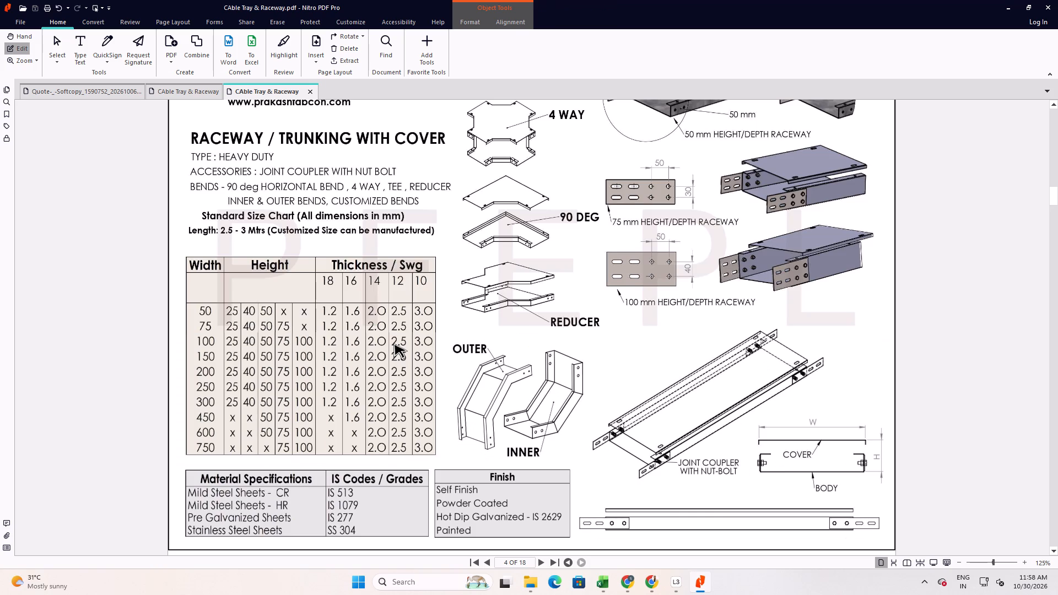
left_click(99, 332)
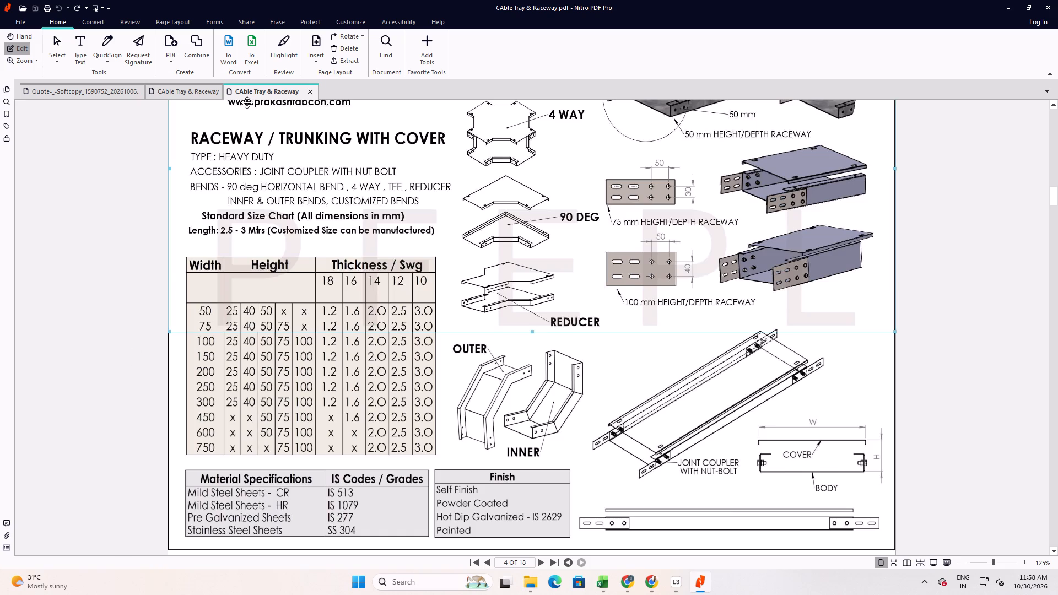
White out the 25 height entries for widths 50 through 300 in the raceway size chart on page 4.
scroll(131, 344, "up", 1, "ctrl")
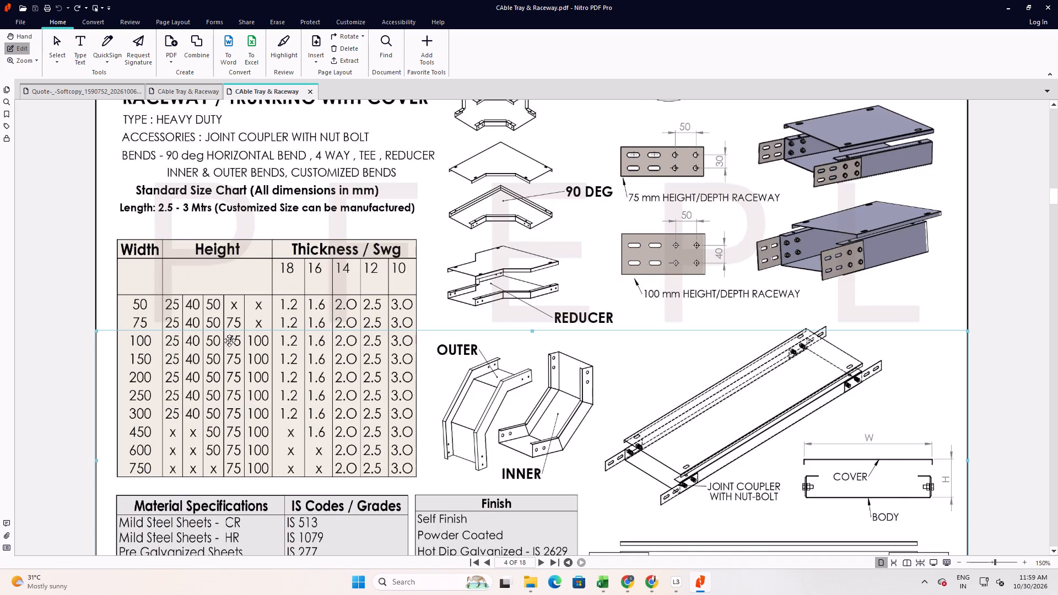
scroll(51, 318, "up", 1, "ctrl")
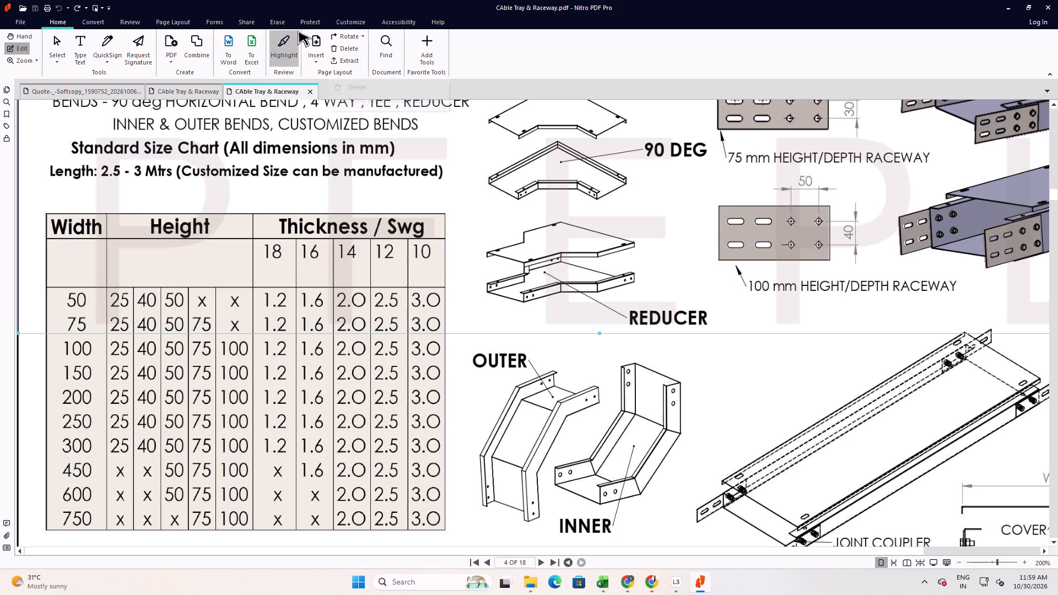
left_click(261, 19)
left_click(283, 17)
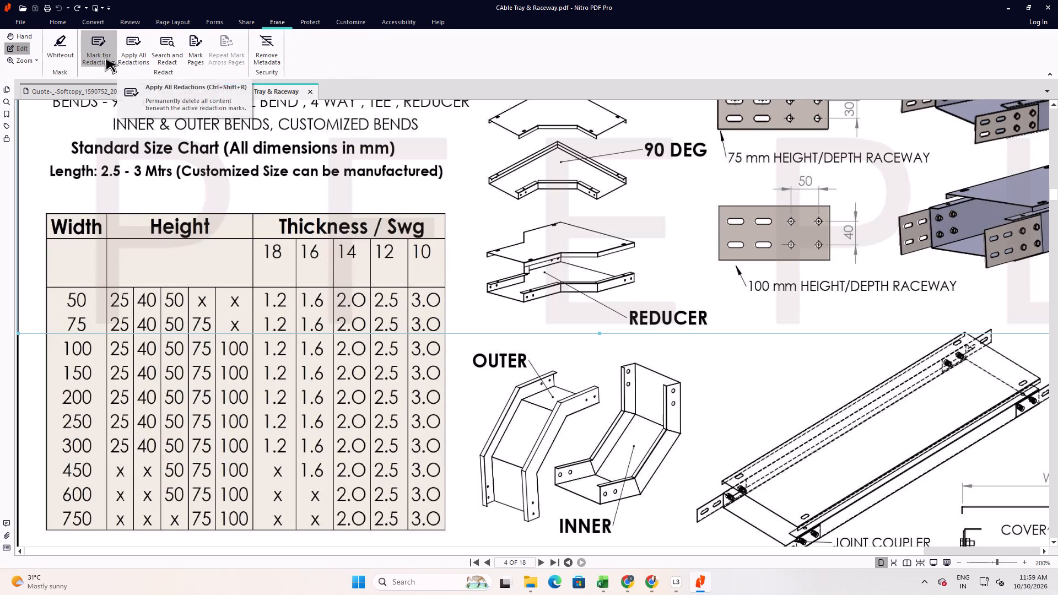
left_click(56, 46)
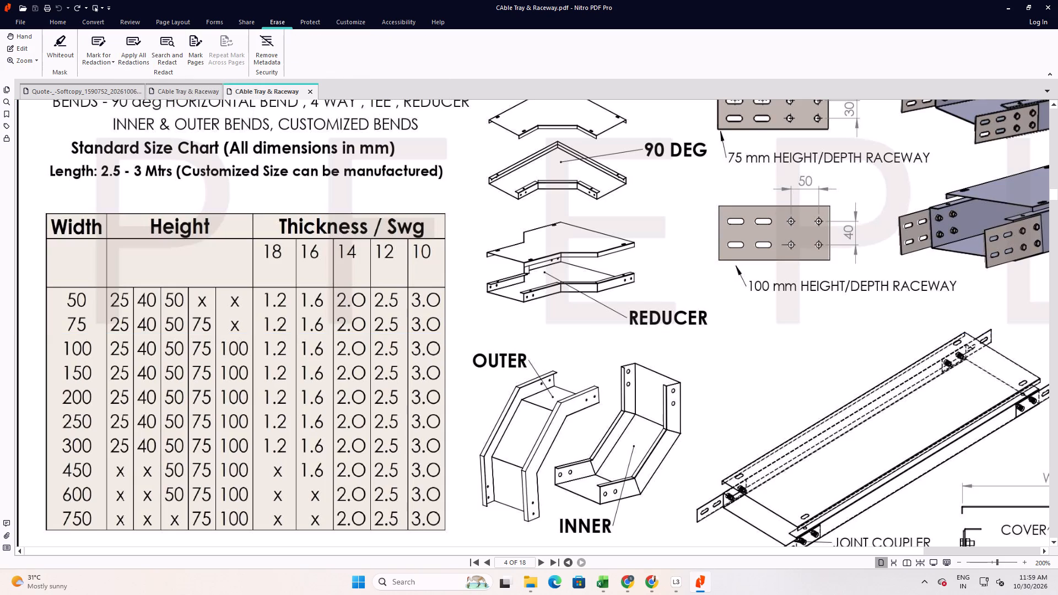
left_click_drag(106, 289, 131, 462)
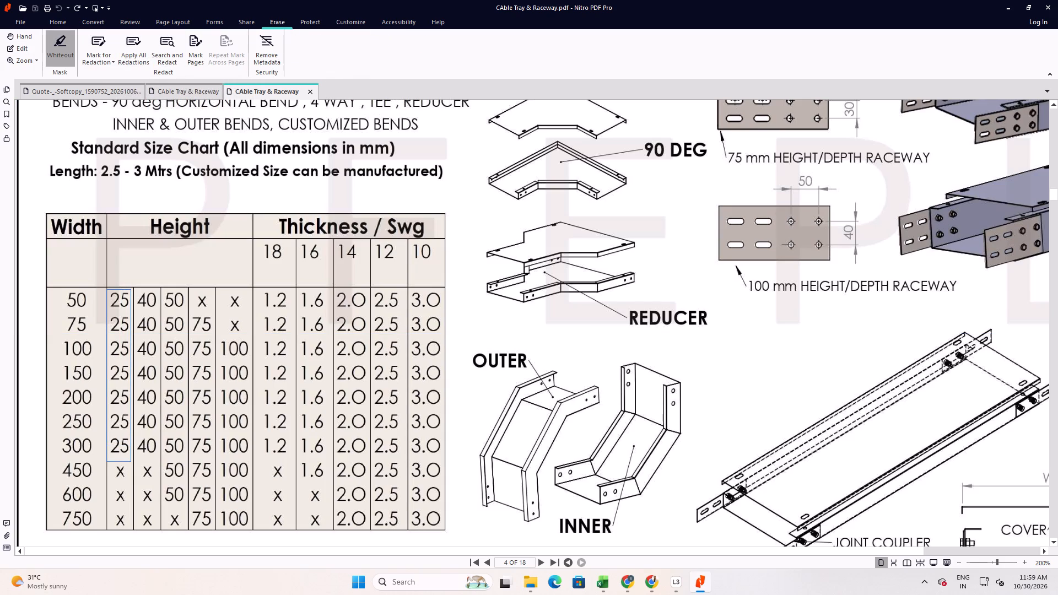
left_click_drag(131, 462, 134, 460)
key("ctrl+z")
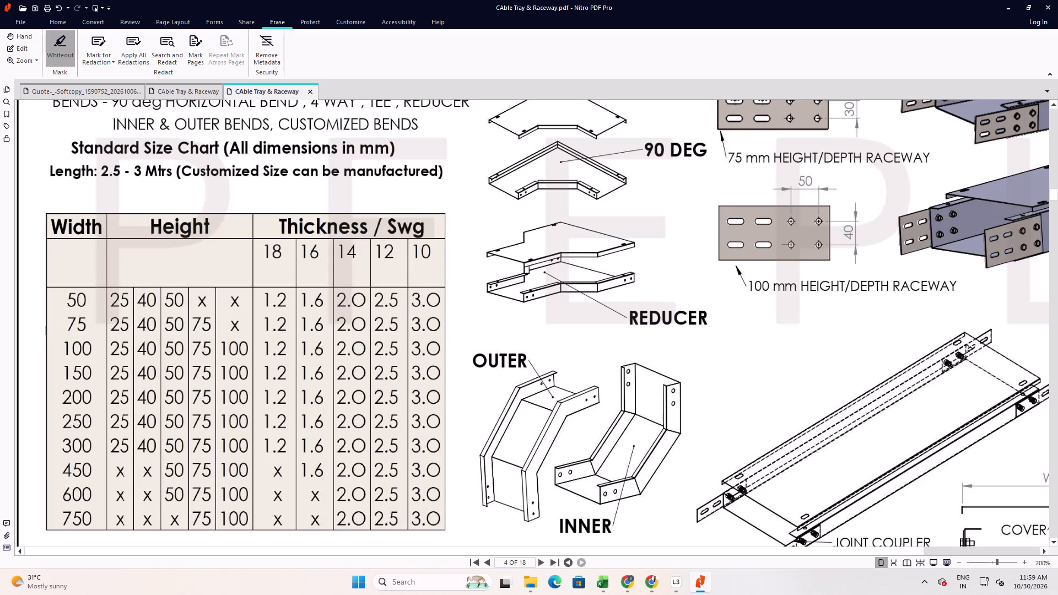
left_click_drag(109, 289, 122, 420)
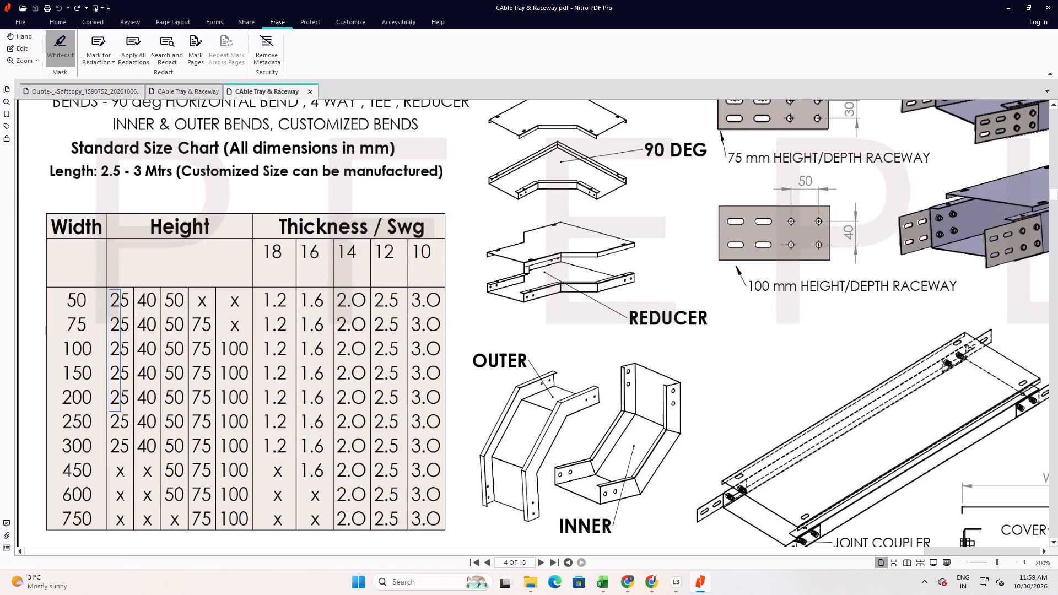
left_click_drag(122, 420, 130, 453)
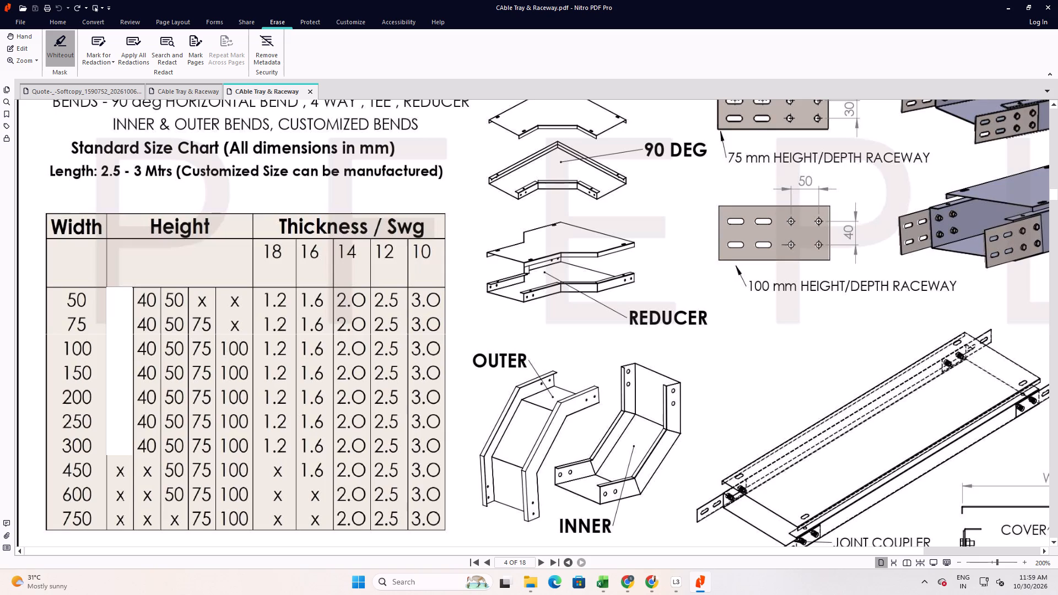
Add the text 30 in the blanked first height column beside width 50 of the raceway size chart.
left_click(26, 24)
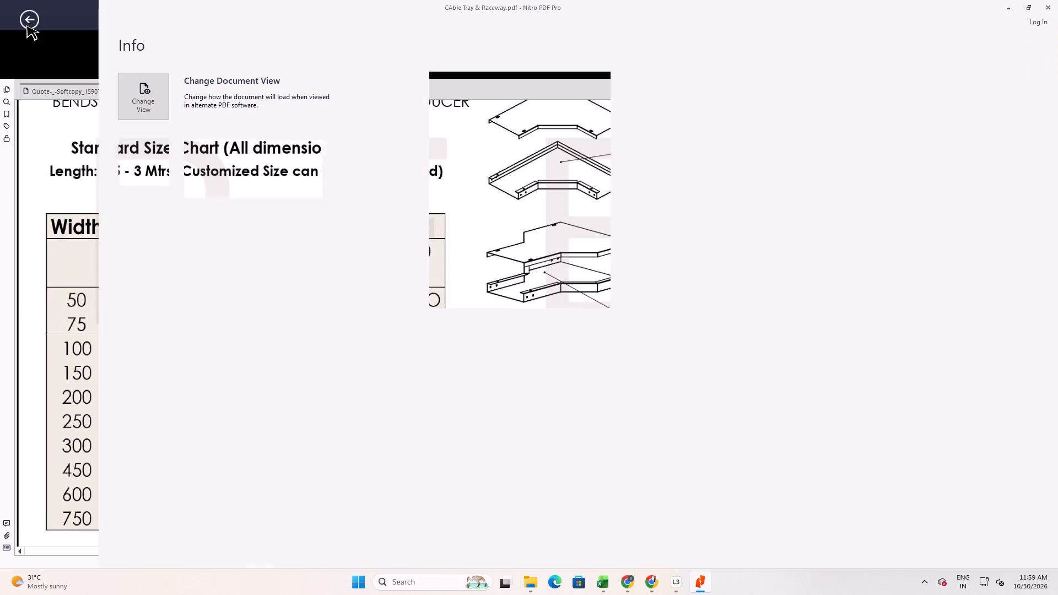
left_click(26, 24)
left_click(50, 22)
left_click(82, 40)
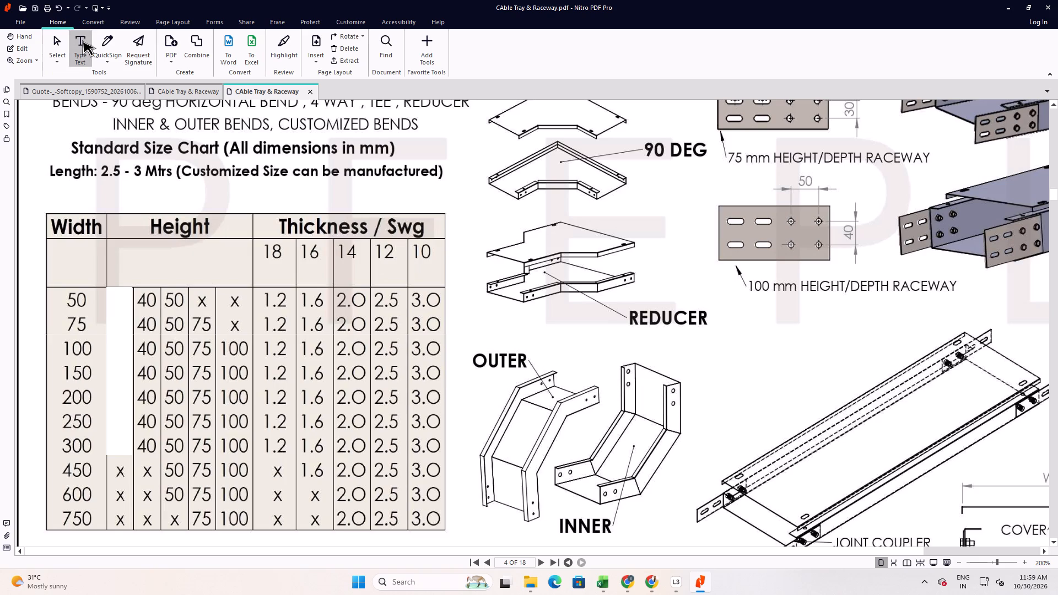
left_click(115, 299)
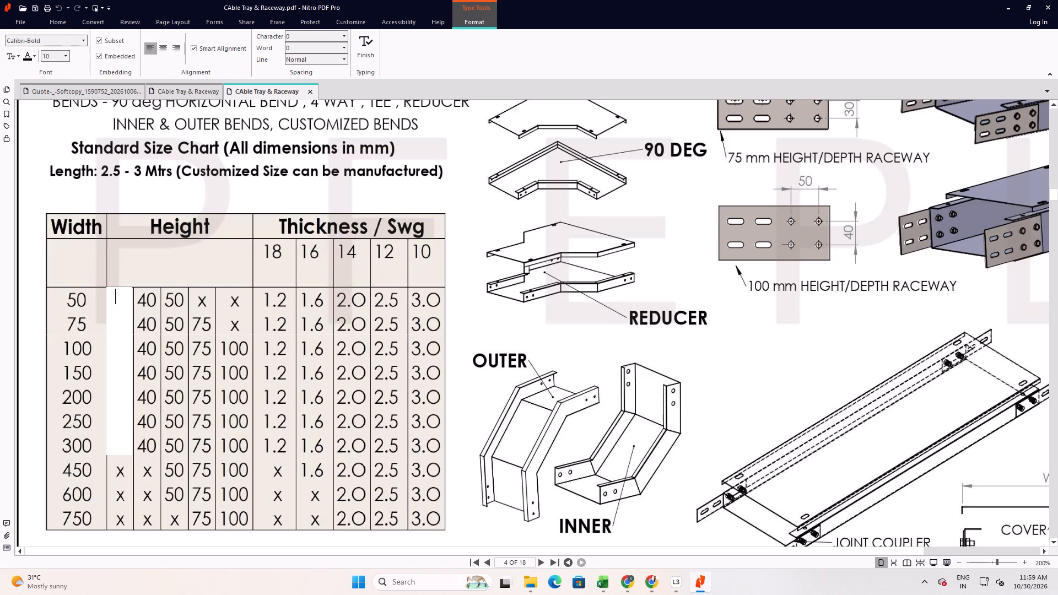
type("30")
Add six more 30 entries on alternate lines down the first height column, starting beside width 75.
left_click(107, 328)
type("30")
key("Return")
key("Return")
type("30")
key("Return")
key("Return")
type("30")
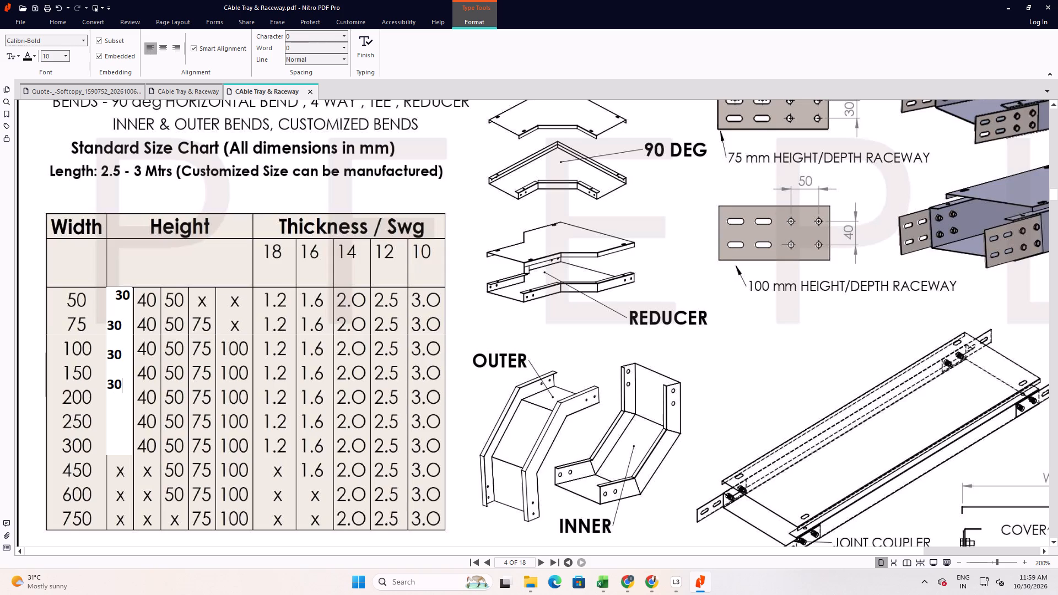
key("Return")
key("Return")
type("30")
key("Return")
key("Return")
type("30")
key("Return")
key("Return")
type("30")
key("Escape")
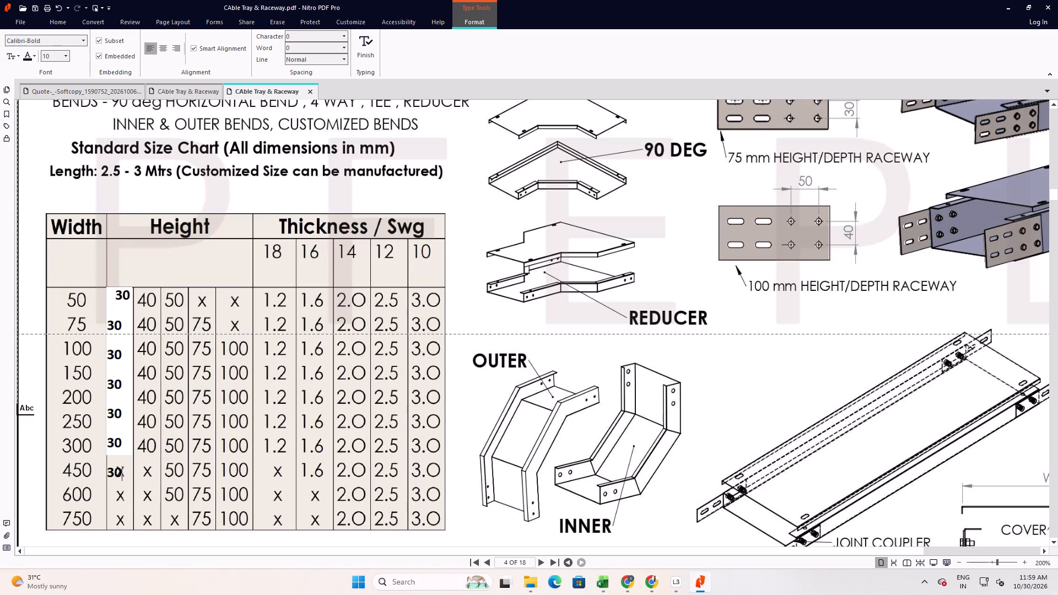
Shift the 30 beside width 50 inward and down to line up with the 40 and 50 in its row.
left_click_drag(121, 295, 118, 300)
left_click_drag(118, 300, 117, 302)
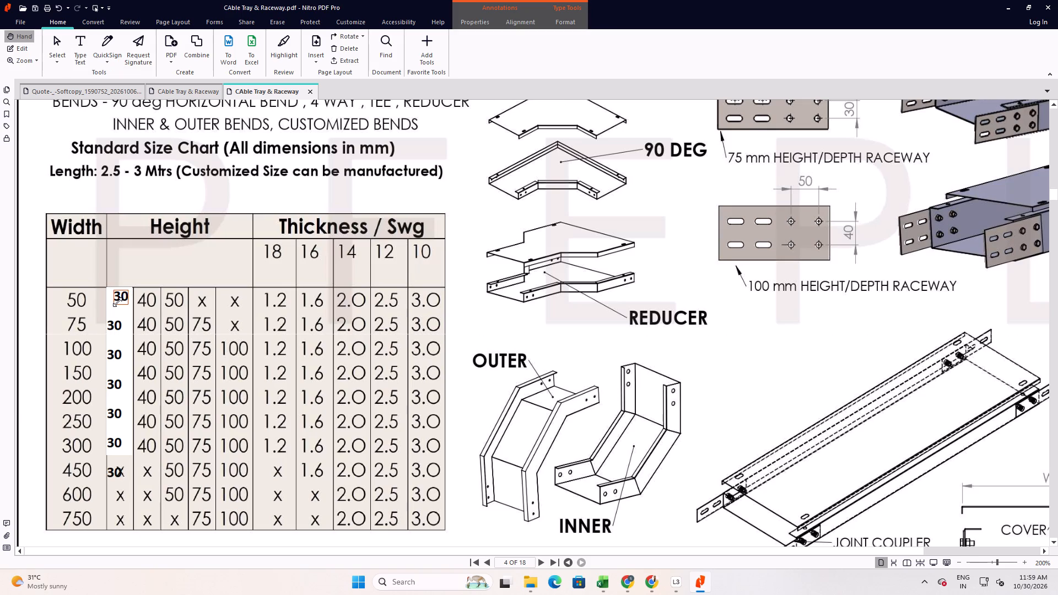
left_click_drag(117, 302, 116, 305)
left_click_drag(116, 302, 115, 309)
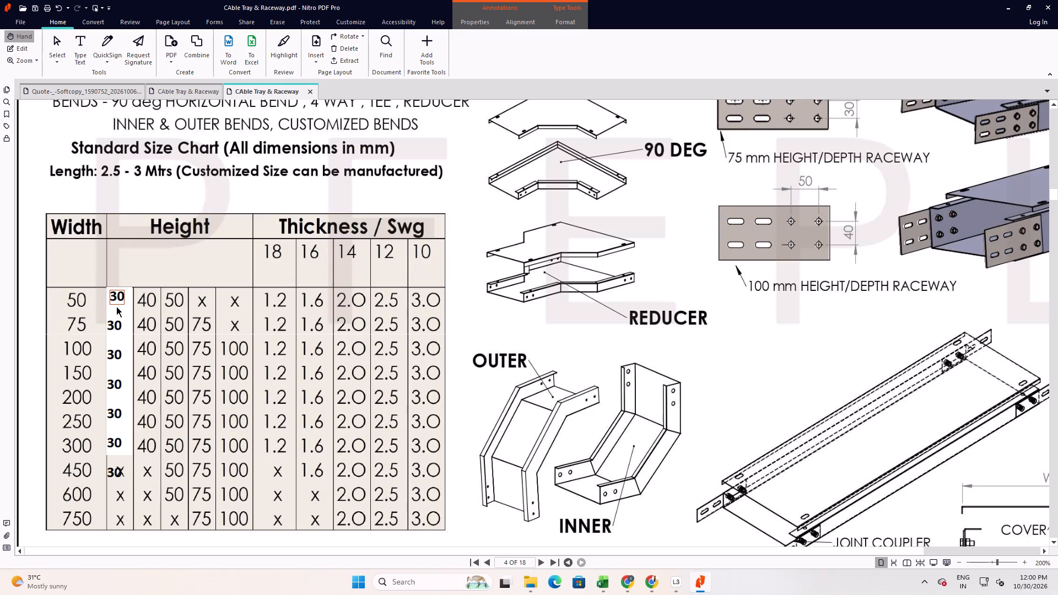
scroll(116, 299, "up", 3, "ctrl")
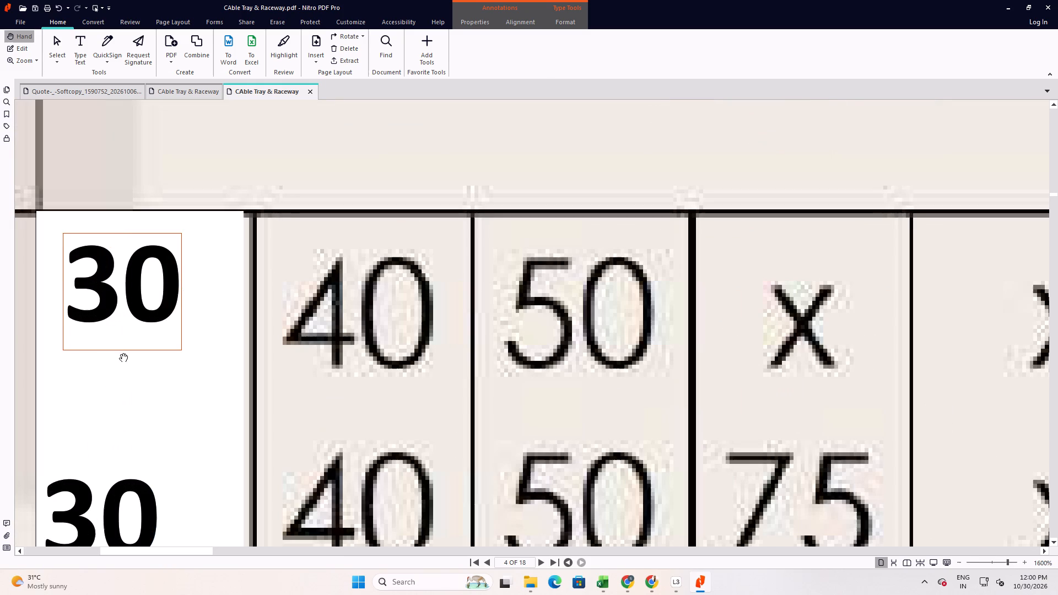
left_click_drag(122, 347, 120, 390)
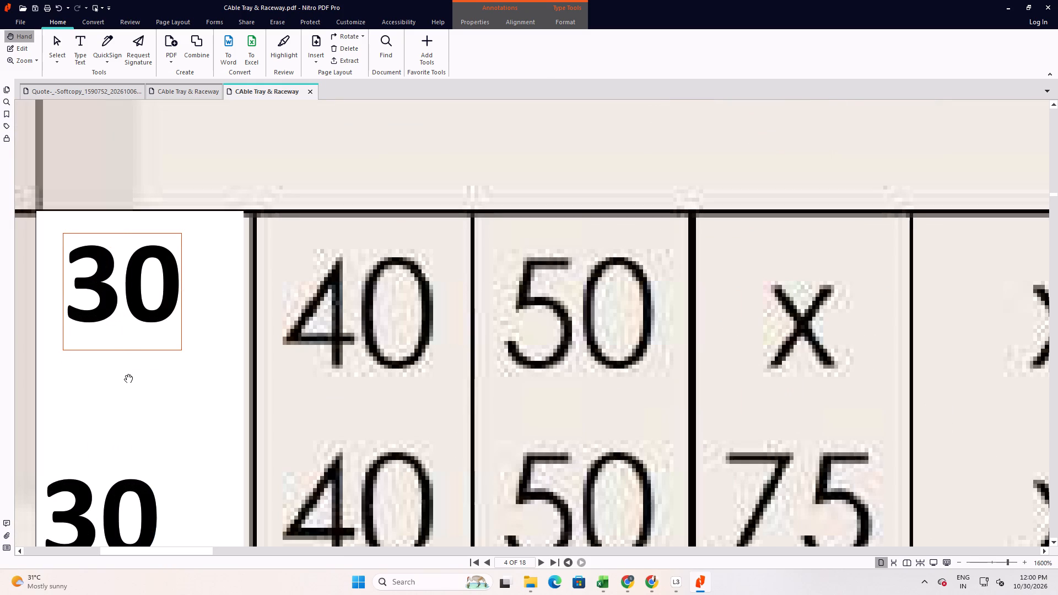
left_click_drag(132, 348, 131, 363)
left_click_drag(131, 358, 132, 369)
left_click_drag(131, 366, 131, 371)
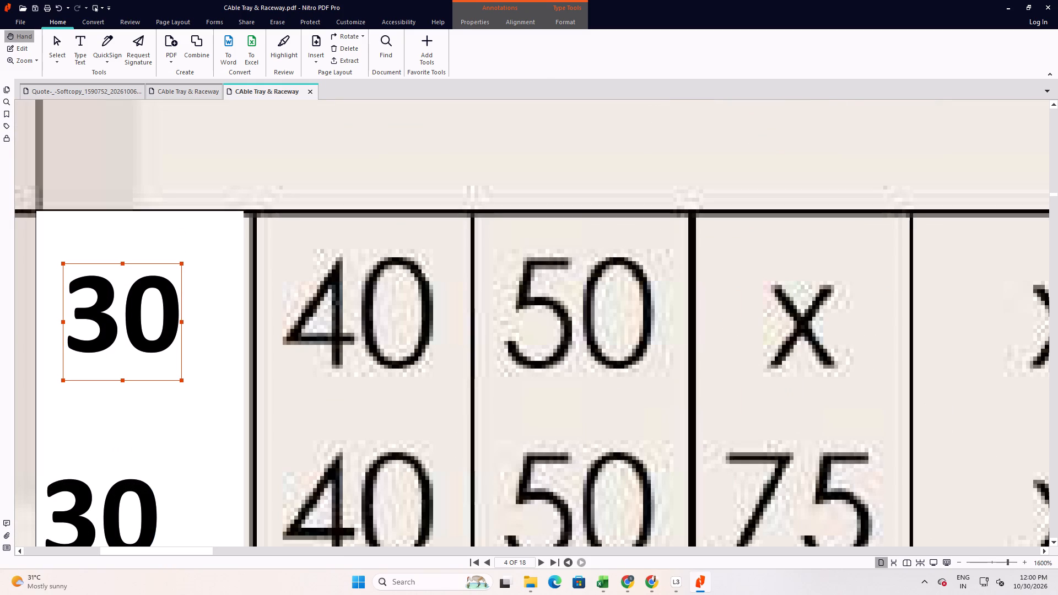
Change the font of the 30 beside width 50 to regular Calibri.
double_click(141, 333)
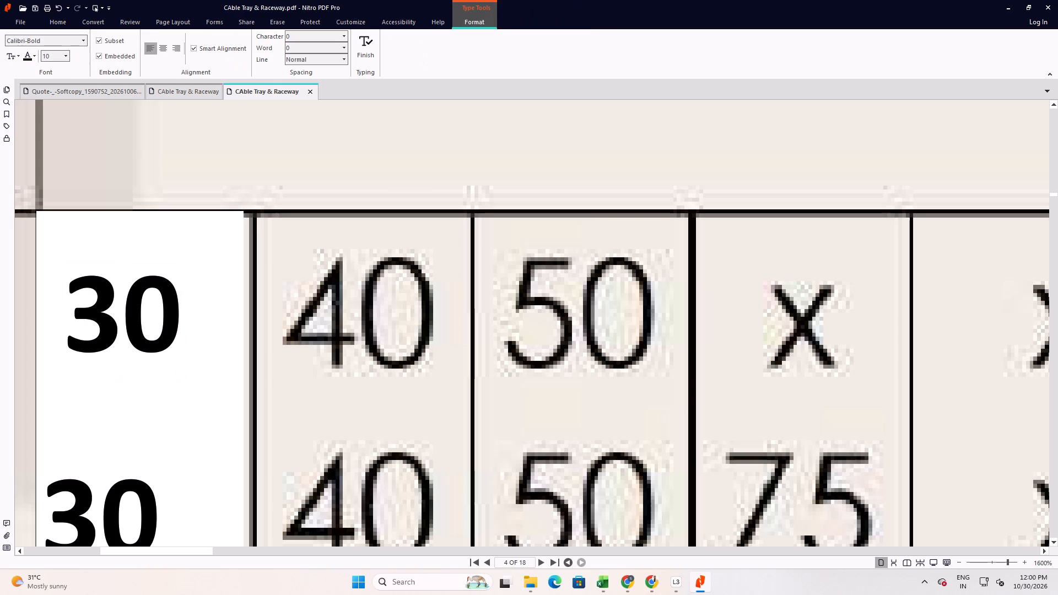
left_click(132, 337)
left_click_drag(84, 333, 160, 331)
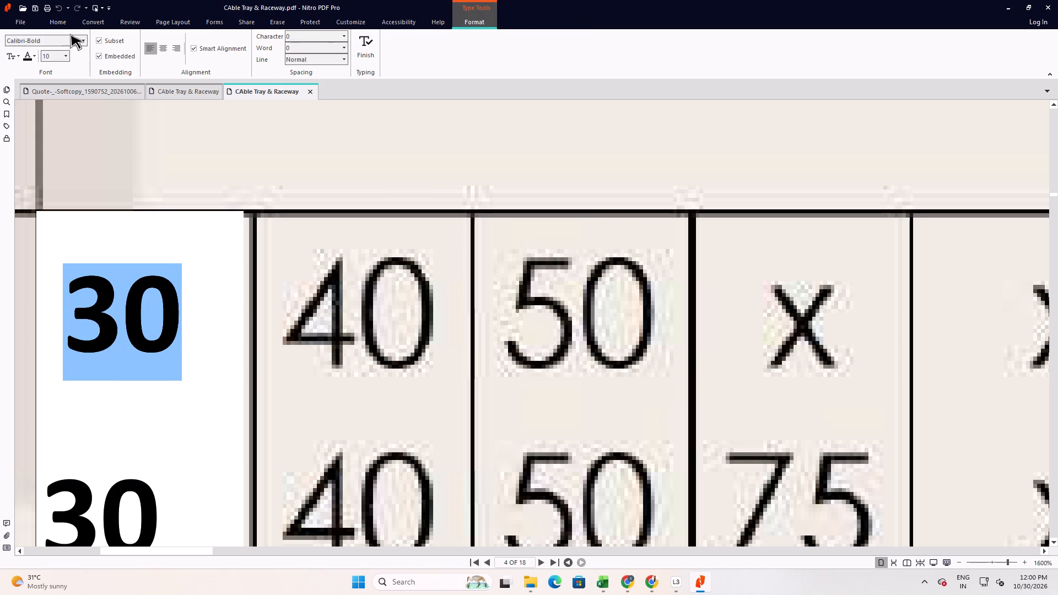
left_click(60, 42)
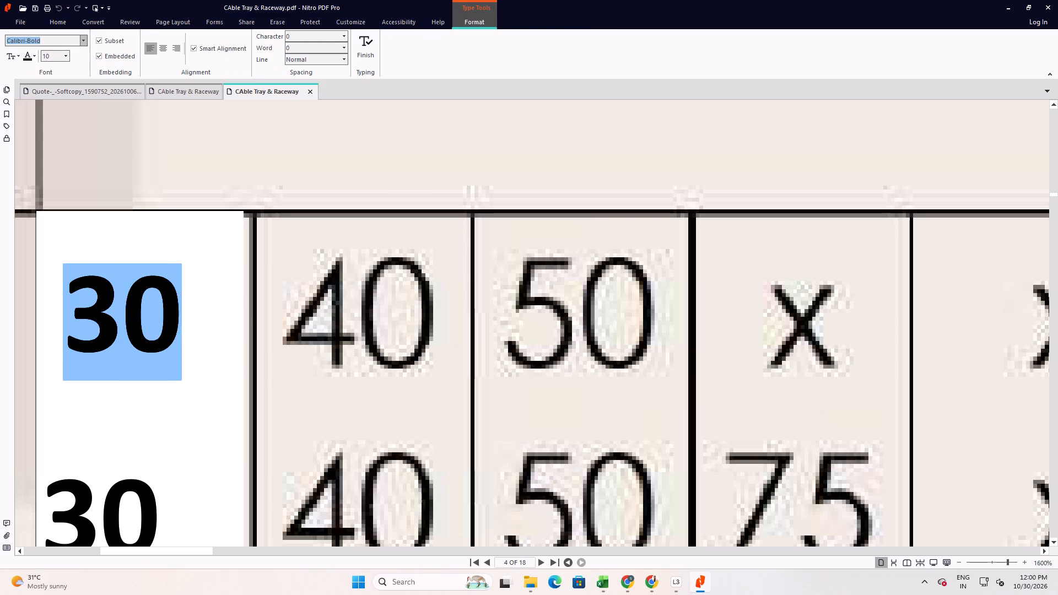
type("ca")
left_click(48, 47)
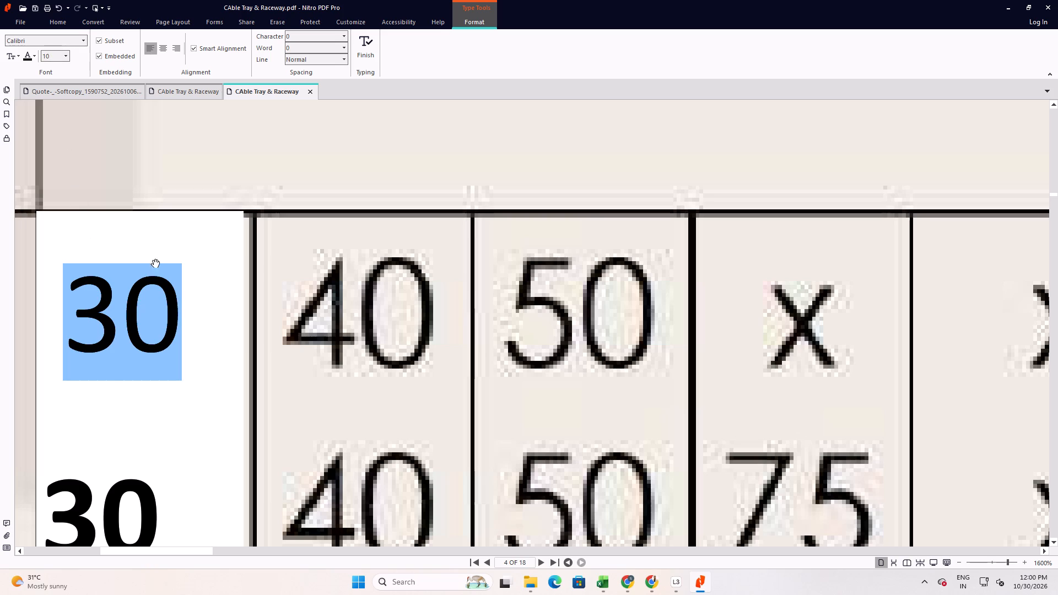
left_click(208, 230)
Adjust the position of the regular-weight 30 within its cell beside width 50 of the raceway size chart.
scroll(117, 275, "down", 2, "ctrl")
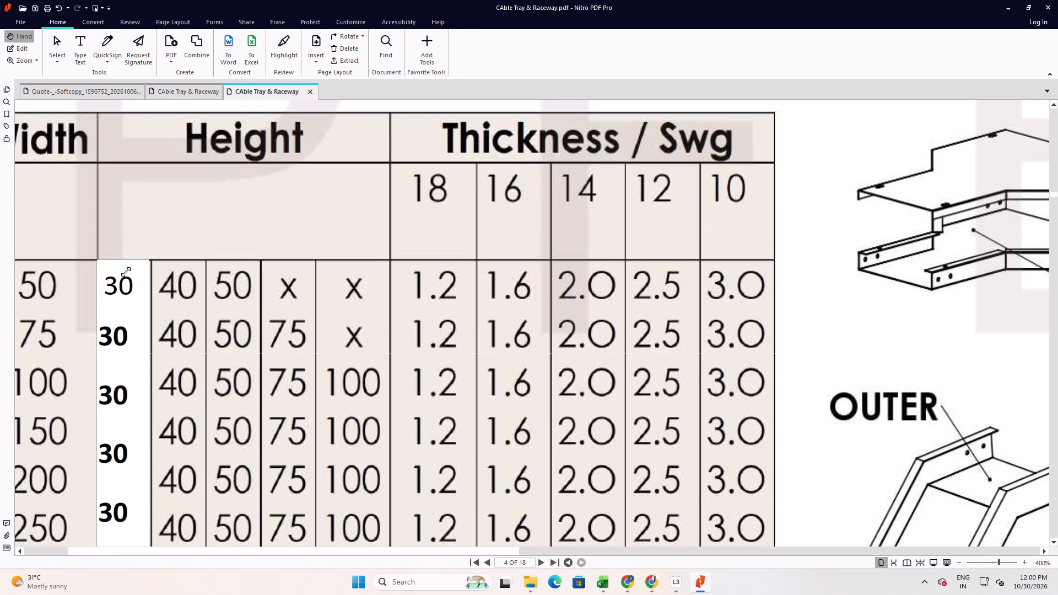
left_click(126, 272)
left_click_drag(116, 272, 117, 264)
left_click(118, 306)
left_click_drag(119, 287, 119, 297)
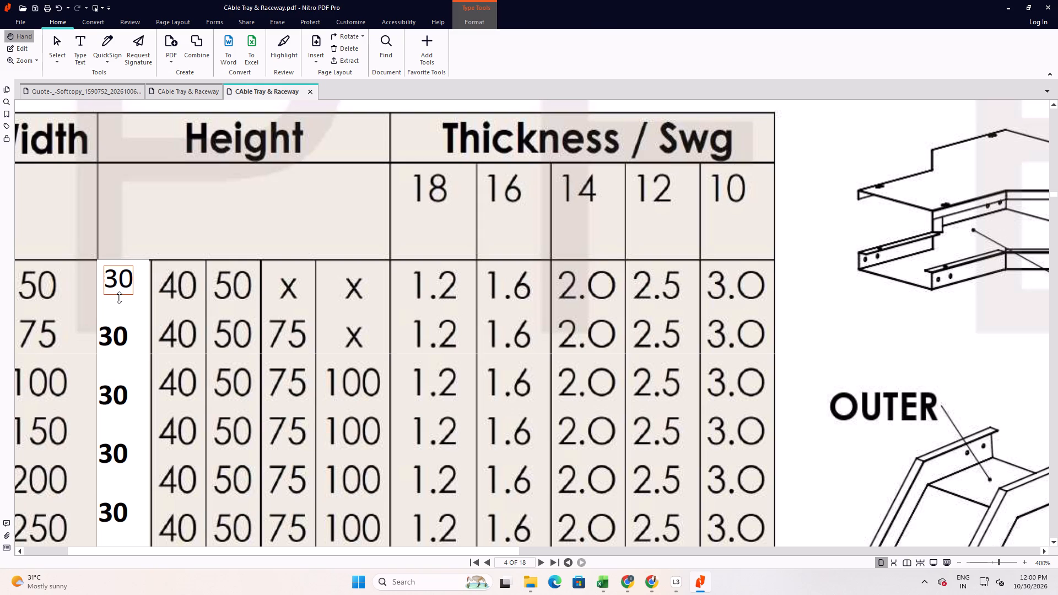
left_click_drag(119, 297, 116, 314)
left_click_drag(132, 276, 144, 277)
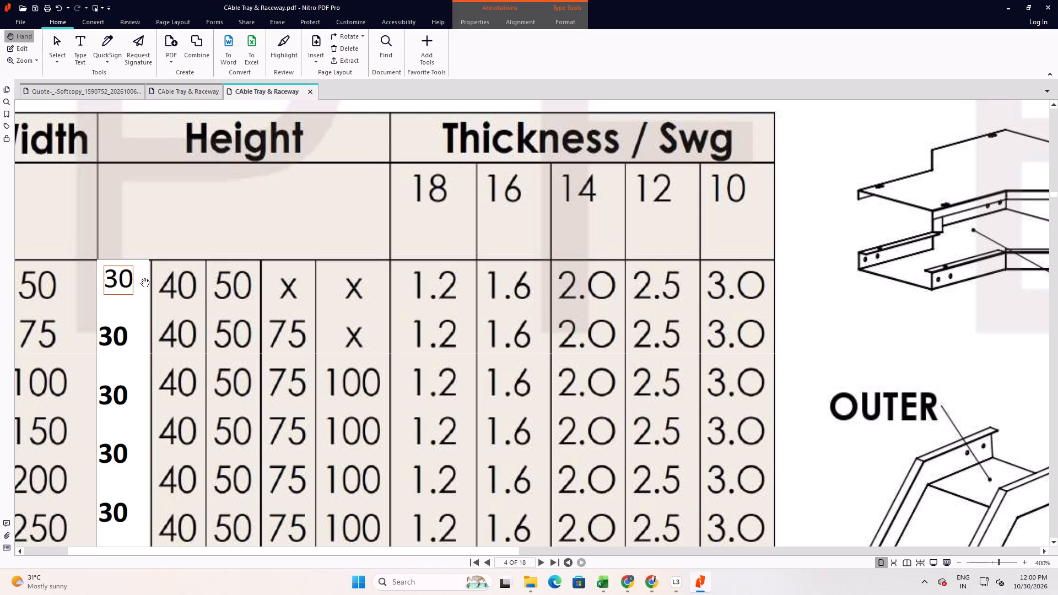
scroll(118, 296, "down", 2, "ctrl")
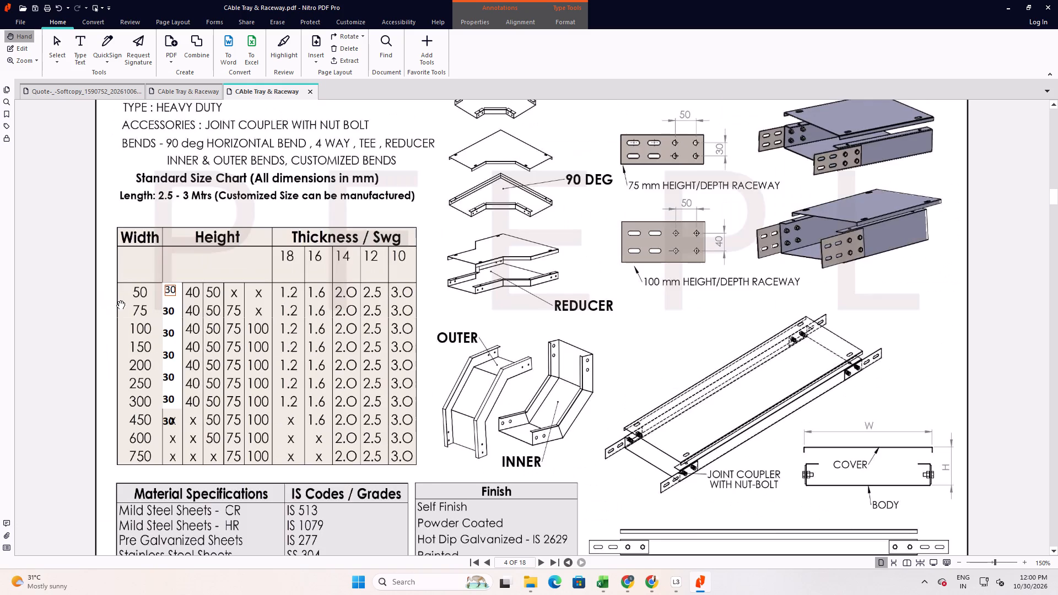
scroll(132, 293, "up", 1)
scroll(139, 336, "up", 2, "ctrl")
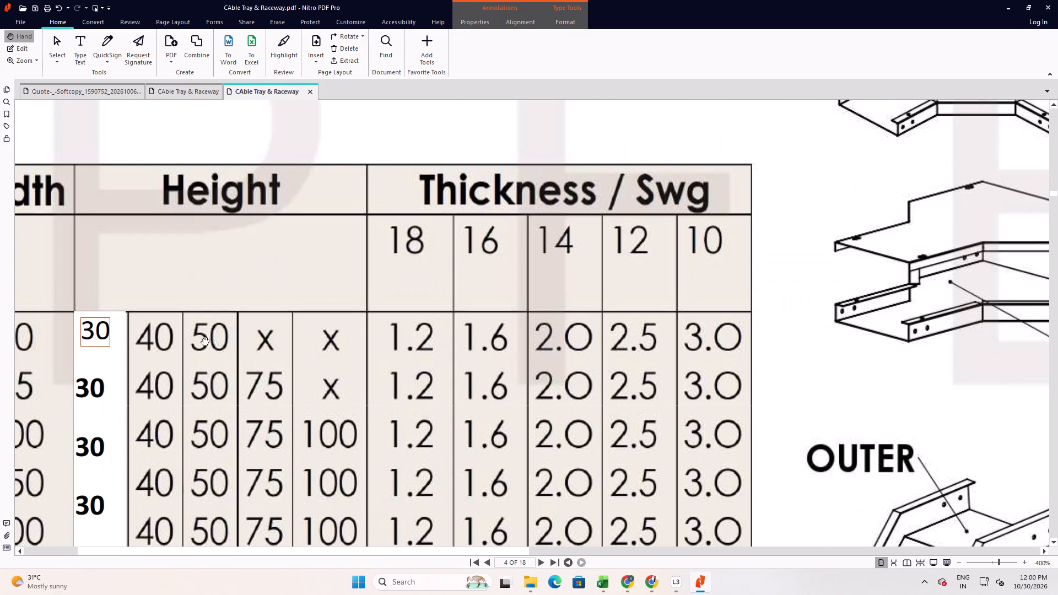
middle_click_drag(179, 338, 134, 344)
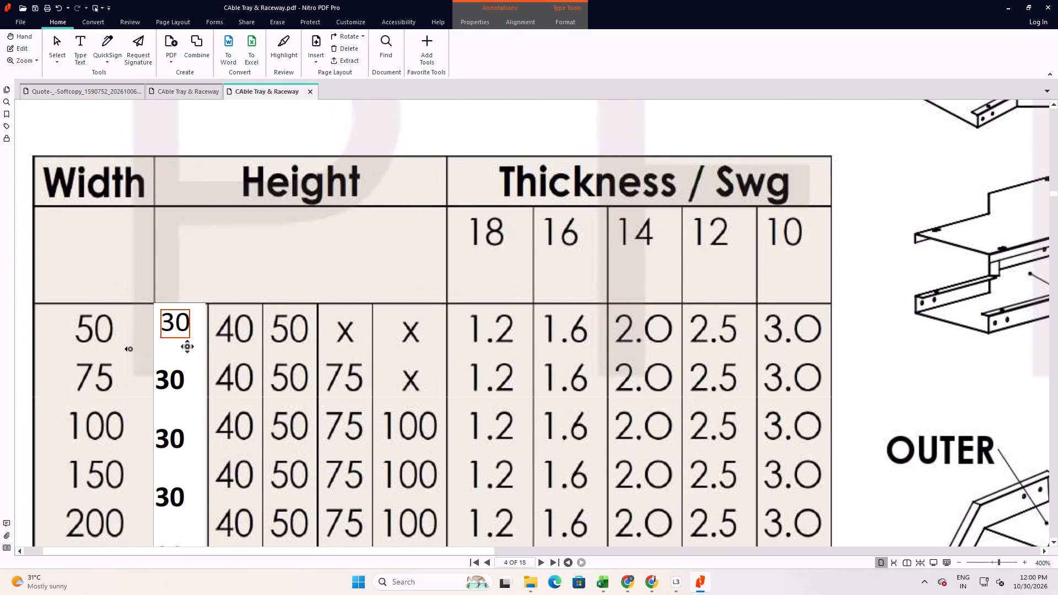
left_click(122, 340)
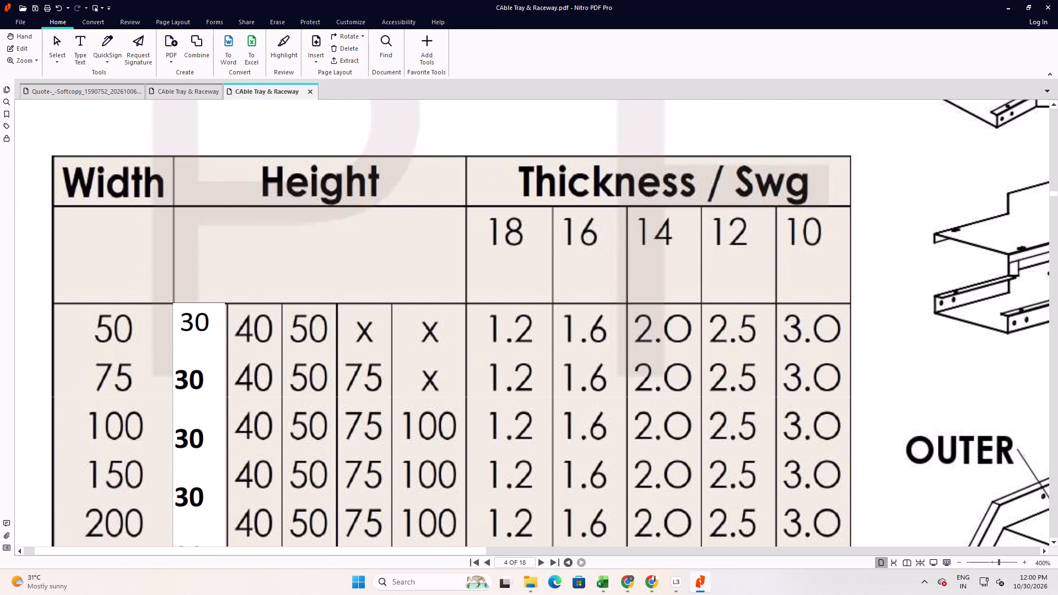
left_click_drag(202, 328, 205, 338)
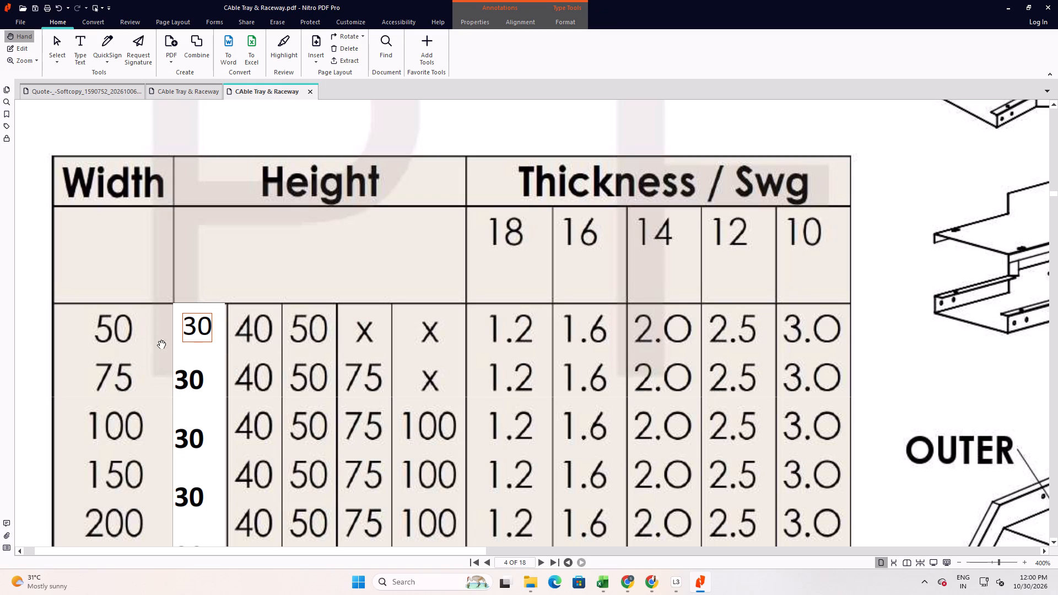
left_click(192, 353)
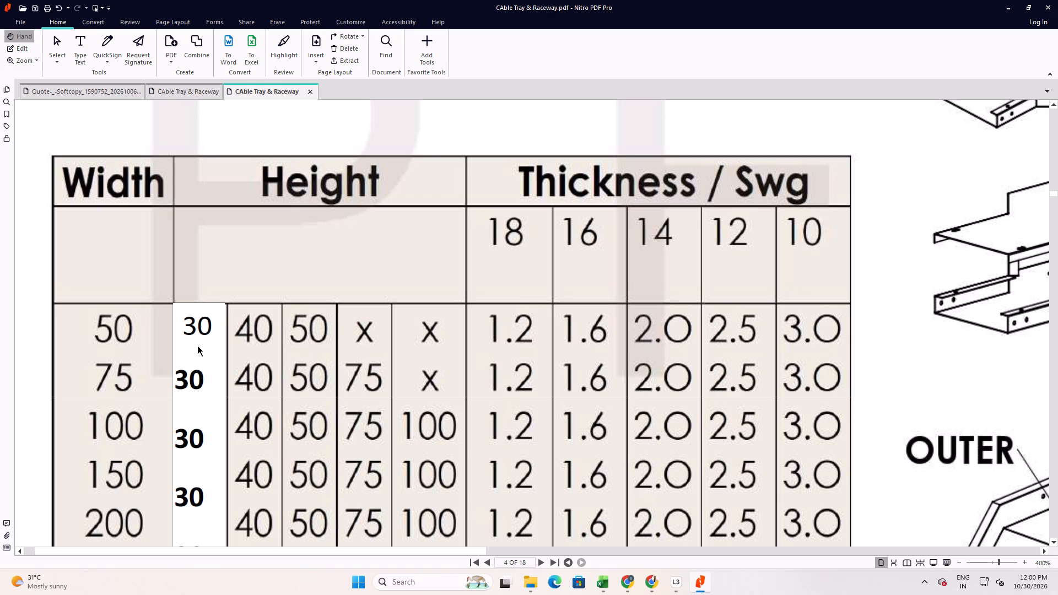
Examine the snap-fit raceway data sheet on page 5, including its size chart and material specifications.
scroll(193, 349, "down", 1, "ctrl")
scroll(174, 402, "down", 1)
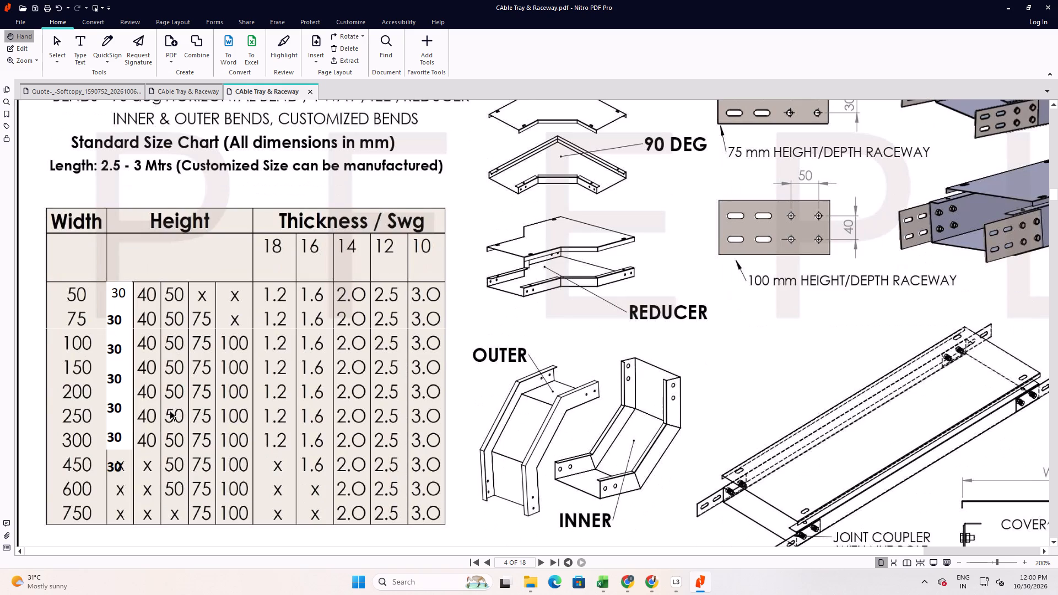
scroll(169, 410, "down", 8)
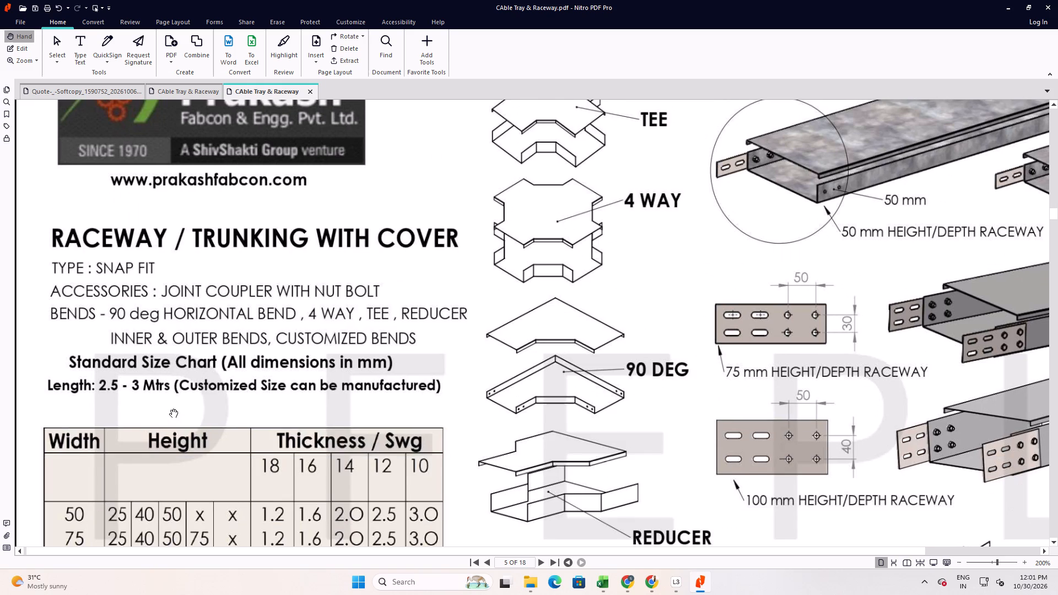
scroll(170, 409, "down", 4)
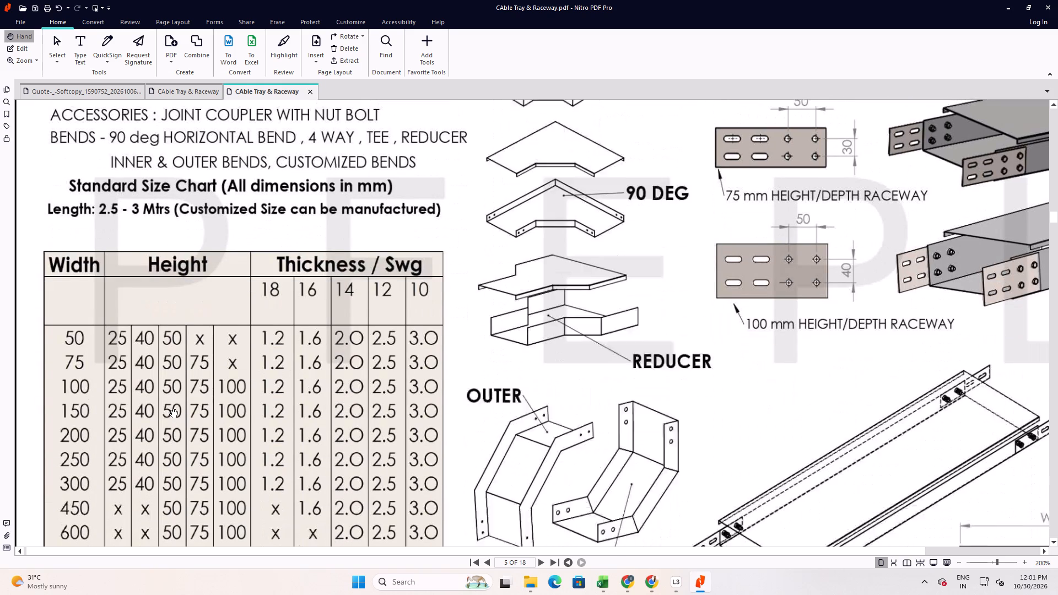
scroll(170, 409, "down", 8)
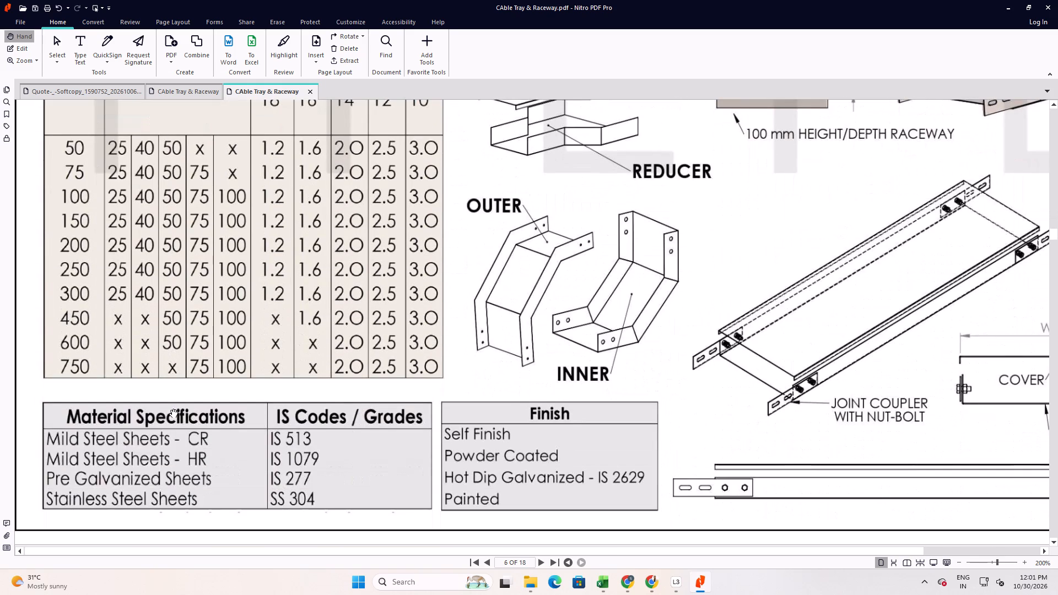
scroll(170, 409, "down", 4)
scroll(170, 409, "up", 3)
scroll(170, 409, "down", 9)
scroll(170, 409, "up", 17)
scroll(170, 409, "down", 3)
scroll(170, 409, "up", 13)
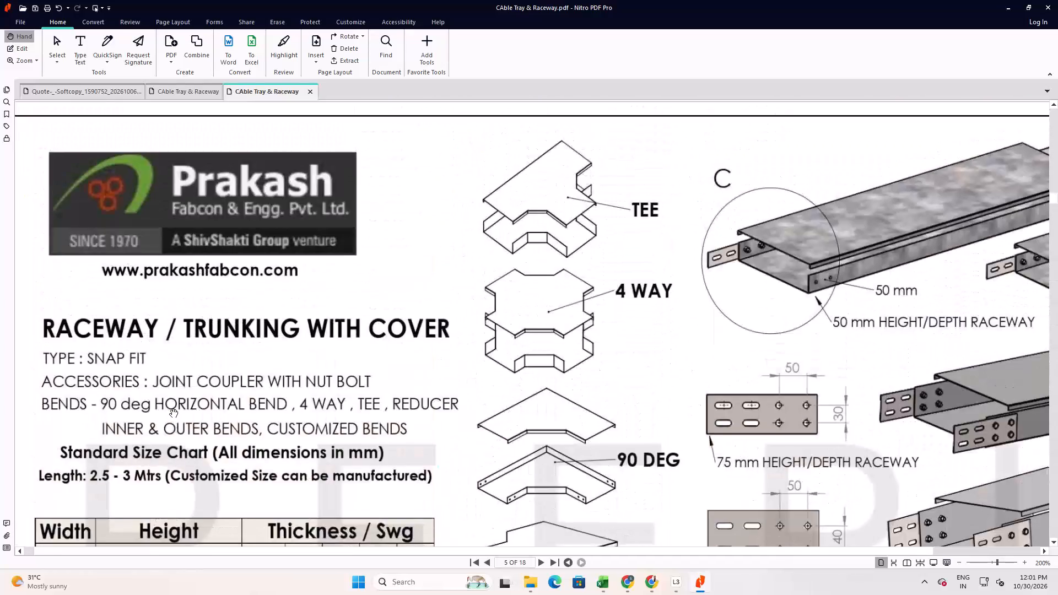
Go back to the perforated cable tray sheets on pages 2 and 1 and check their highlighted size charts.
scroll(170, 409, "up", 20)
scroll(170, 409, "up", 6)
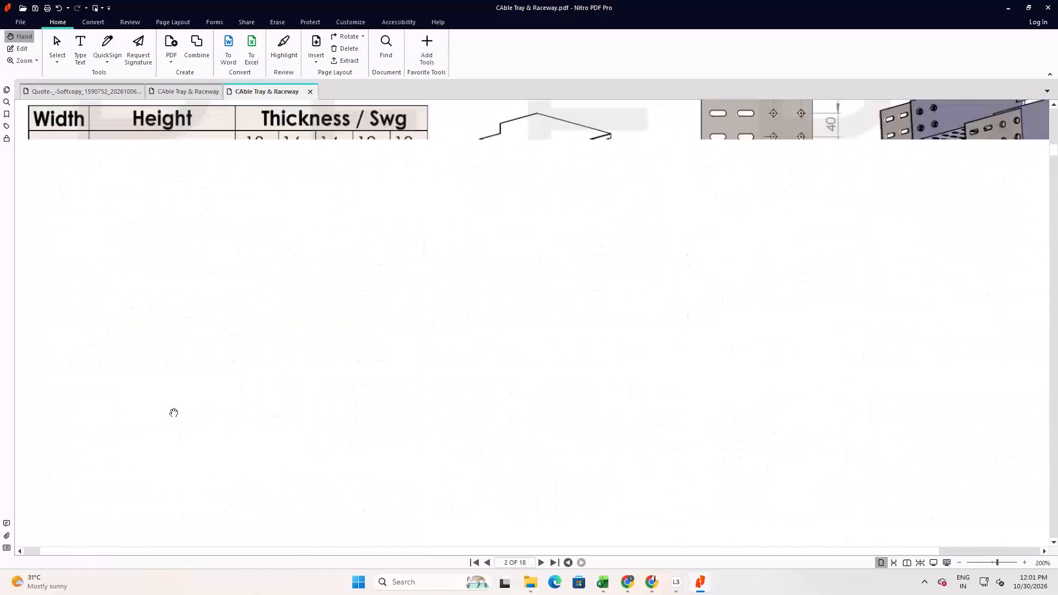
scroll(170, 408, "down", 1, "ctrl")
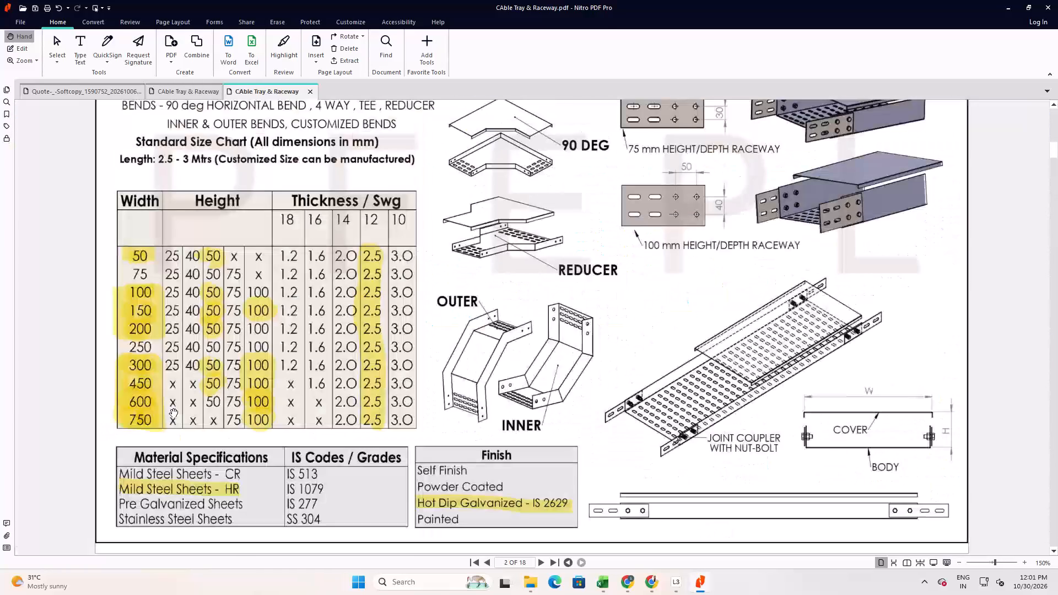
scroll(170, 408, "up", 11)
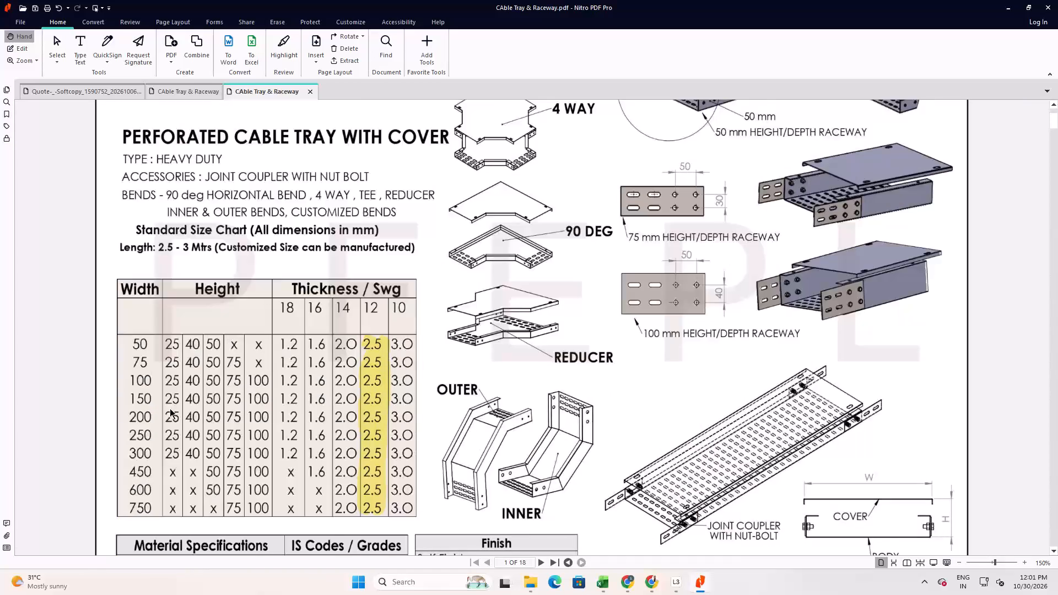
scroll(170, 408, "up", 2)
scroll(170, 408, "down", 2, "ctrl")
scroll(170, 408, "up", 3)
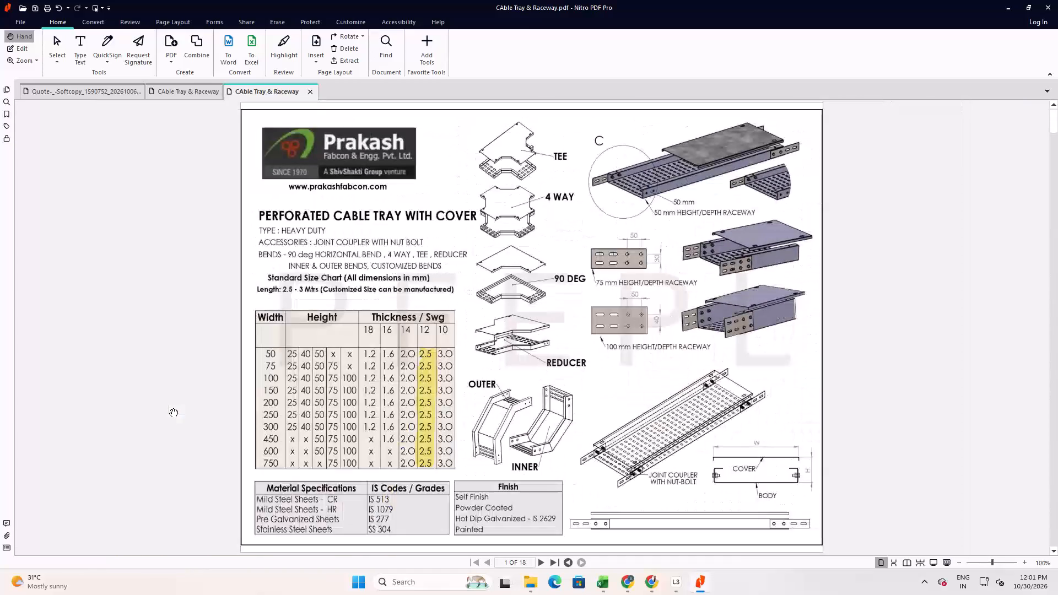
Return to the raceway / trunking sheet on page 4 and examine the 30 entries in its size chart's height column.
scroll(170, 408, "down", 1)
scroll(170, 408, "up", 4)
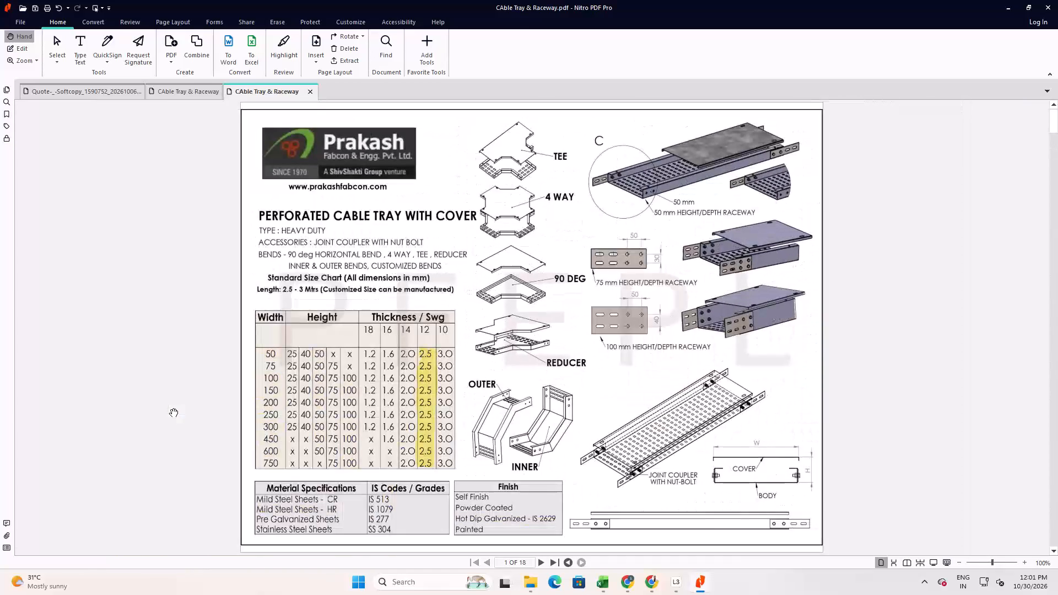
scroll(170, 408, "down", 3)
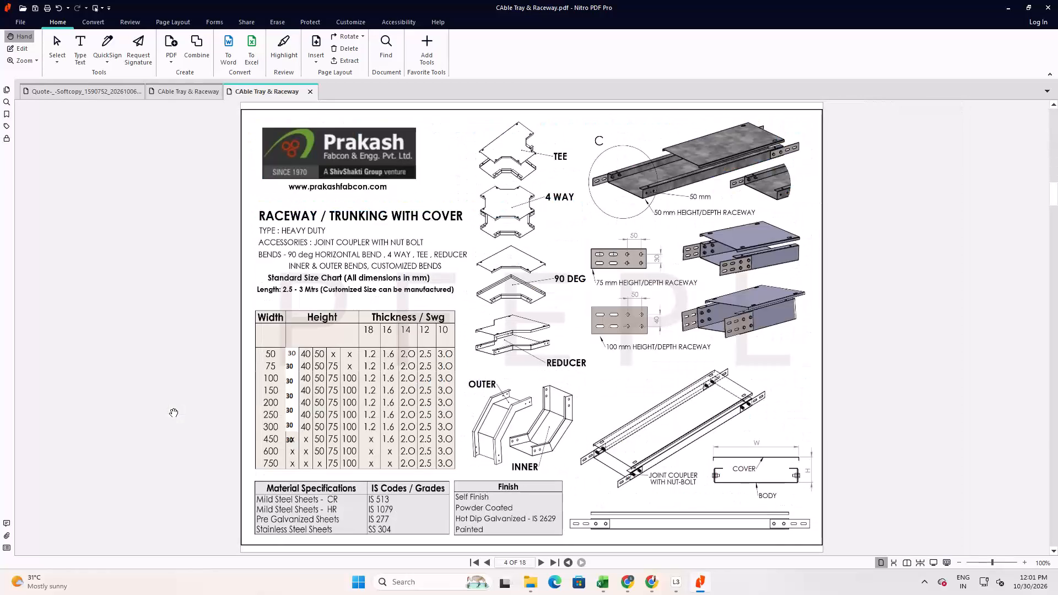
scroll(295, 442, "up", 3, "ctrl")
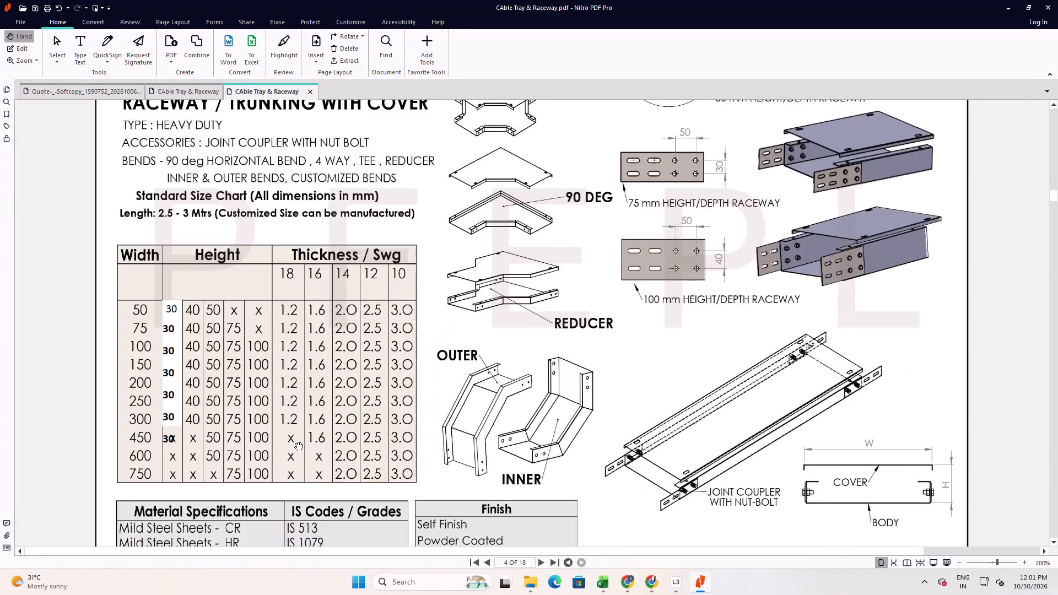
middle_click_drag(207, 402, 67, 386)
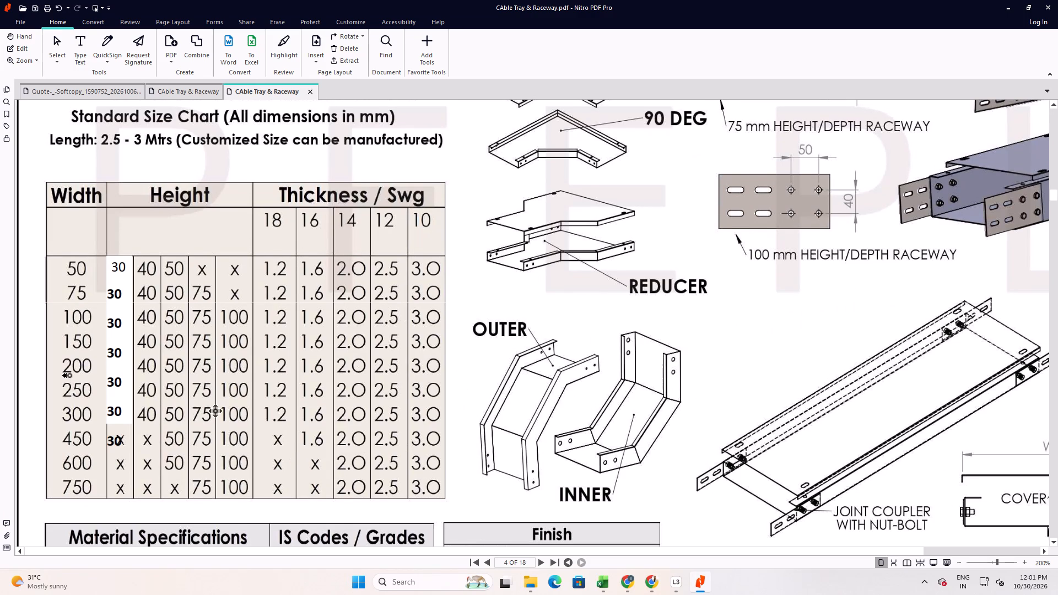
middle_click(61, 366)
scroll(84, 355, "up", 2, "ctrl")
middle_click_drag(244, 385, 132, 388)
scroll(134, 382, "down", 1)
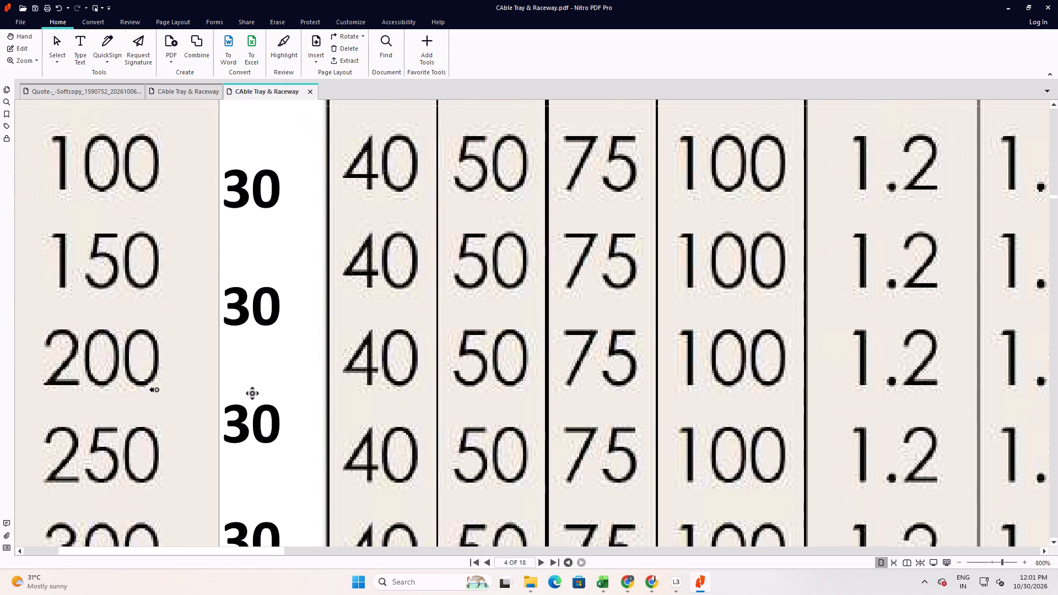
left_click(151, 380)
scroll(151, 380, "down", 1)
scroll(151, 380, "down", 2, "ctrl")
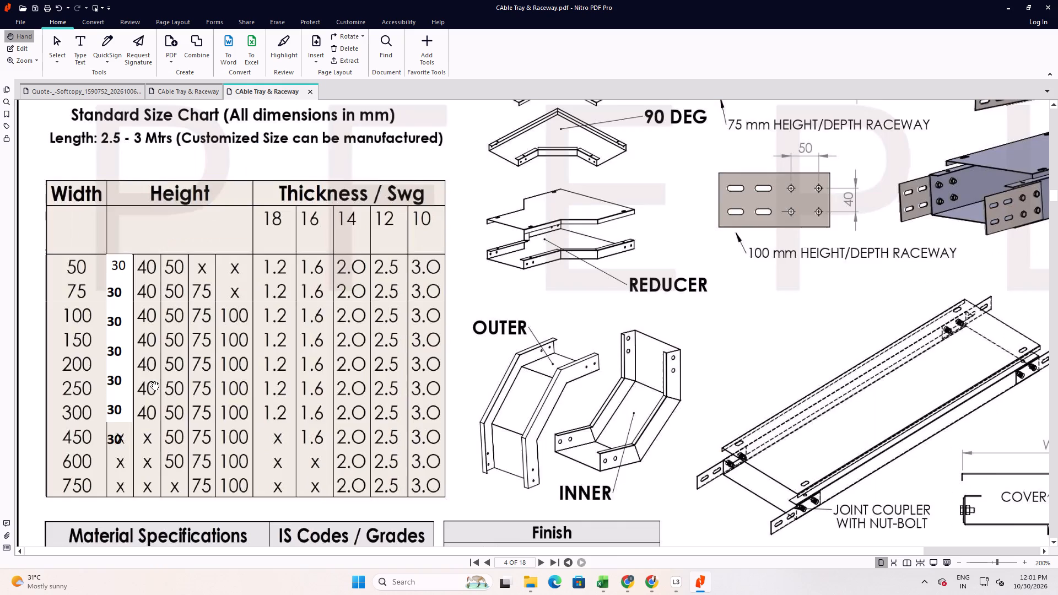
scroll(131, 388, "up", 2, "ctrl")
middle_click_drag(184, 375, 67, 391)
scroll(81, 383, "down", 1, "ctrl")
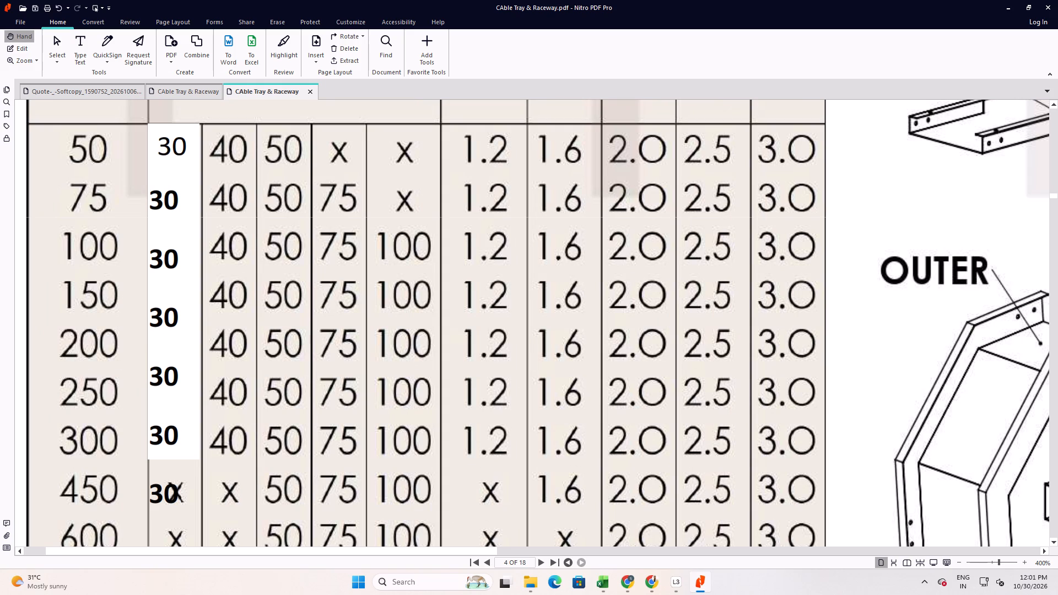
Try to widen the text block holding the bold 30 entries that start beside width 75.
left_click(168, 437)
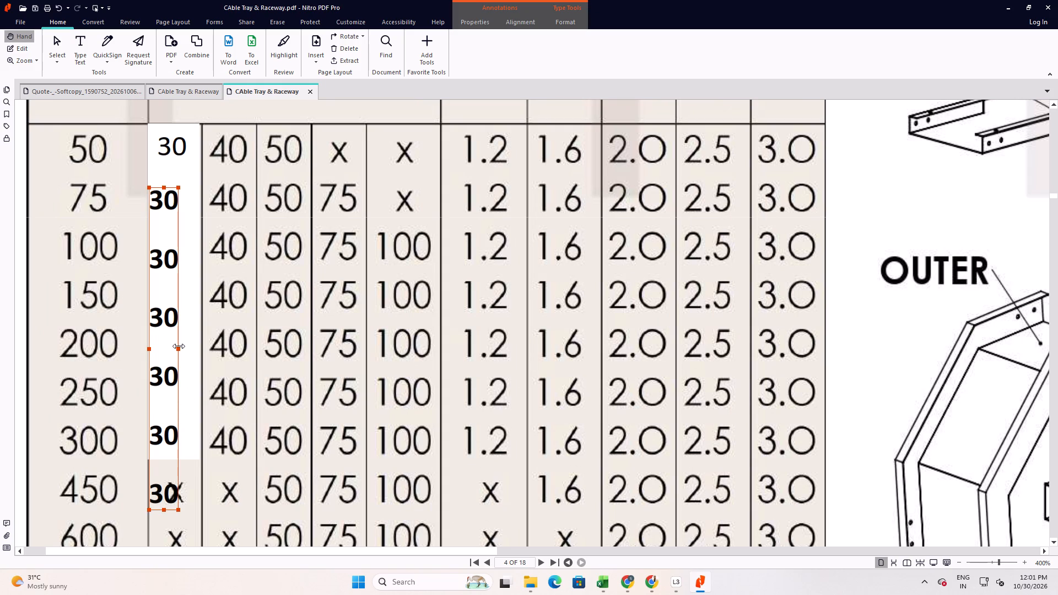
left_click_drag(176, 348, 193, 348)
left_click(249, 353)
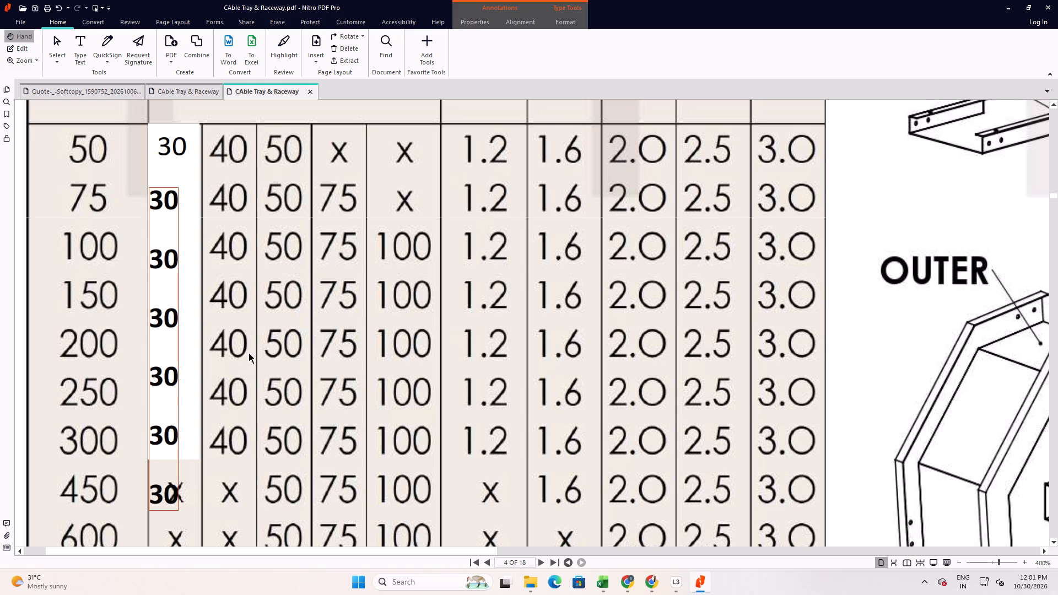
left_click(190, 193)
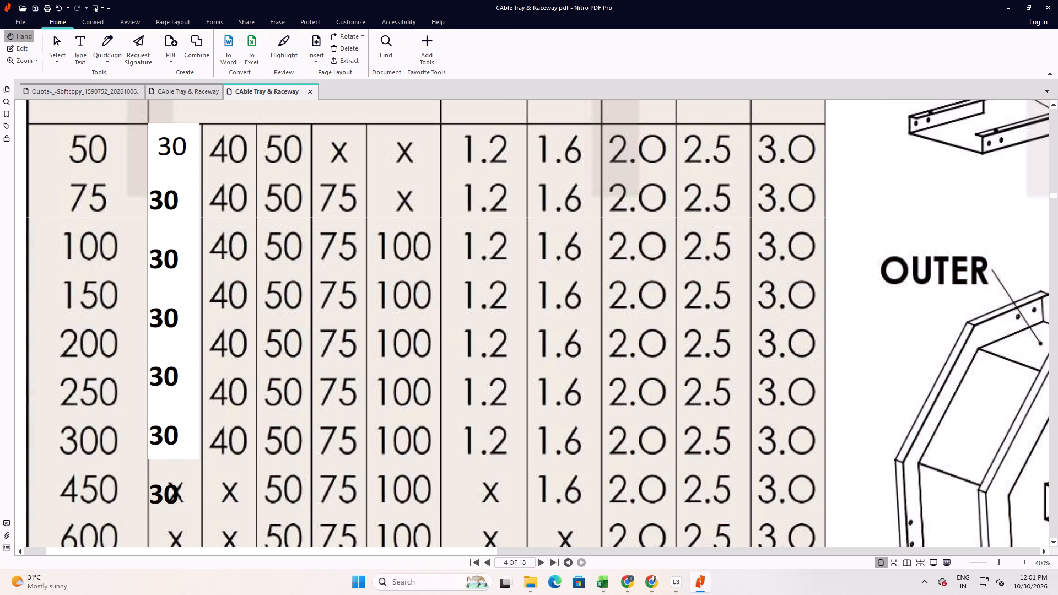
Change the font of all the bold 30 entries in the block starting beside width 75 to regular Calibri.
scroll(174, 345, "down", 2, "ctrl")
left_click(48, 318)
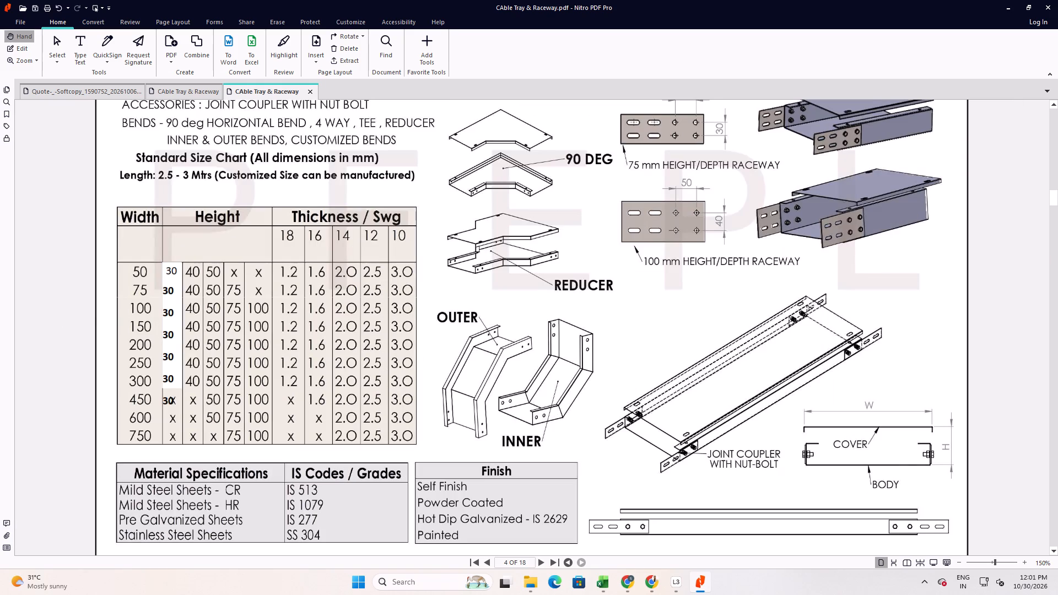
scroll(137, 322, "up", 1, "ctrl")
scroll(47, 277, "up", 1, "ctrl")
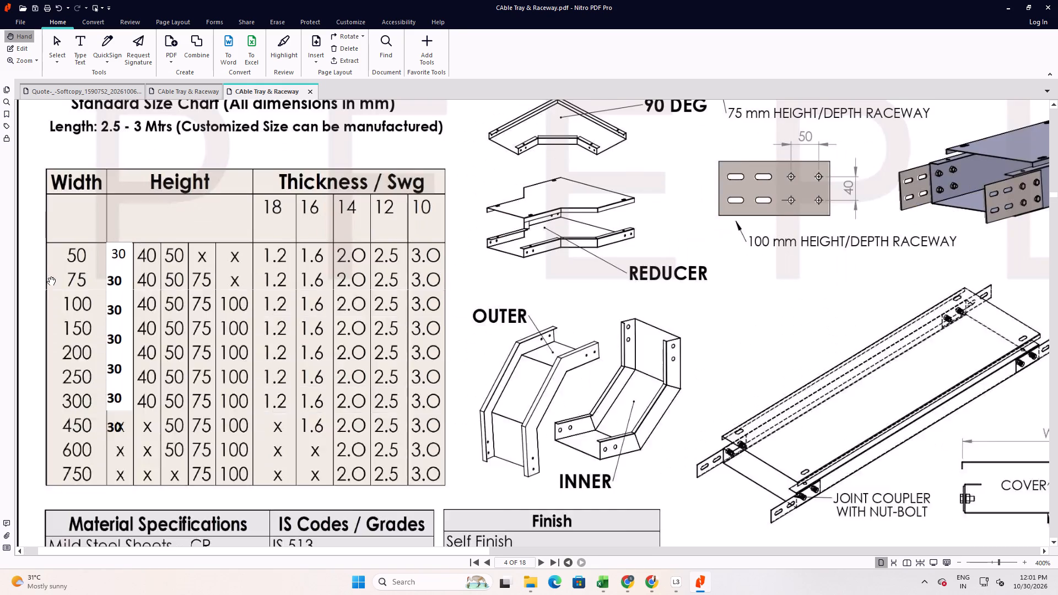
left_click(170, 293)
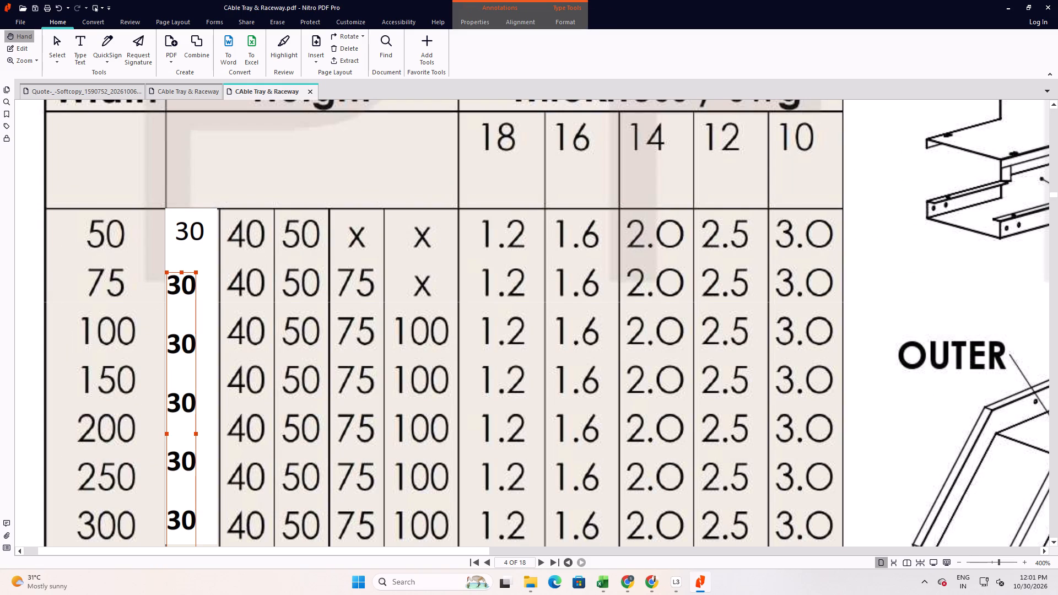
double_click(176, 288)
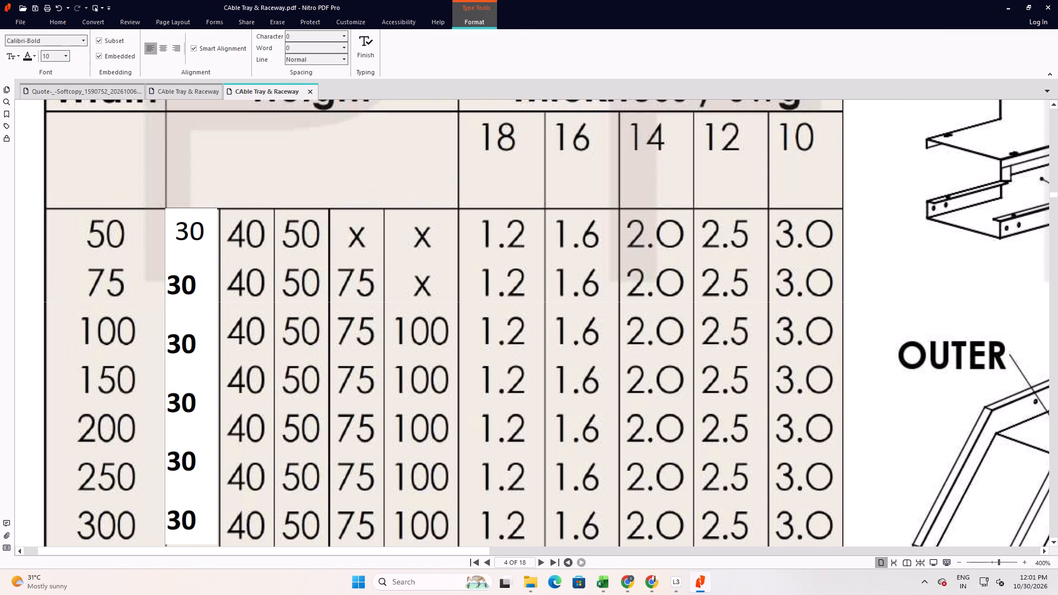
left_click_drag(171, 288, 190, 589)
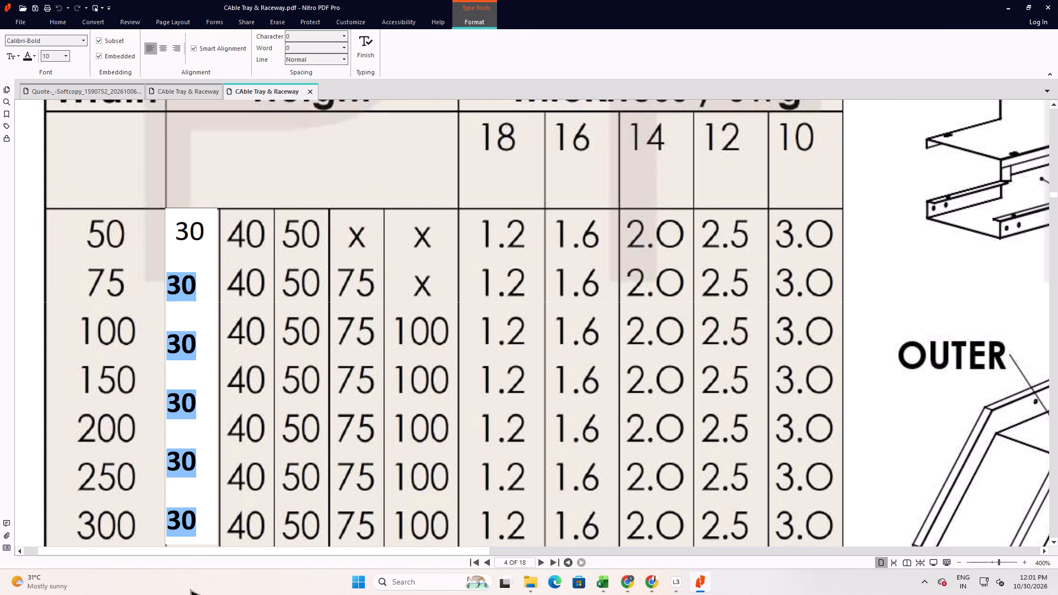
left_click_drag(190, 589, 208, 591)
scroll(210, 474, "down", 3)
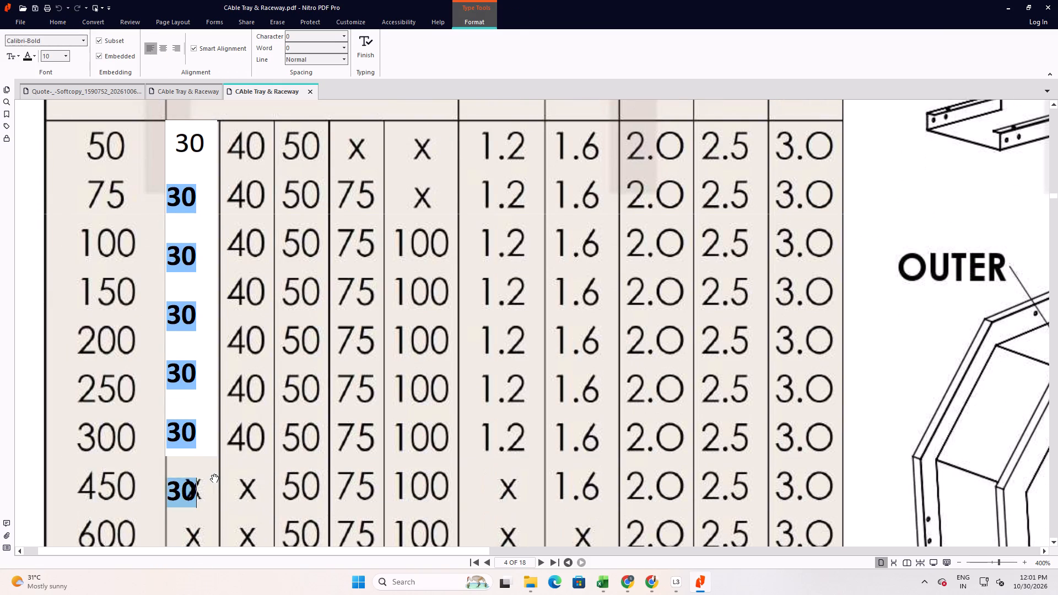
scroll(210, 474, "up", 4)
left_click(58, 38)
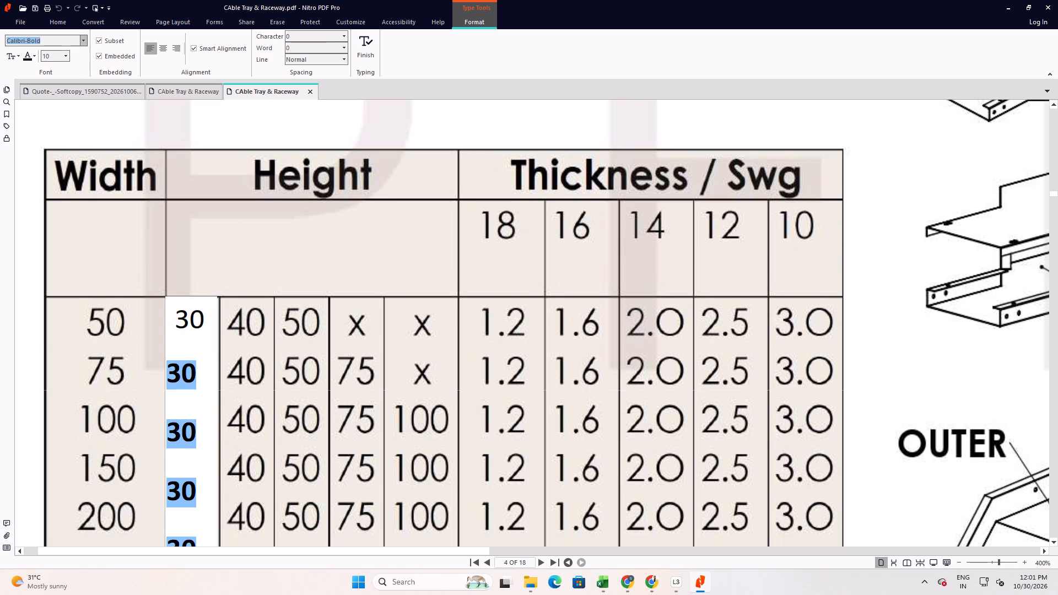
key("c")
key("a")
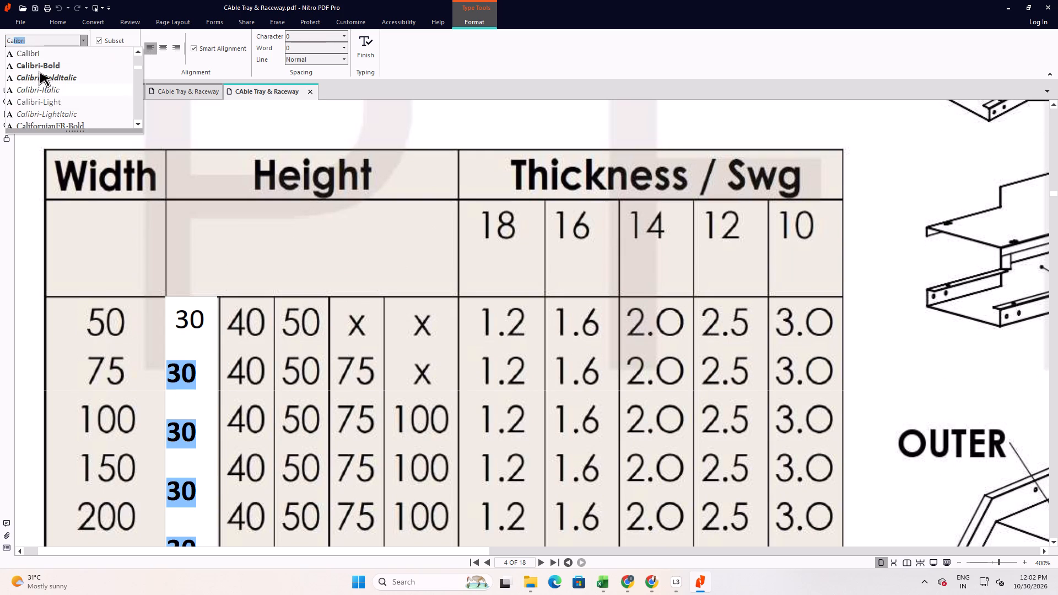
left_click(47, 52)
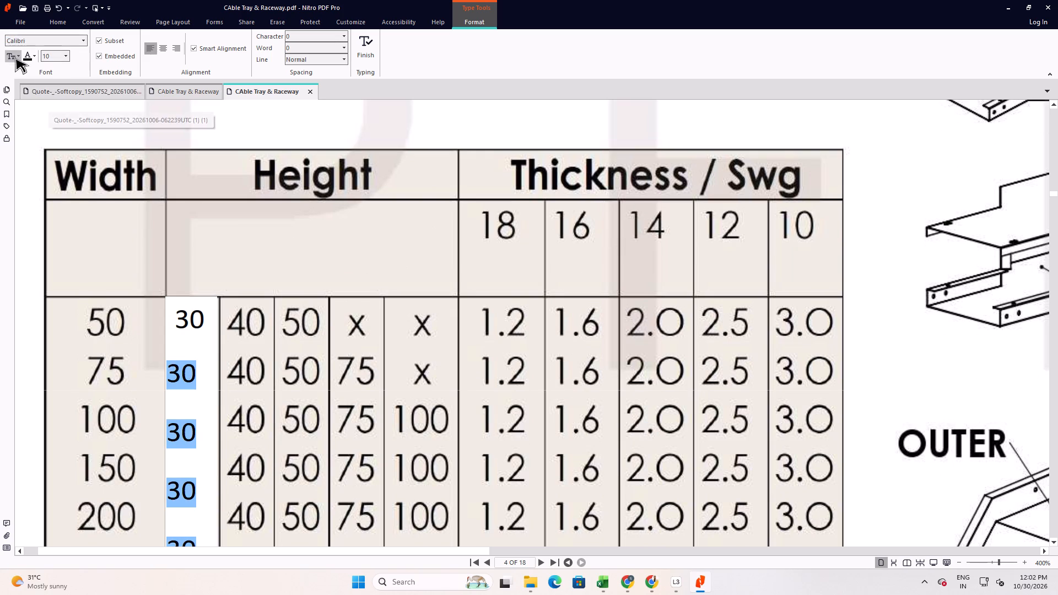
Enlarge the 30 entries in the block starting beside width 75, trying font size 12 before setting it to 14.
left_click_drag(52, 58, 40, 61)
type("12")
key("Return")
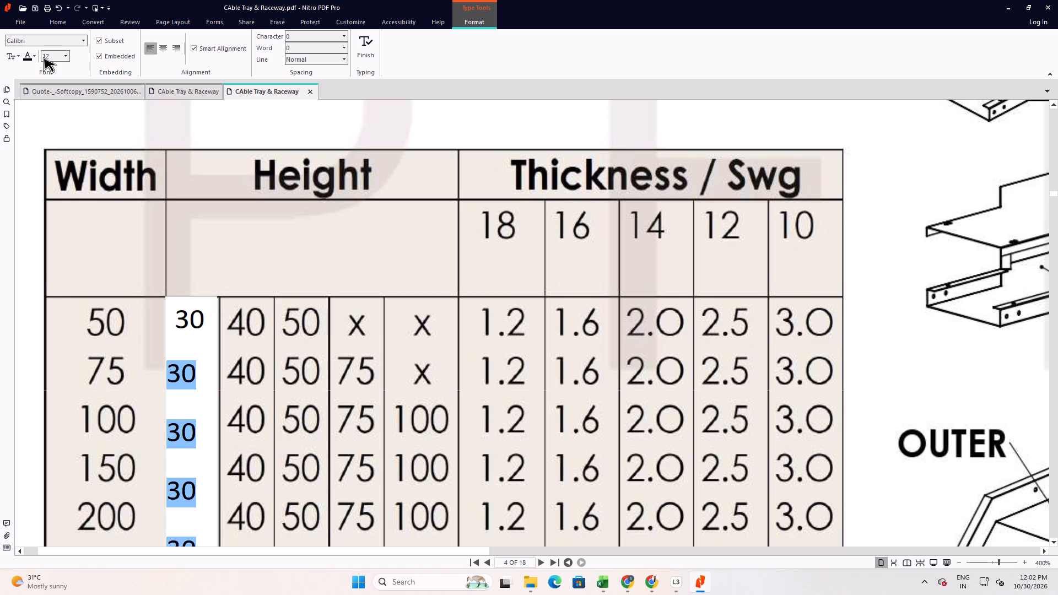
left_click_drag(56, 57, 42, 61)
type("14")
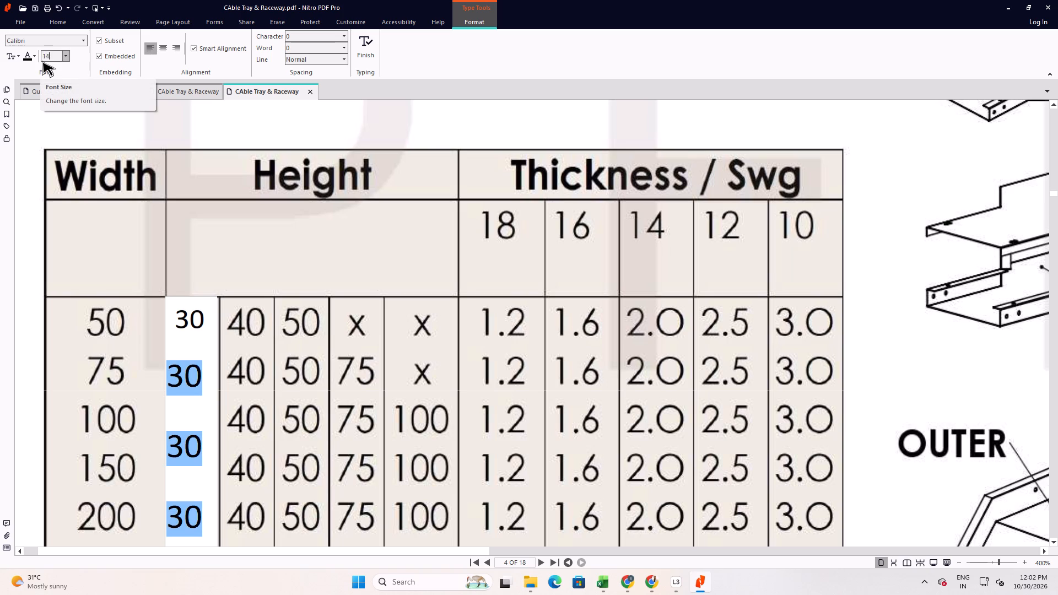
key("Return")
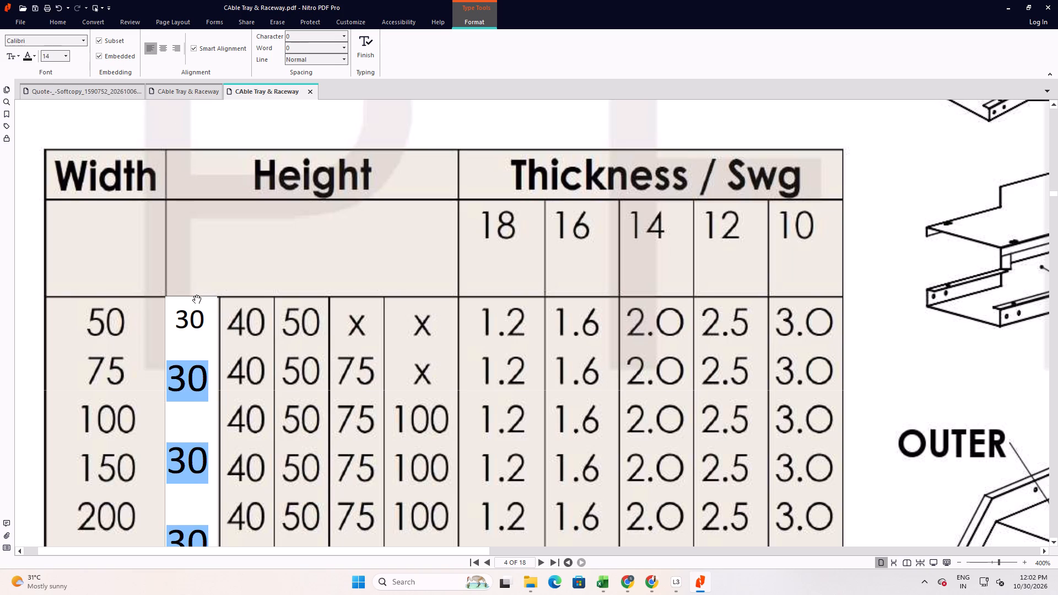
Set the font size of the separate 30 beside width 50 to 14.
double_click(181, 312)
left_click_drag(180, 312, 193, 313)
left_click(188, 322)
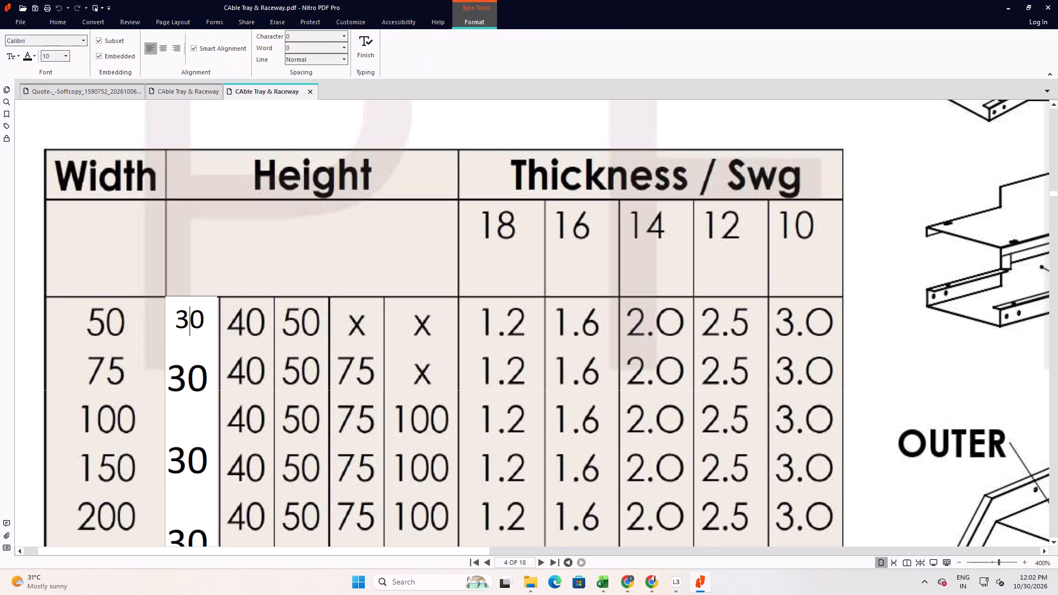
left_click_drag(179, 319, 199, 318)
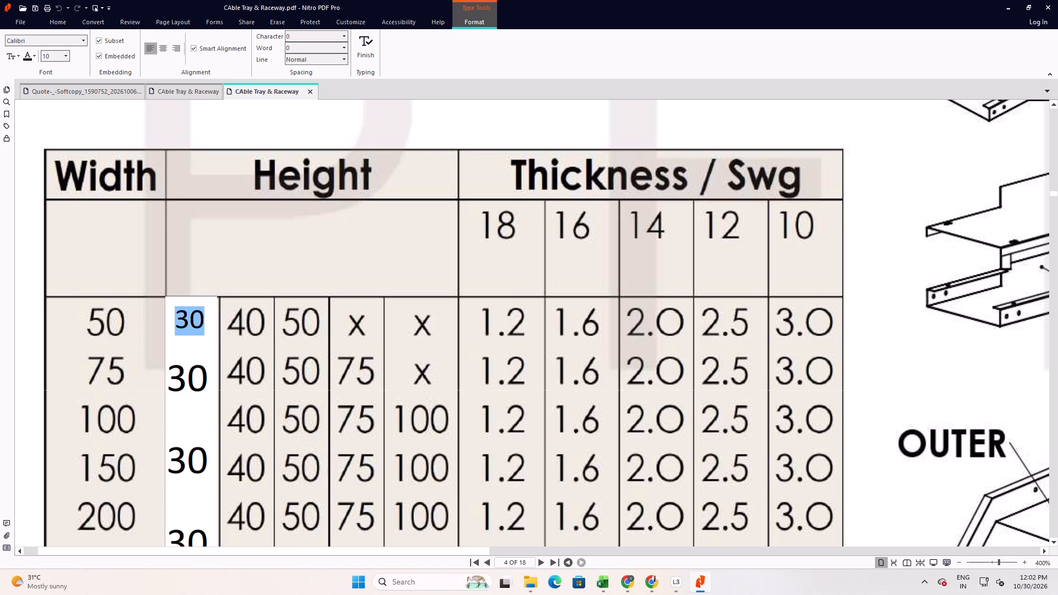
left_click_drag(57, 56, 46, 57)
type("14")
key("Return")
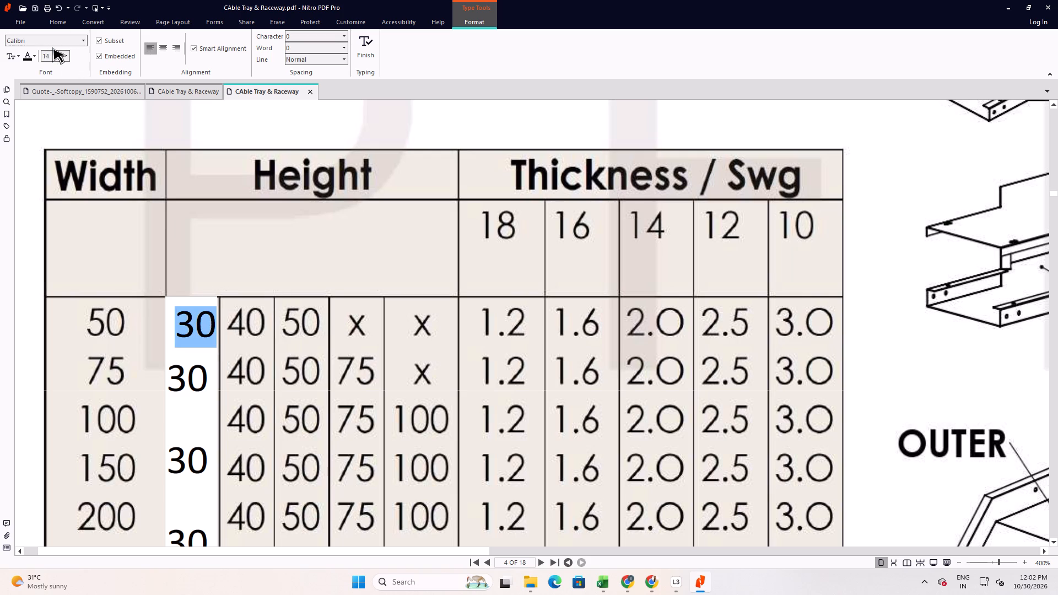
Reposition the enlarged 30 beside width 50 so it sits centred in its height cell and level with its row.
left_click(185, 354)
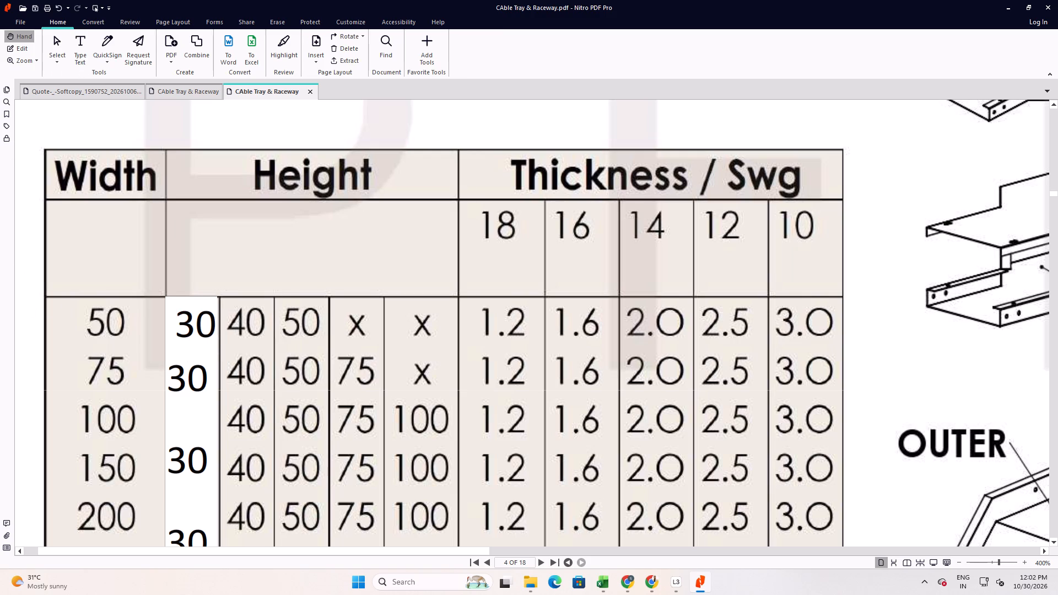
left_click_drag(188, 333, 178, 325)
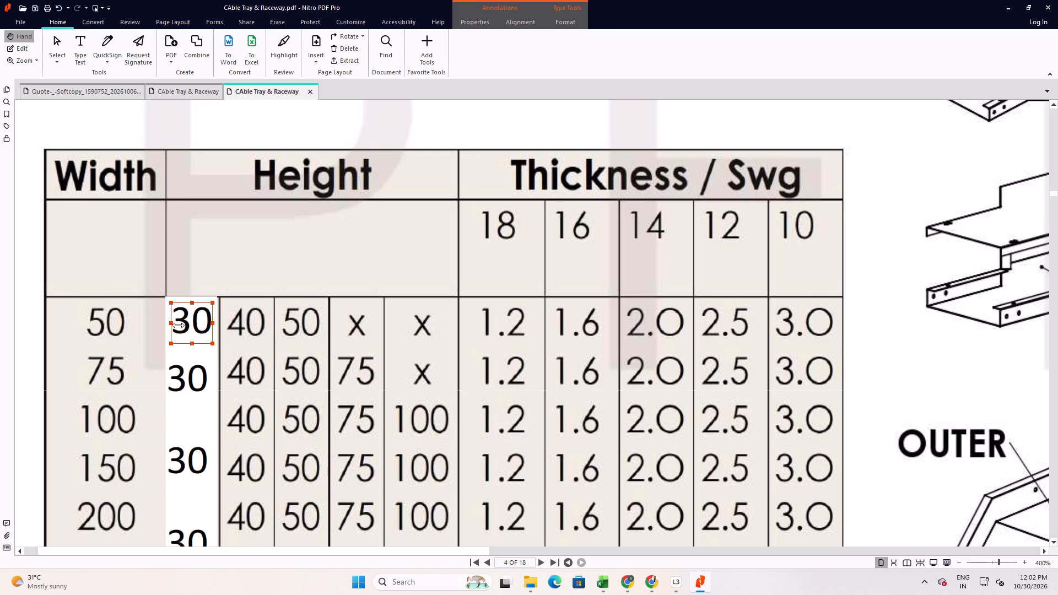
left_click(178, 325)
left_click(180, 331)
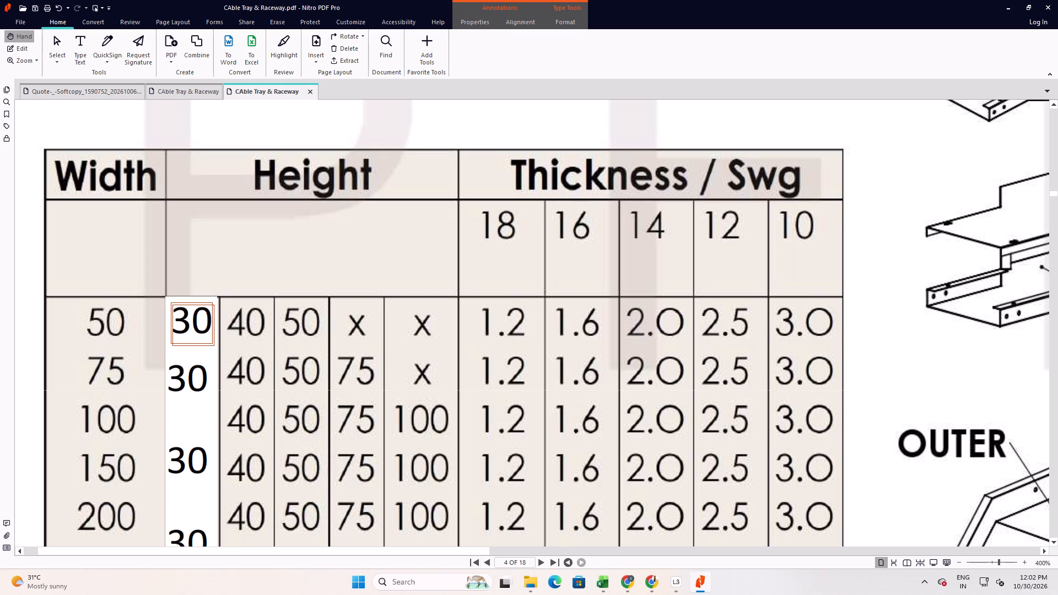
left_click(182, 330)
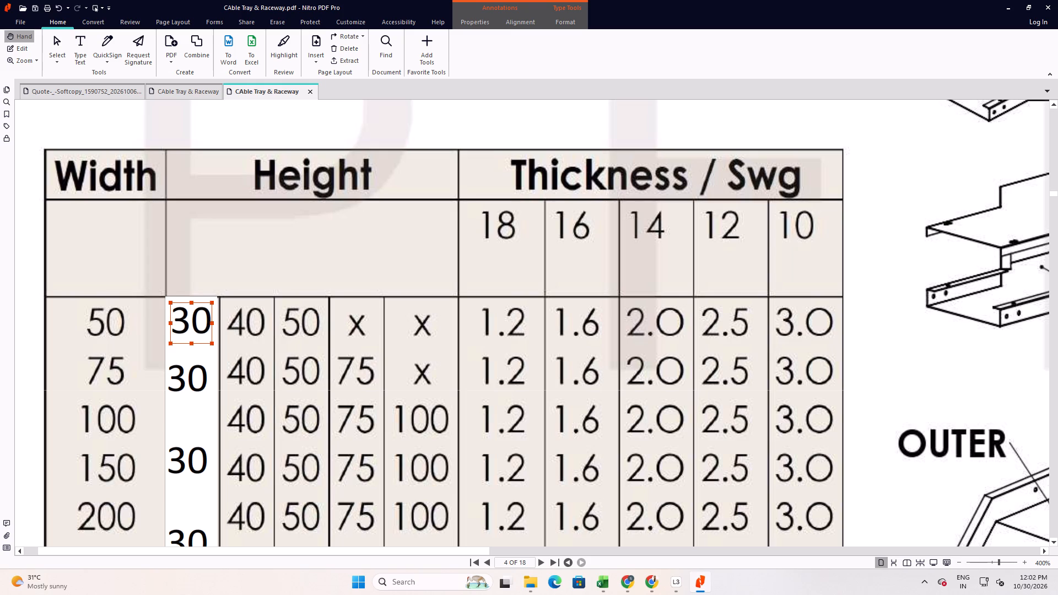
left_click(182, 327)
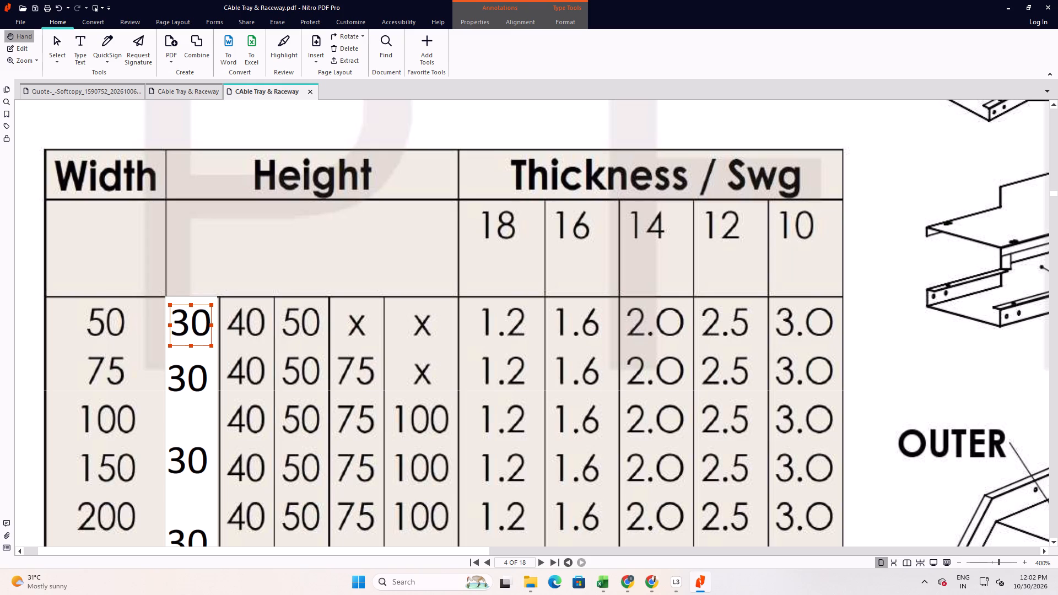
left_click(181, 329)
Move the block of remaining 30 entries so its first 30 lines up with the width 75 row, under the 30 above.
scroll(180, 371, "down", 1, "ctrl")
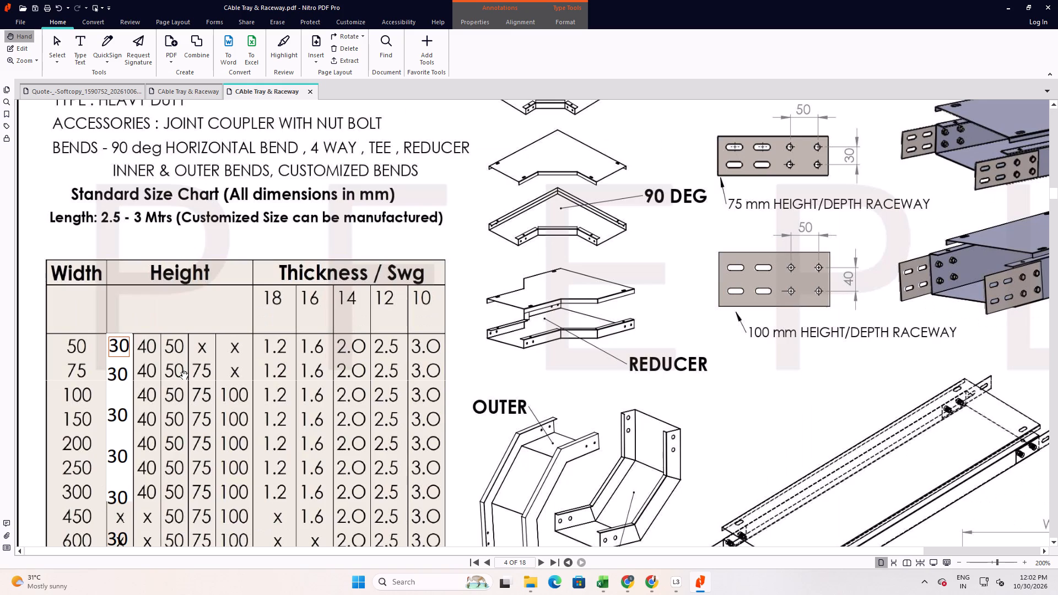
left_click(110, 375)
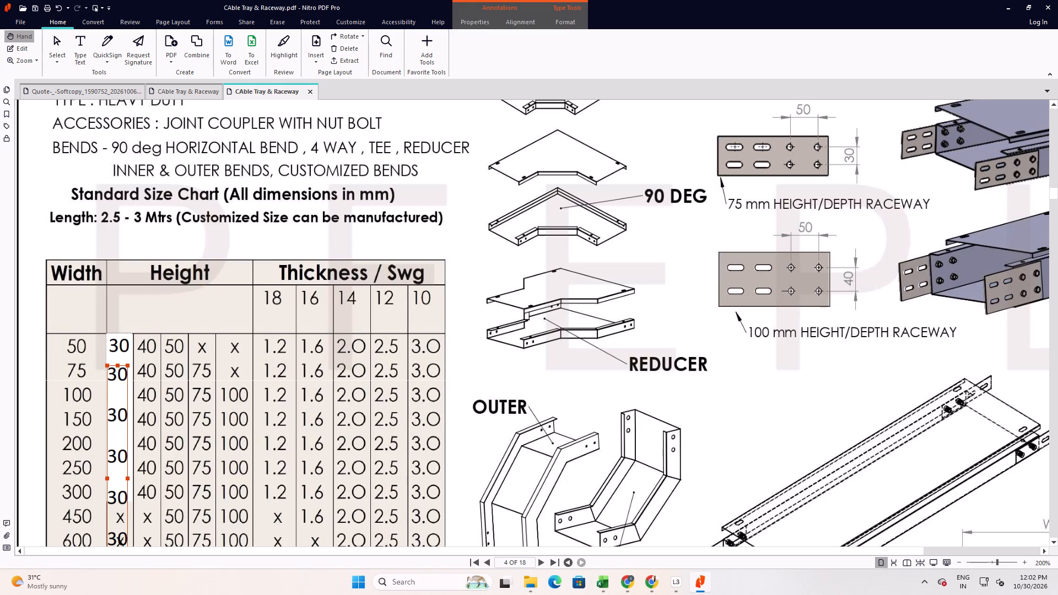
left_click_drag(112, 375, 114, 370)
left_click(114, 370)
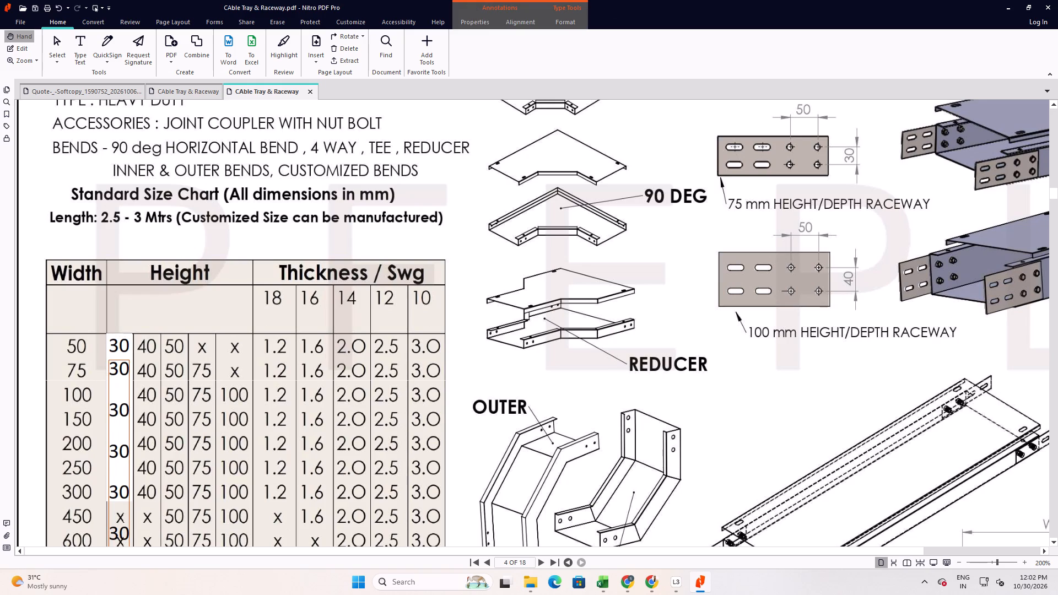
left_click(109, 413)
left_click(115, 413)
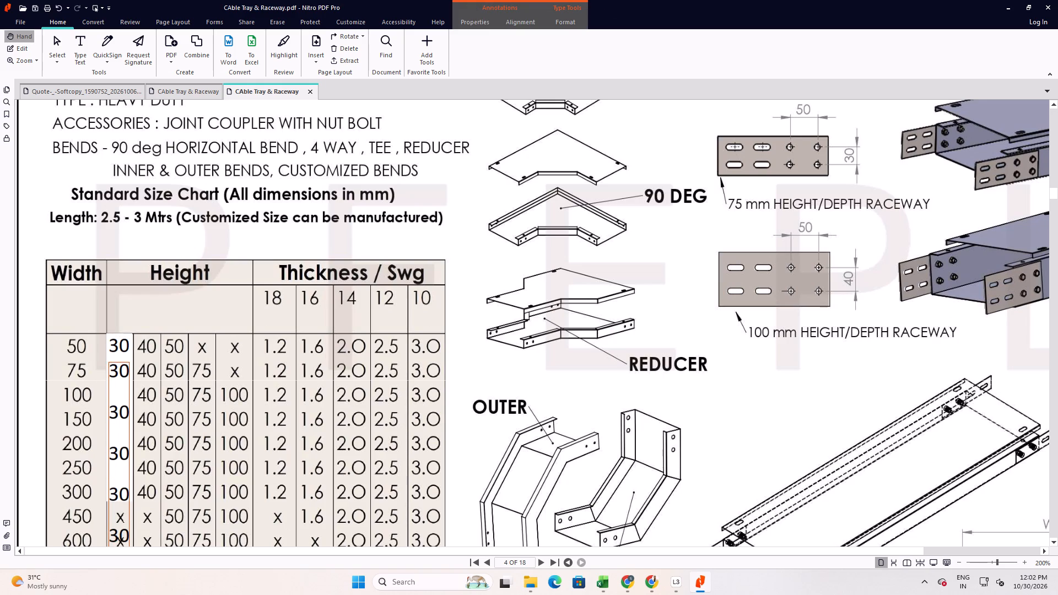
left_click(115, 413)
double_click(115, 413)
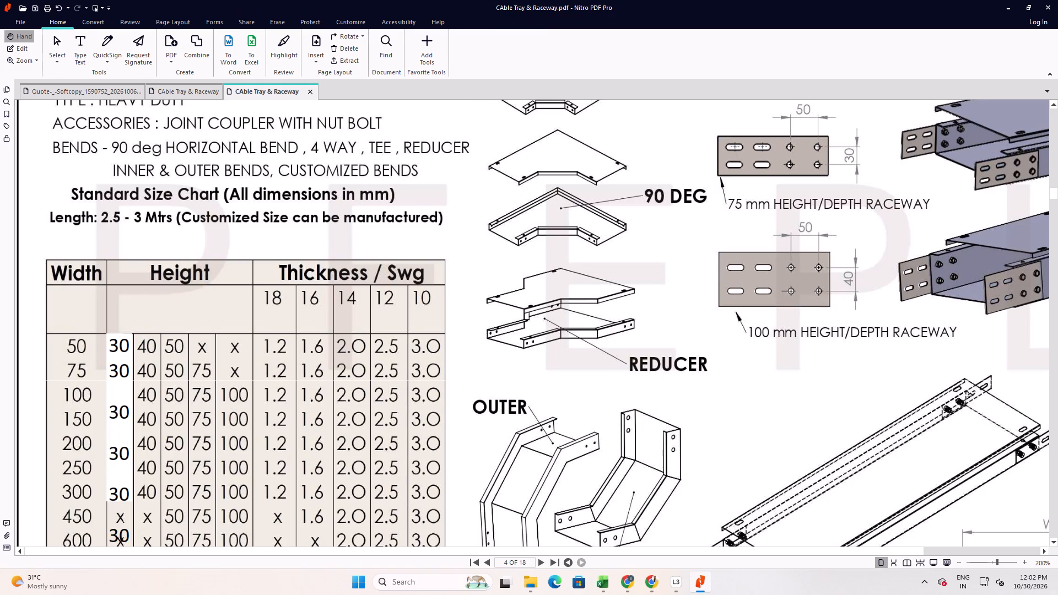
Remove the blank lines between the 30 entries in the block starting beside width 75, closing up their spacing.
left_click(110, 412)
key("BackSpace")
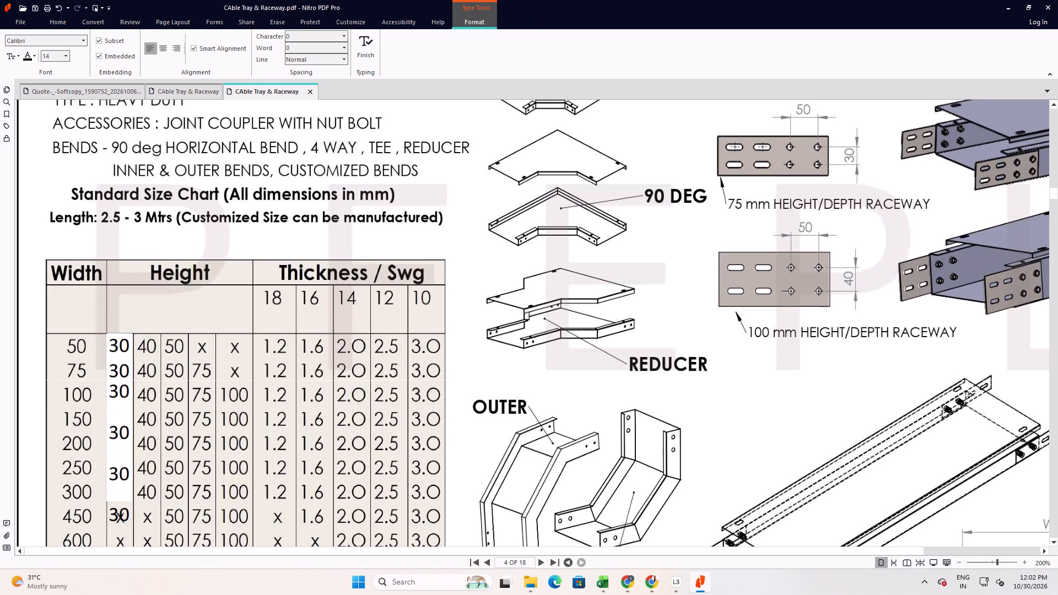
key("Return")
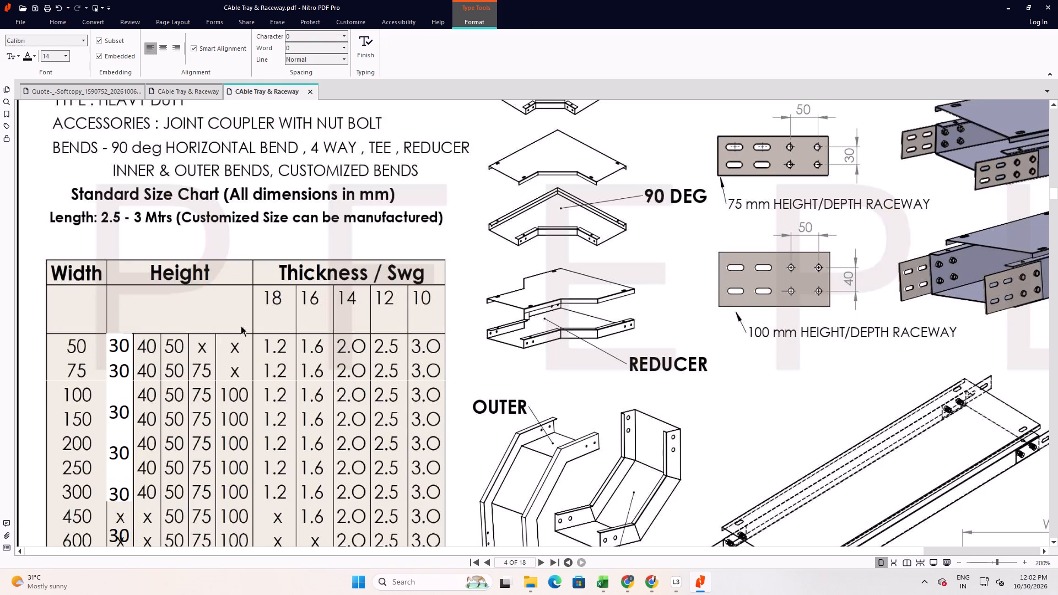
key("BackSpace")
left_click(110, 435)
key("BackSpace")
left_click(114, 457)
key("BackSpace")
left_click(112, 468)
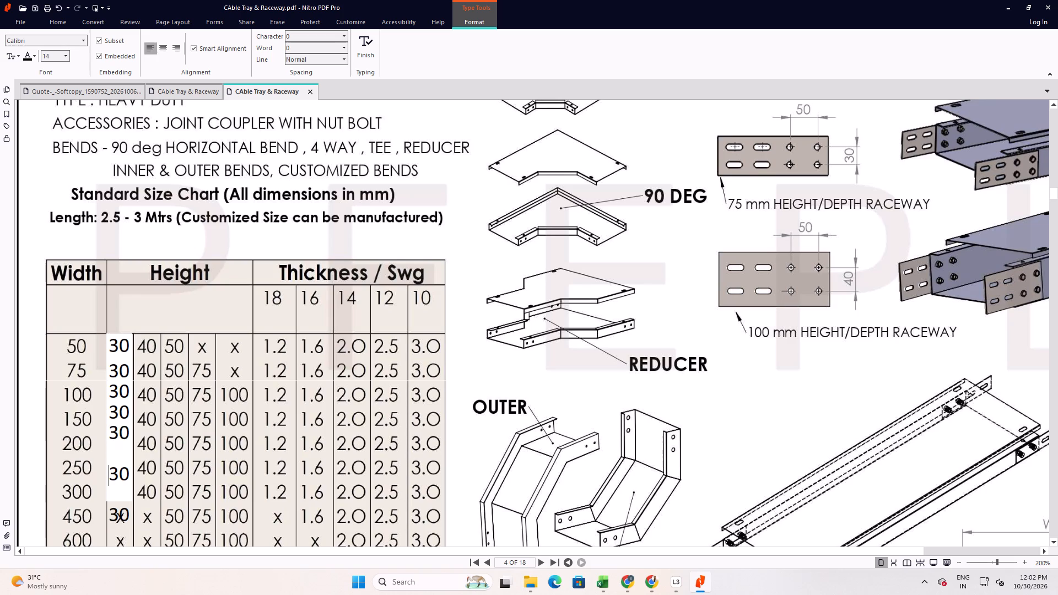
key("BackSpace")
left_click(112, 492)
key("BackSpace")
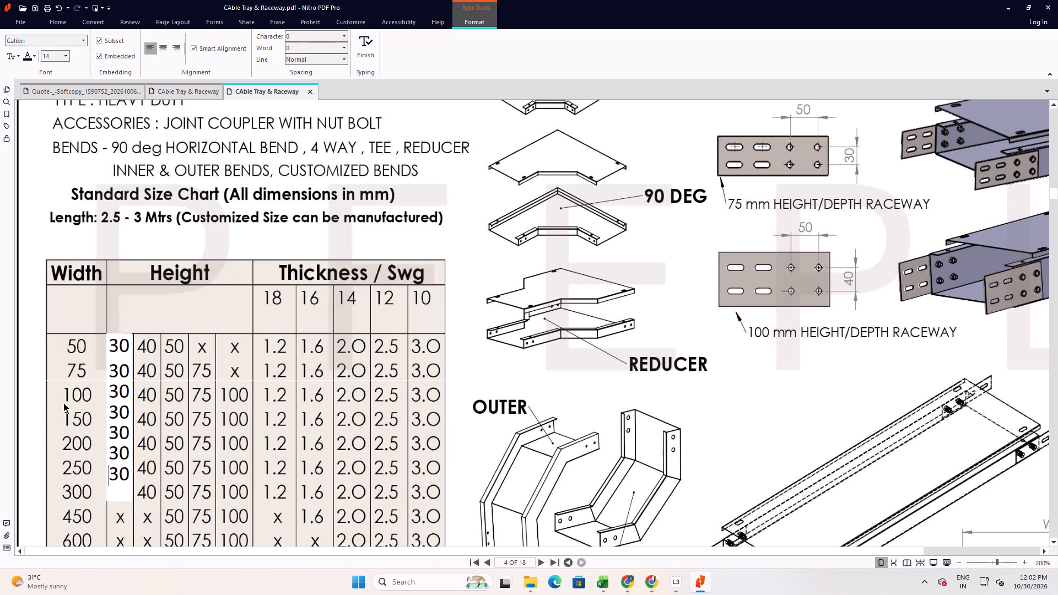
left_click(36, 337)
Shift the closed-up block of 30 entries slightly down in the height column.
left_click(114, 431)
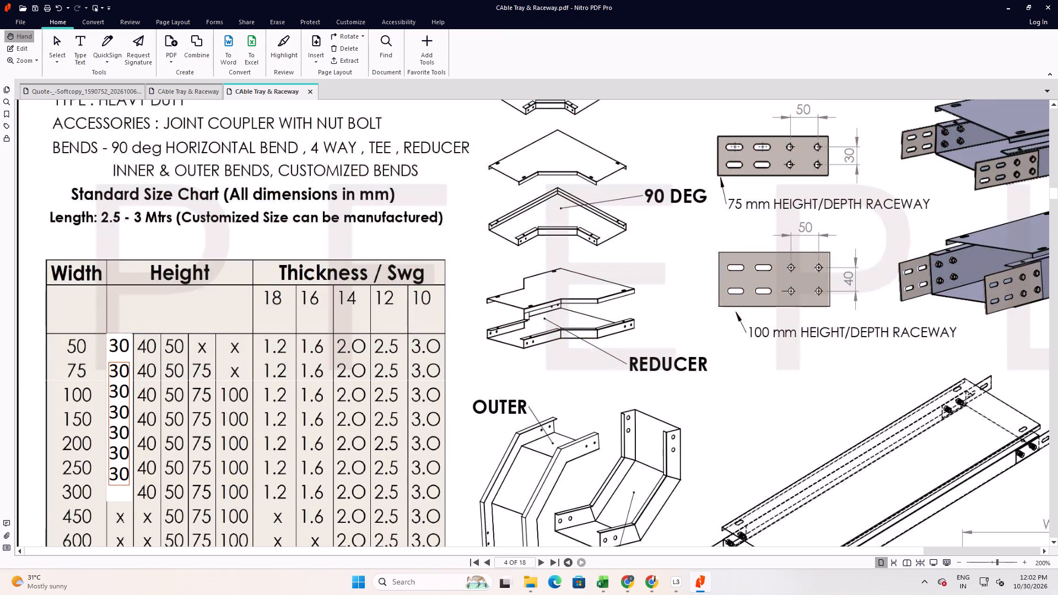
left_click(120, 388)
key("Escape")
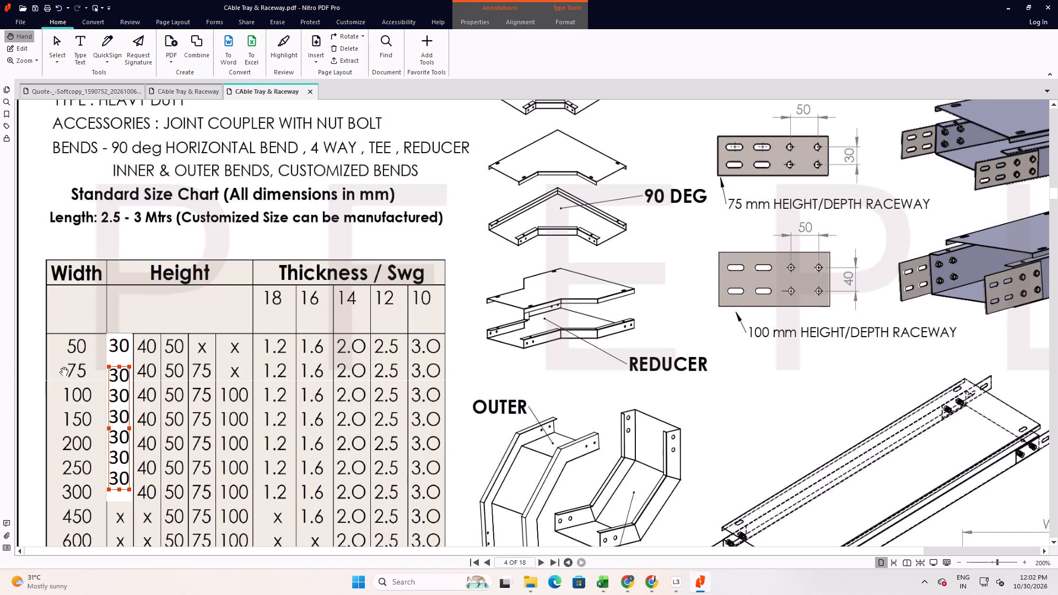
Undo all the 30 text overlay edits until the size chart's original 25 height entries are restored.
key("ctrl+z")
key("ctrl+z")
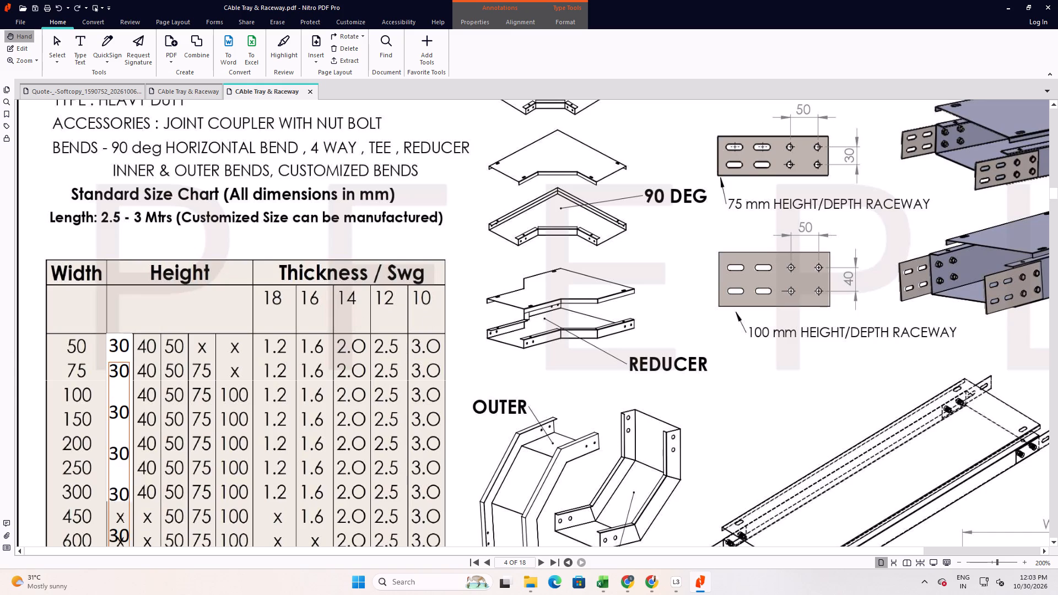
key("ctrl+z")
key("ctrl+z")
key("ctrl+z")
key("ctrl+z")
key("ctrl+z")
key("ctrl+z")
key("ctrl+z")
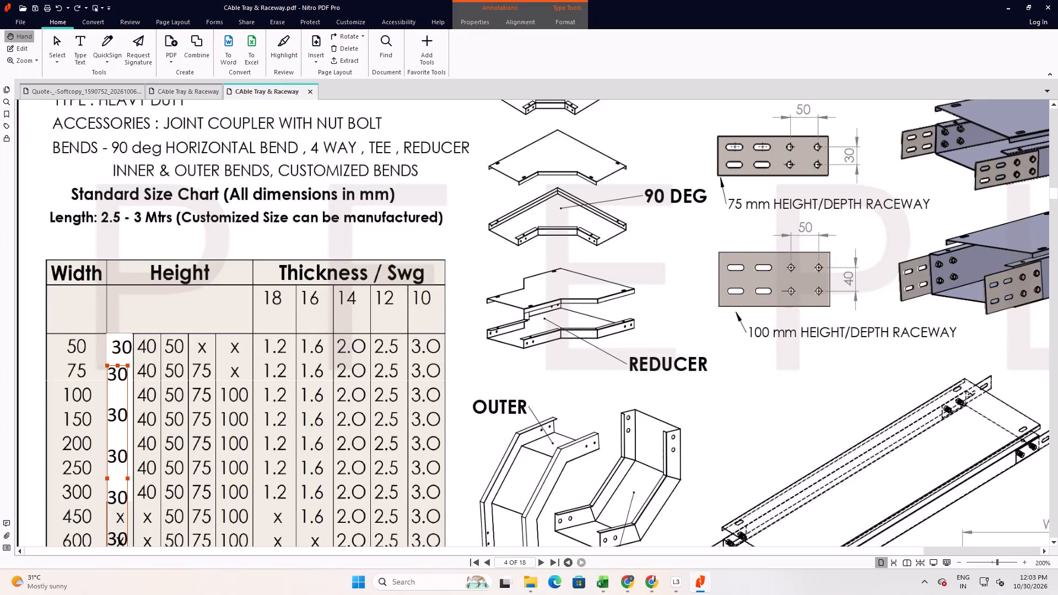
key("ctrl+z")
key("ctrl+z")
key("ctrl+z")
key("ctrl+z")
key("ctrl+z")
key("ctrl+z")
key("ctrl+z")
key("ctrl+z")
key("ctrl+z")
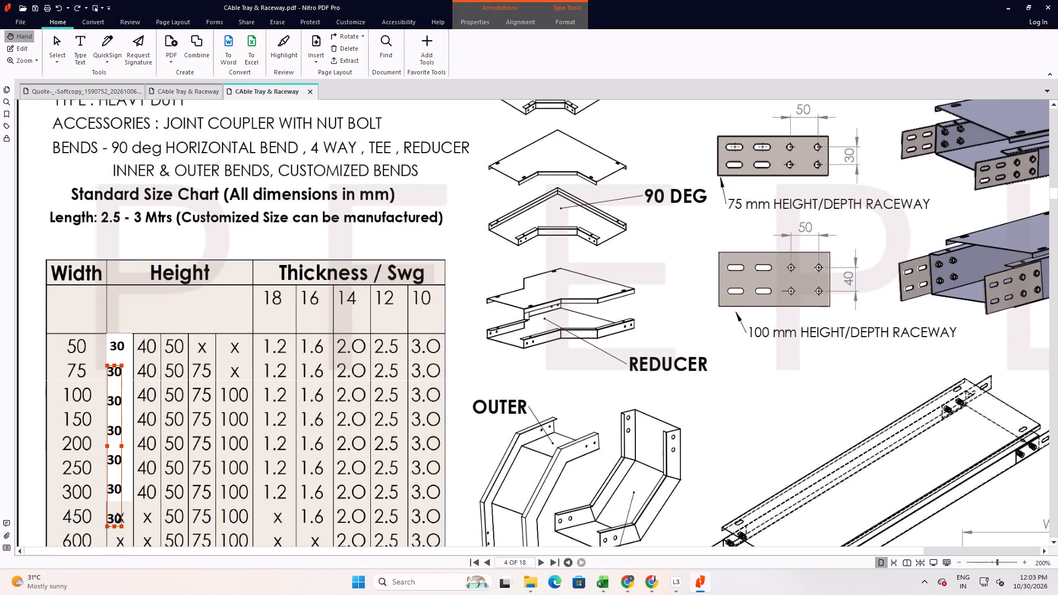
key("ctrl+z")
key("ctrl+z")
key("ctrl+z")
key("ctrl+z")
key("ctrl+z")
key("ctrl+z")
key("ctrl+z")
key("ctrl+z")
key("ctrl+z")
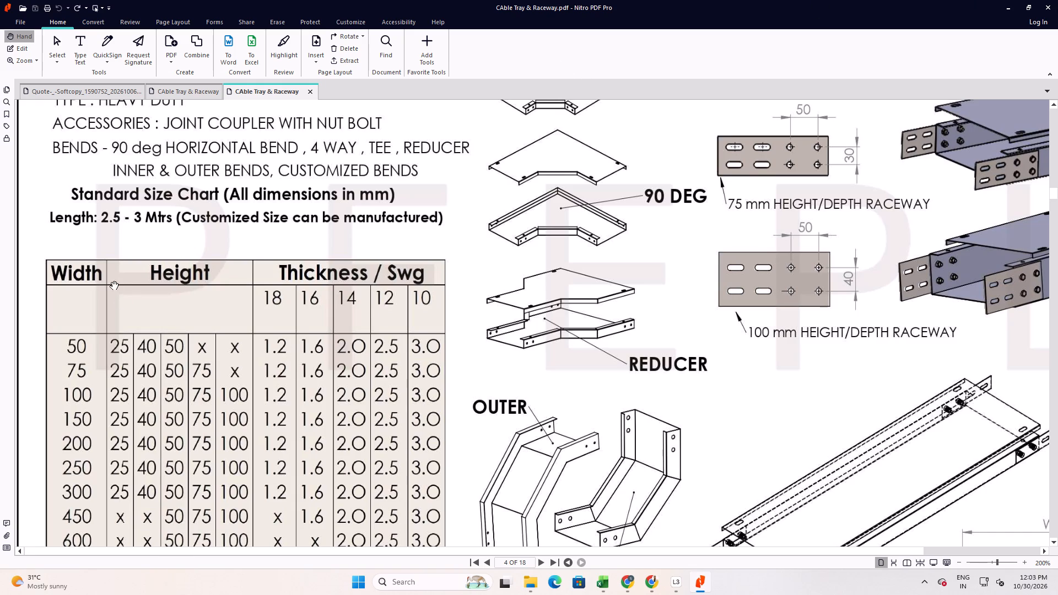
Run OCR on the document with the Make Searchable option.
scroll(233, 448, "down", 3)
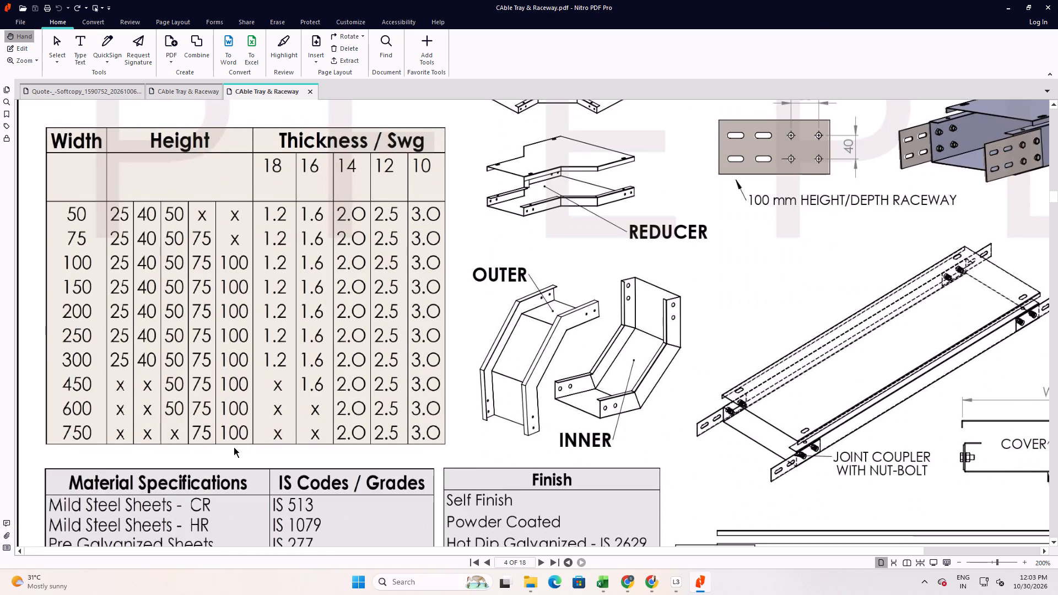
scroll(210, 266, "up", 5)
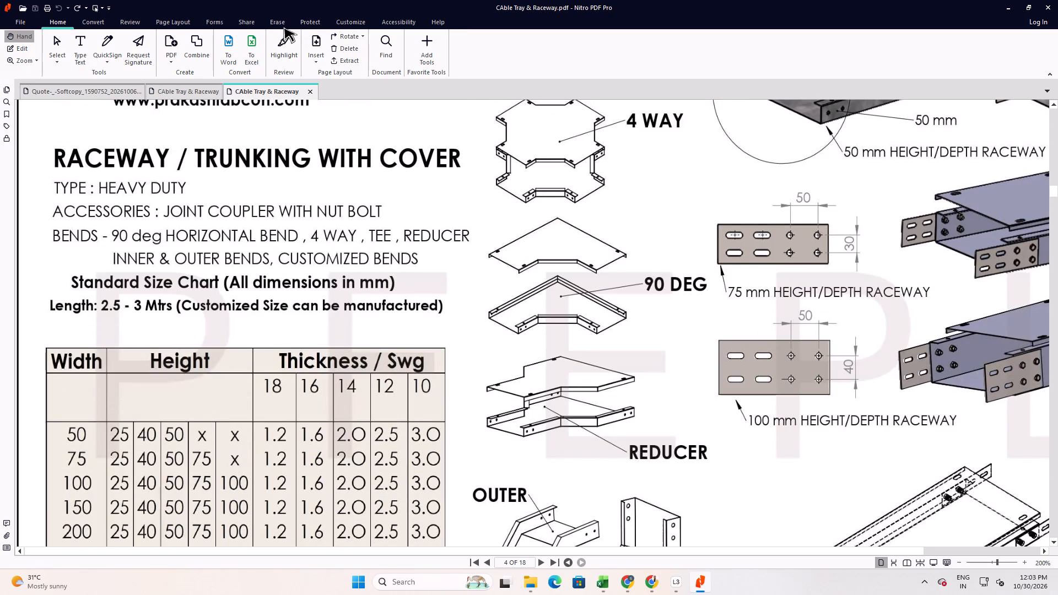
left_click(165, 19)
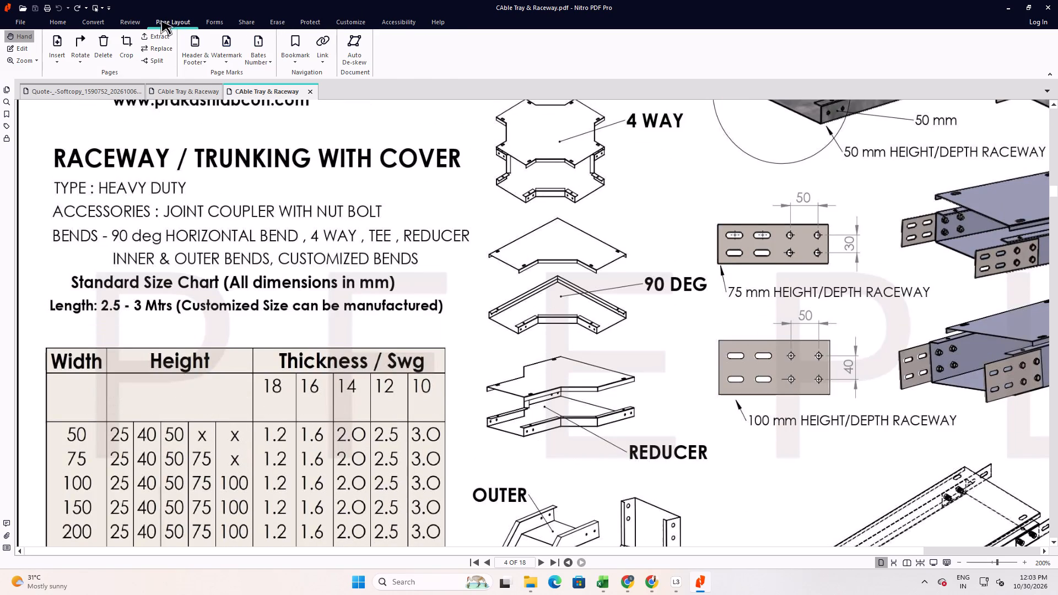
left_click(127, 20)
left_click(353, 44)
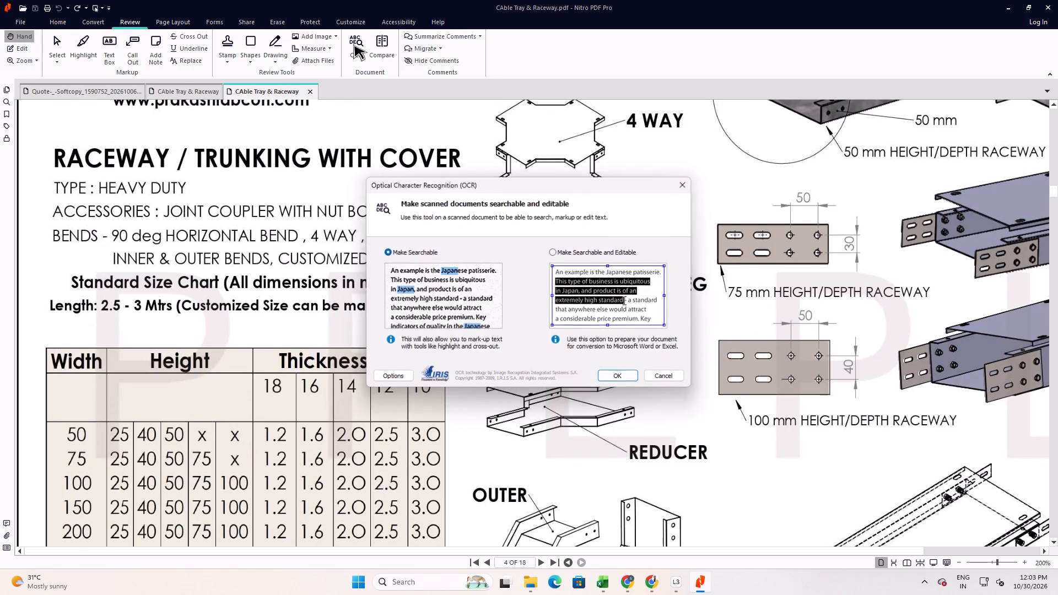
left_click(605, 371)
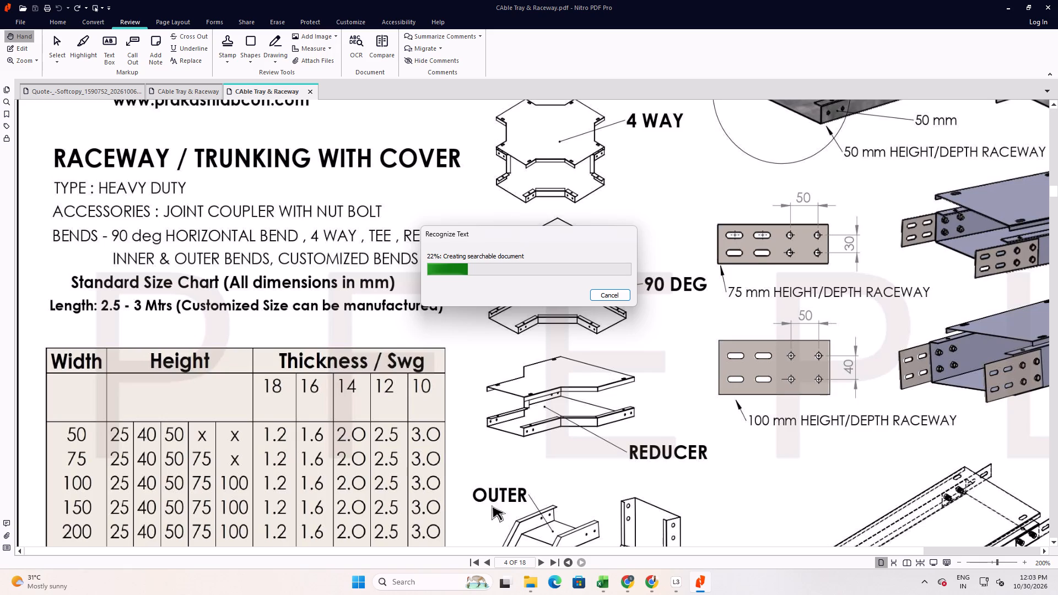
scroll(287, 435, "down", 1)
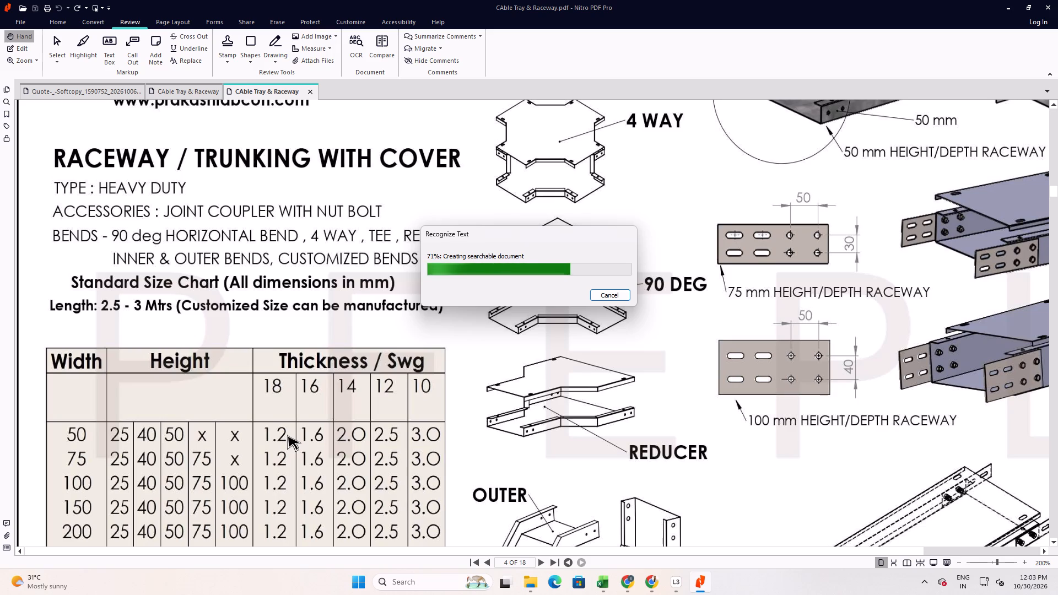
scroll(148, 438, "down", 2)
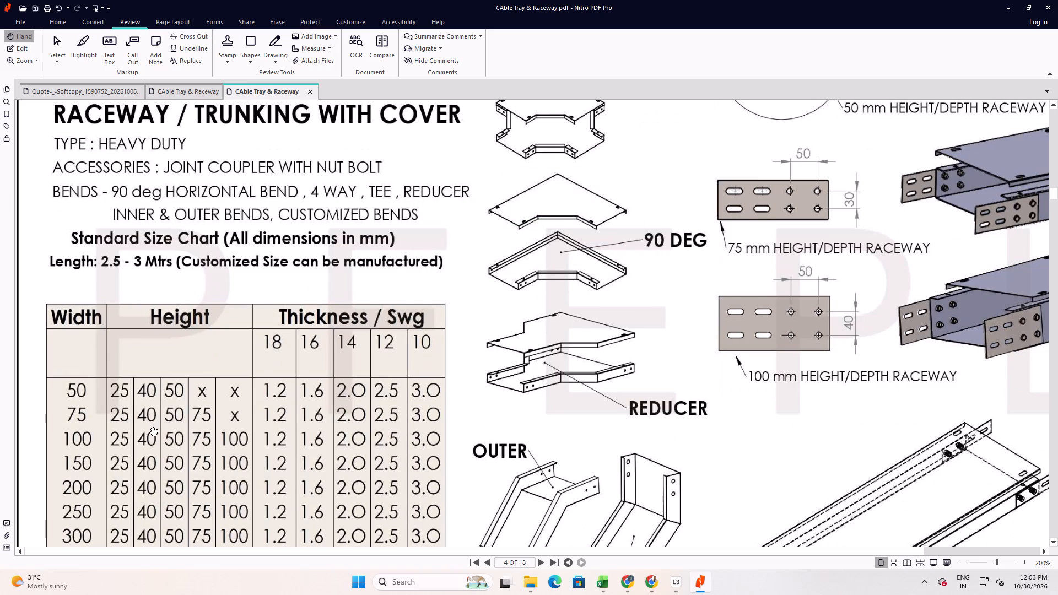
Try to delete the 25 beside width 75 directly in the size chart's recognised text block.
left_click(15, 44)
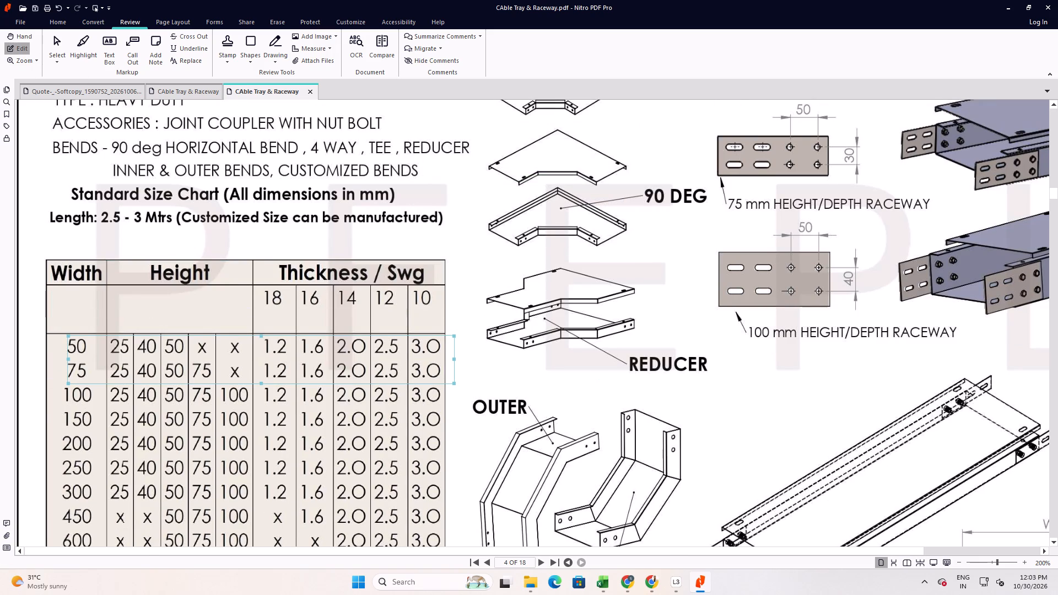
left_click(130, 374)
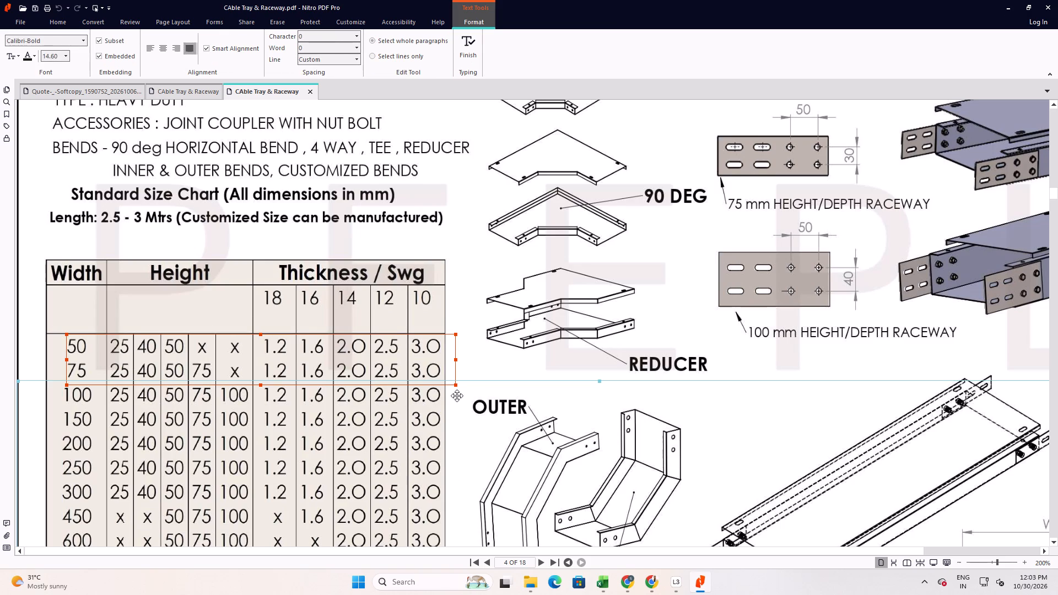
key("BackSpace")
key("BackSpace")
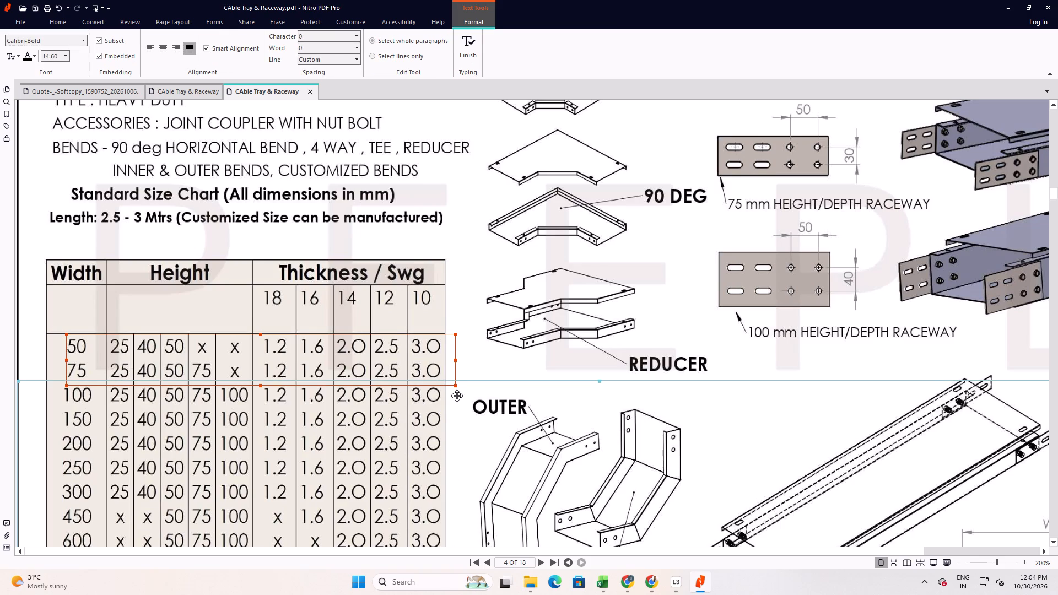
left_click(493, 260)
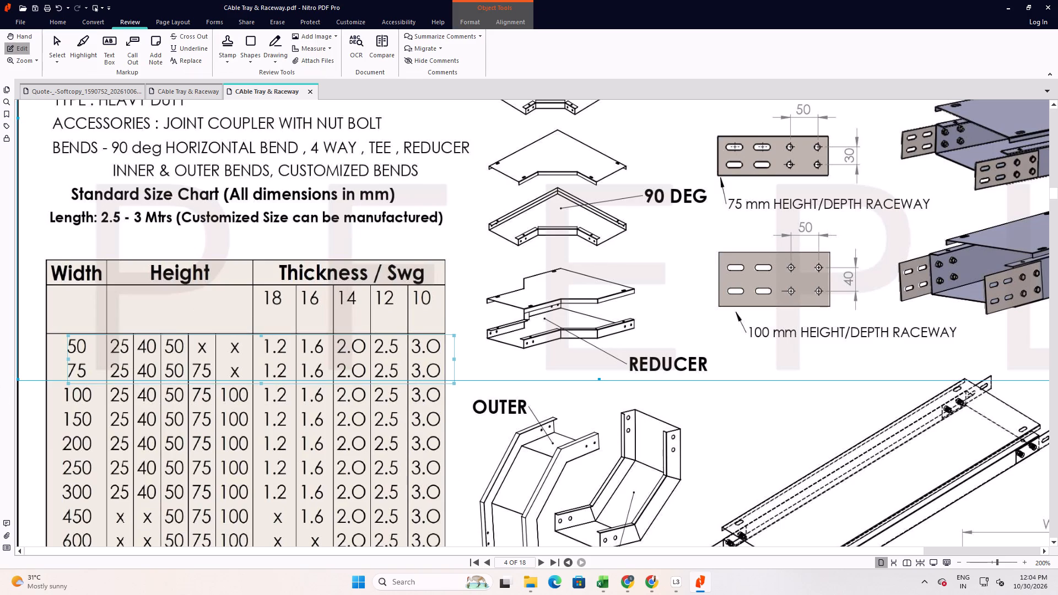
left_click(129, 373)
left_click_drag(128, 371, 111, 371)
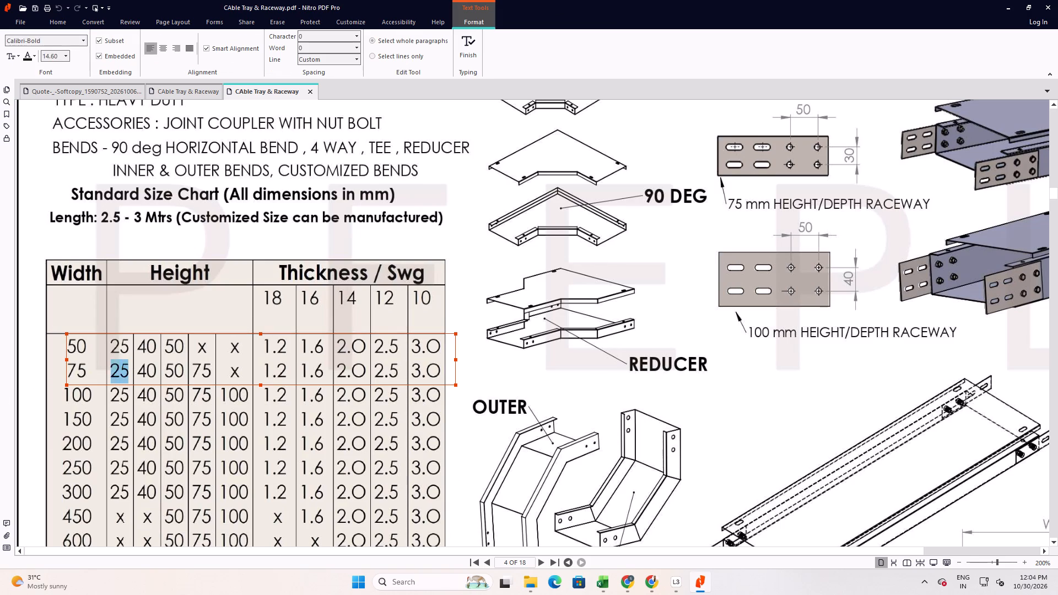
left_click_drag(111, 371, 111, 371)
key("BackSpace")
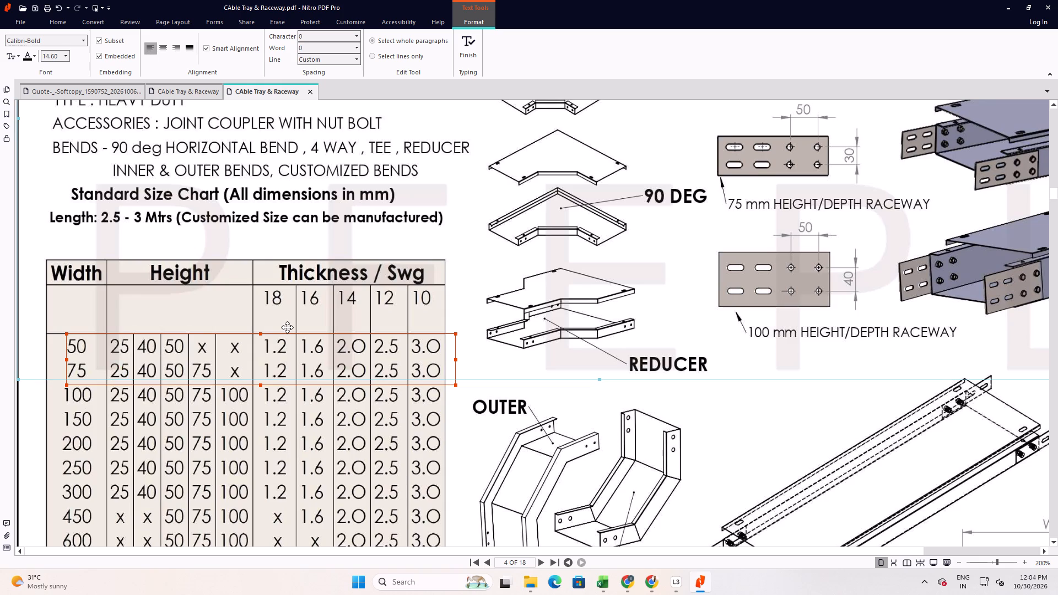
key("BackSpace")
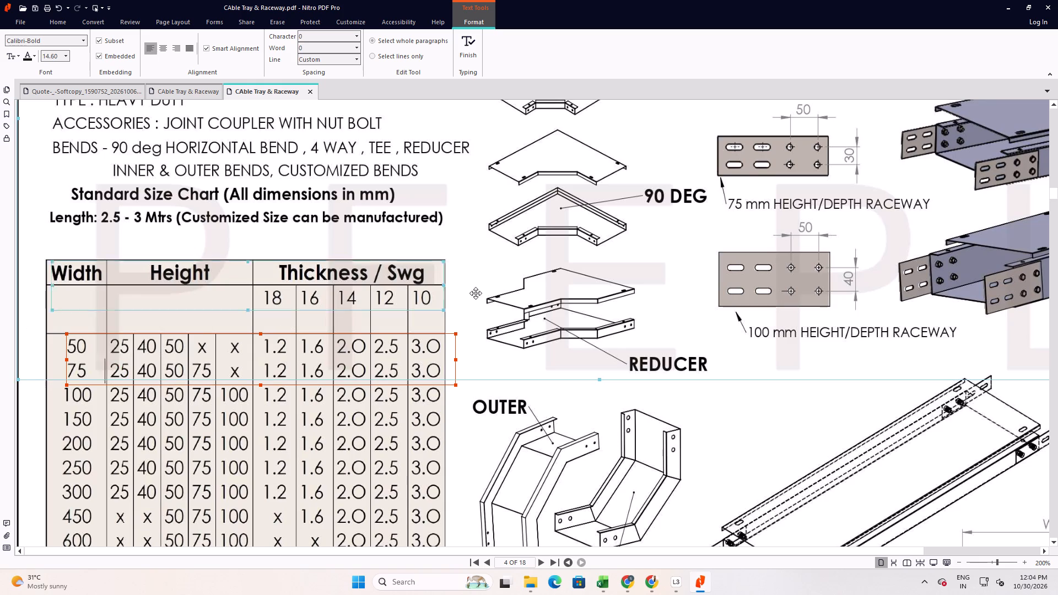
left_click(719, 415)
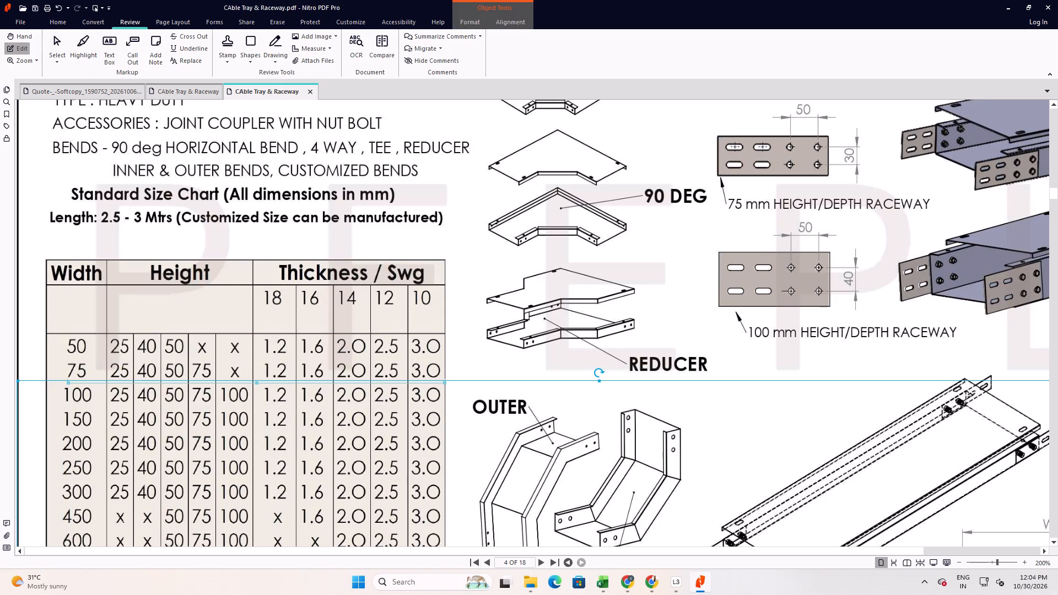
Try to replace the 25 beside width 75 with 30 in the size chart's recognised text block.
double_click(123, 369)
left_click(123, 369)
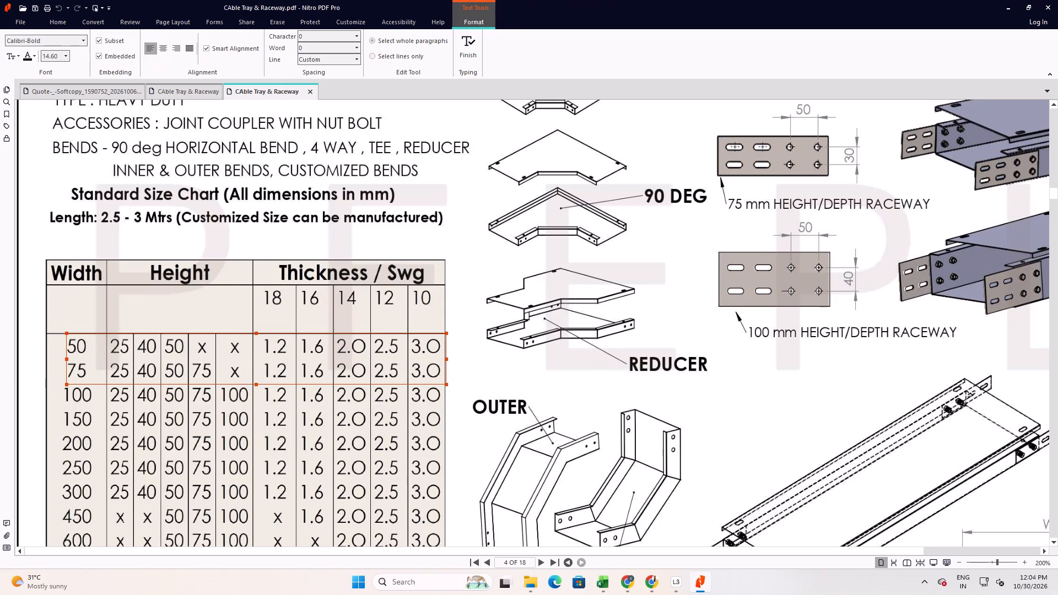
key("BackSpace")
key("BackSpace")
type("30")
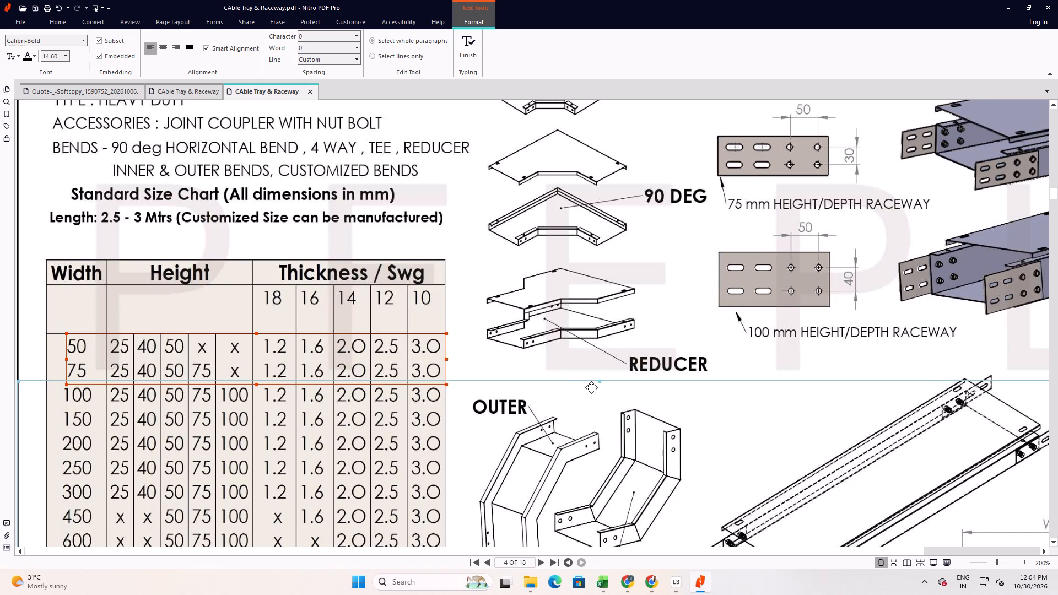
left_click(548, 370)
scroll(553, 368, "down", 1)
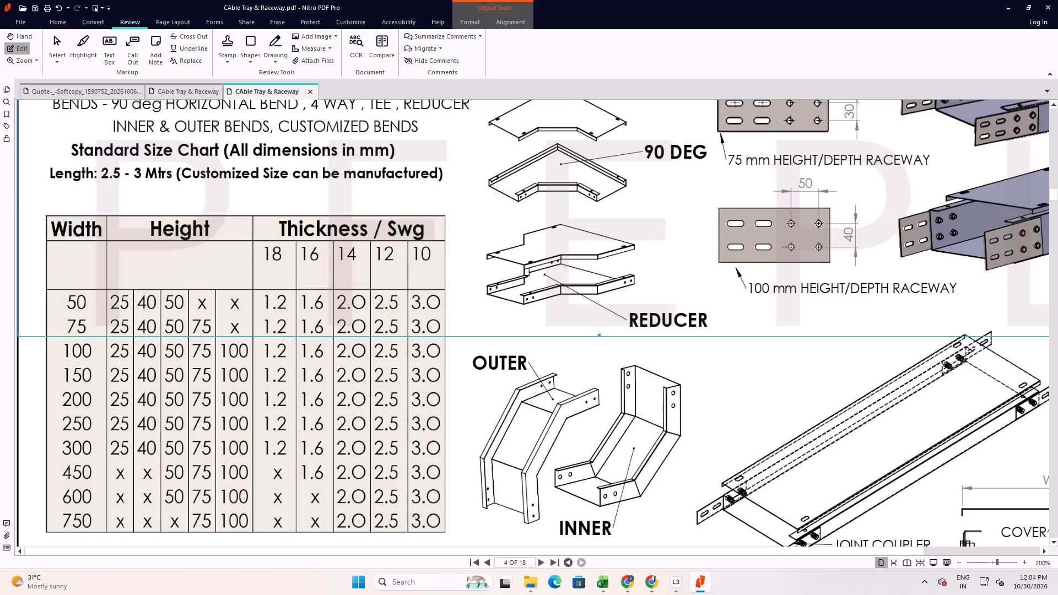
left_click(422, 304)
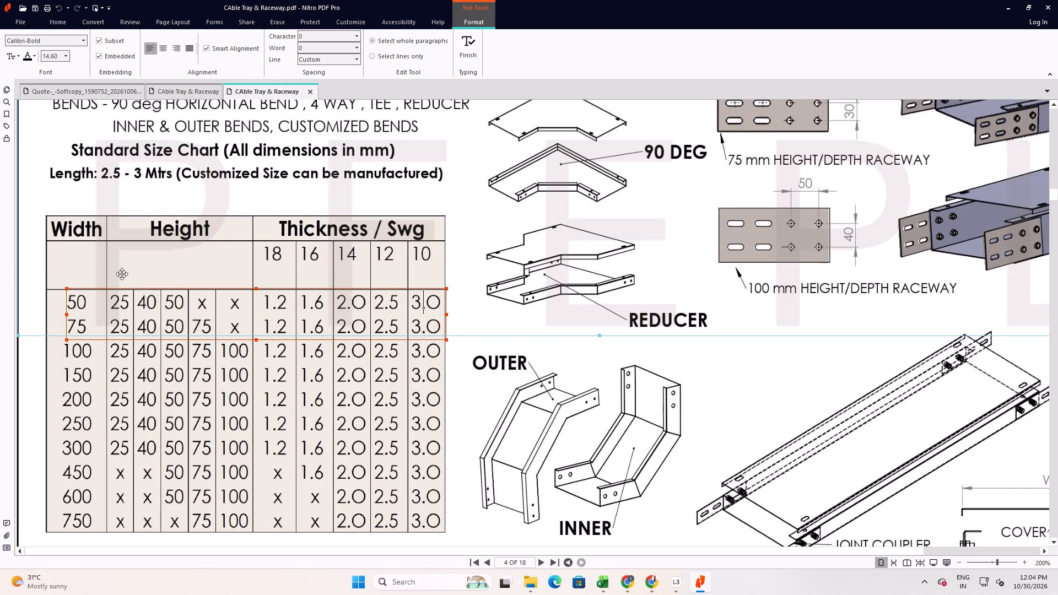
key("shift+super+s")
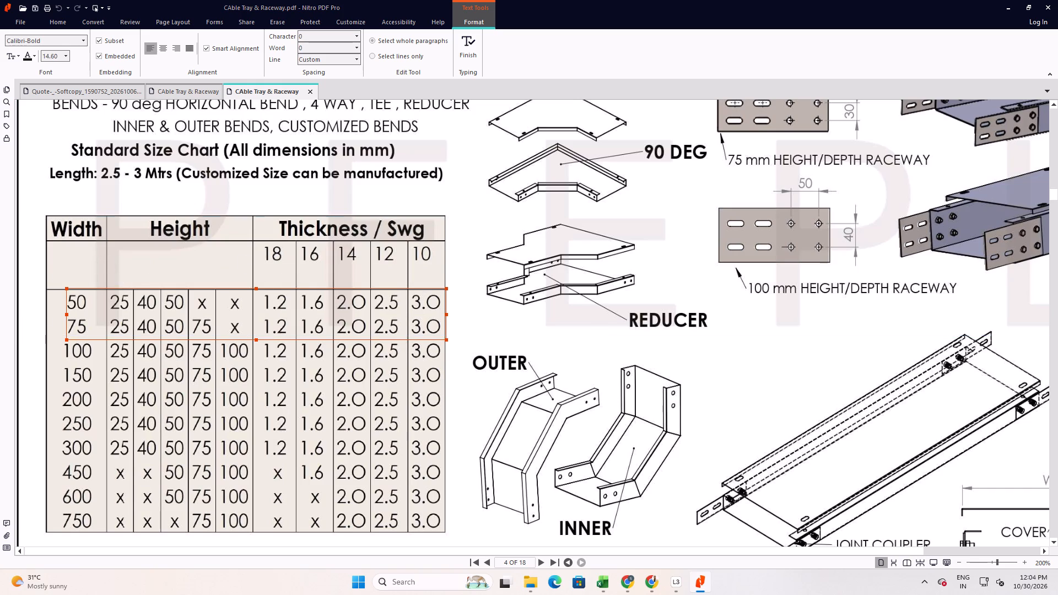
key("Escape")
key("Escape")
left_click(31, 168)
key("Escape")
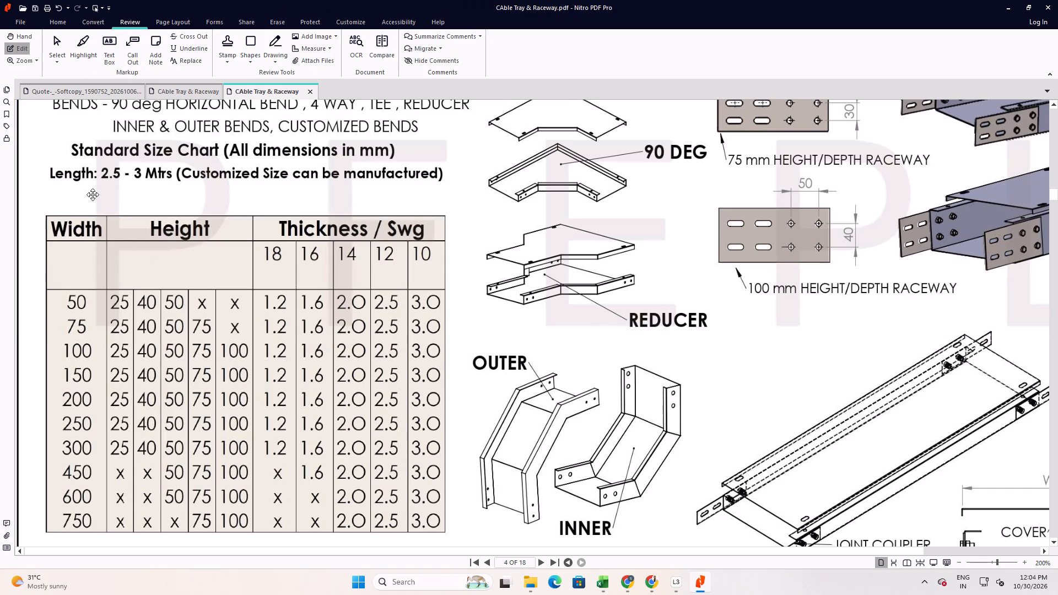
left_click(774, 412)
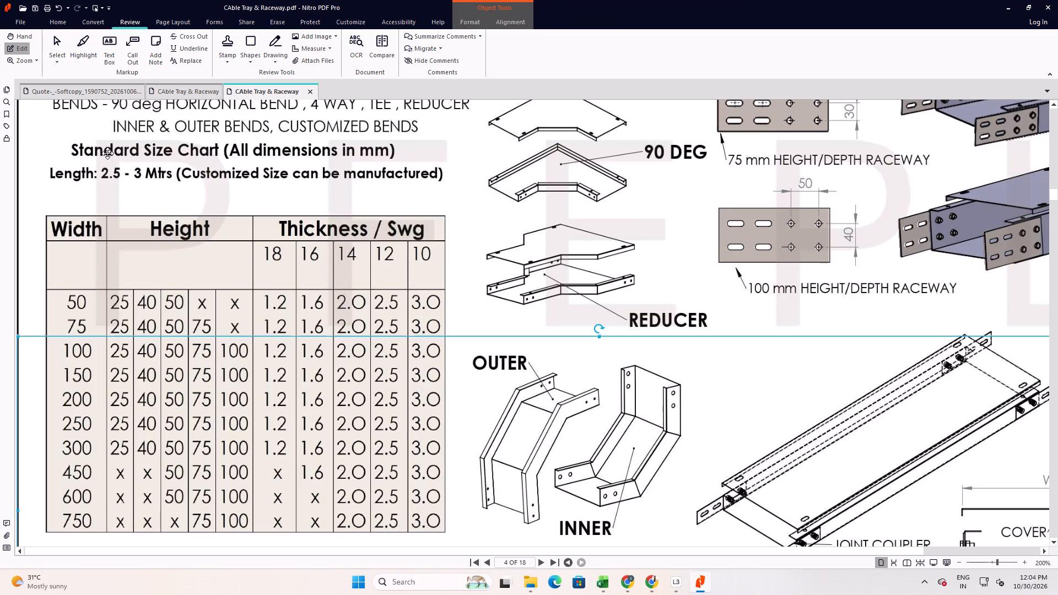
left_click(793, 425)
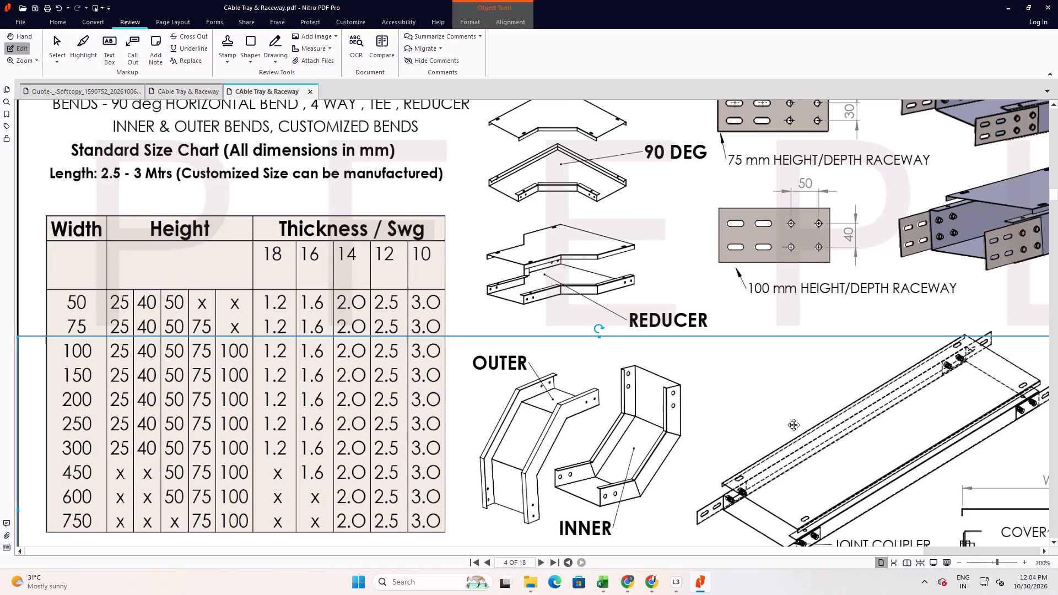
Copy a screen snip of blank table background with the column line above the 25 beside width 50, and paste it onto the page.
left_click(813, 48)
key("Escape")
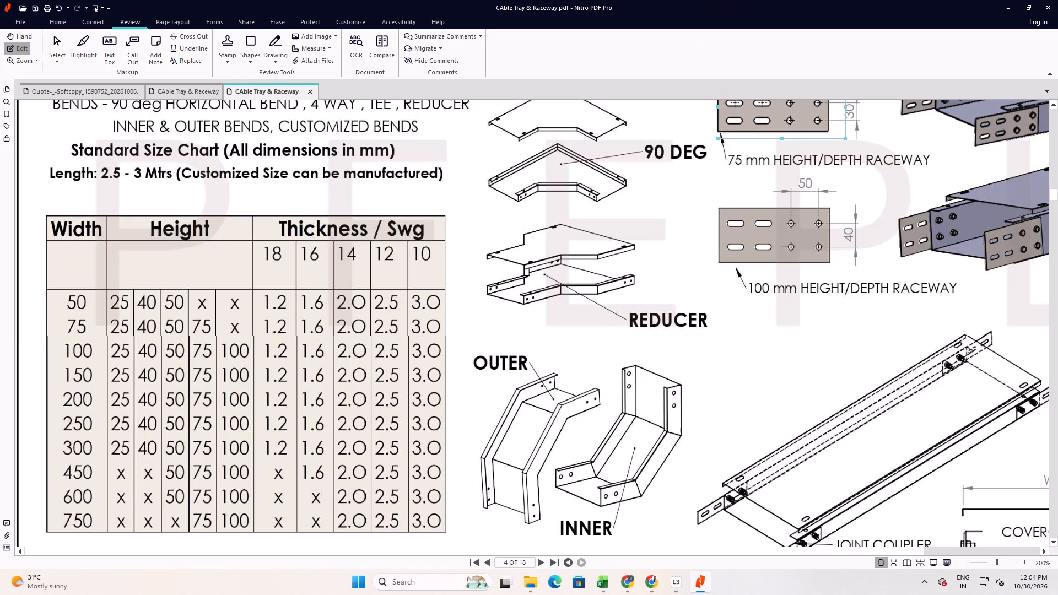
key("shift+super+s")
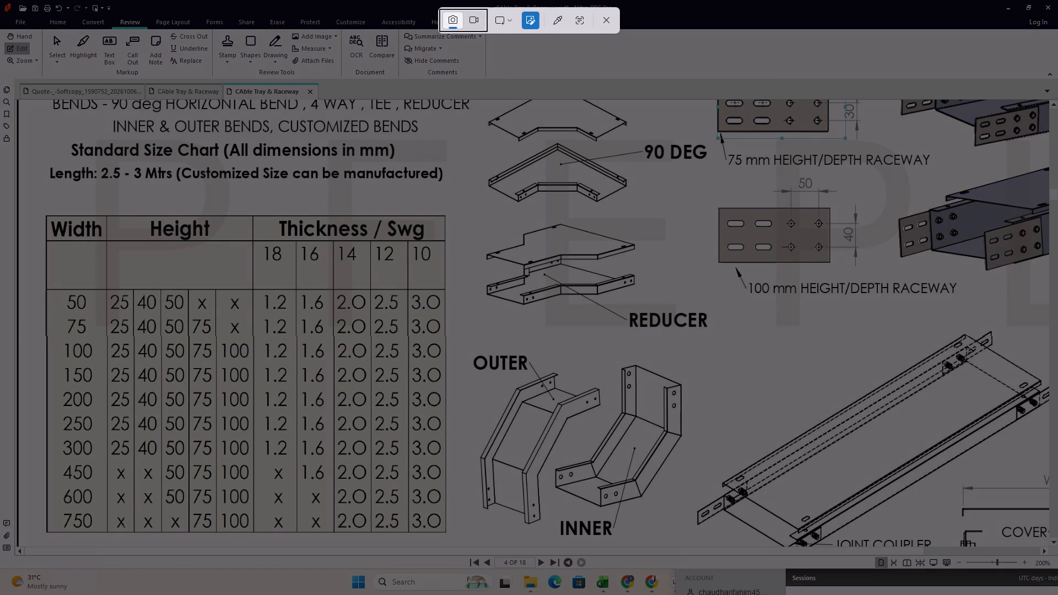
left_click_drag(102, 263, 122, 279)
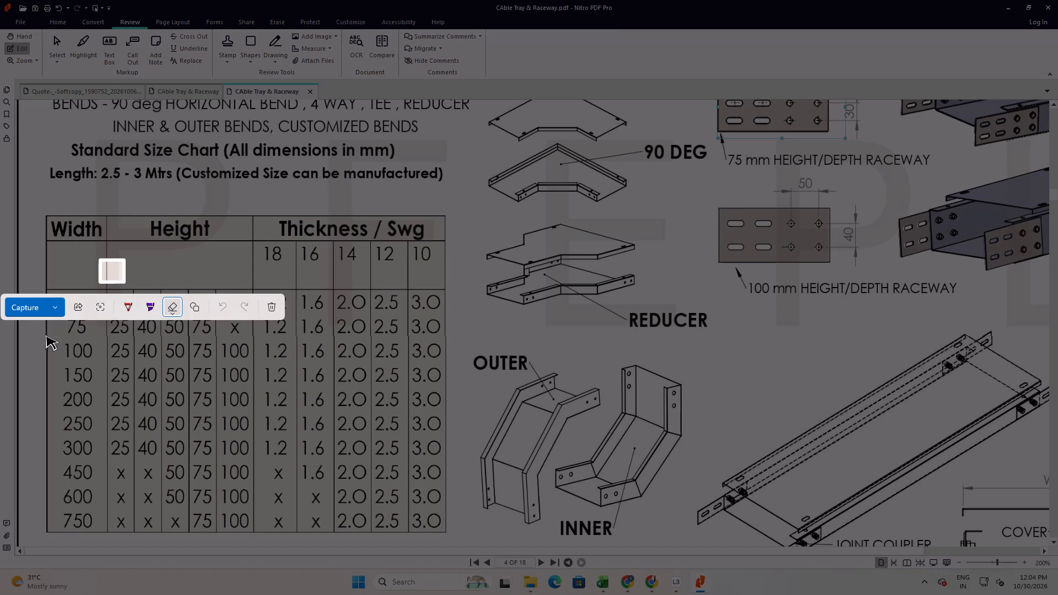
left_click(59, 306)
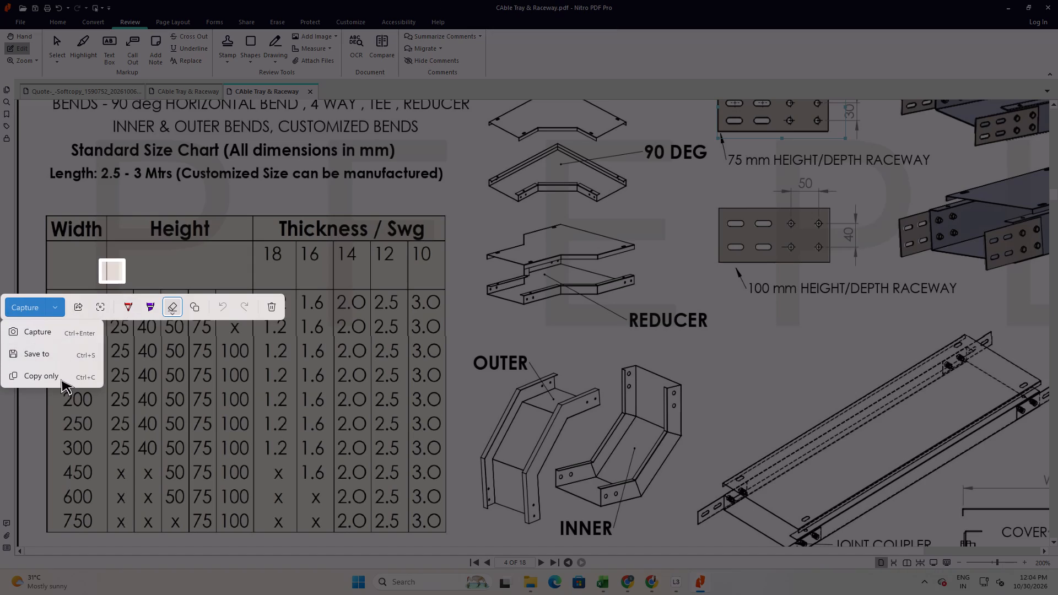
left_click(58, 378)
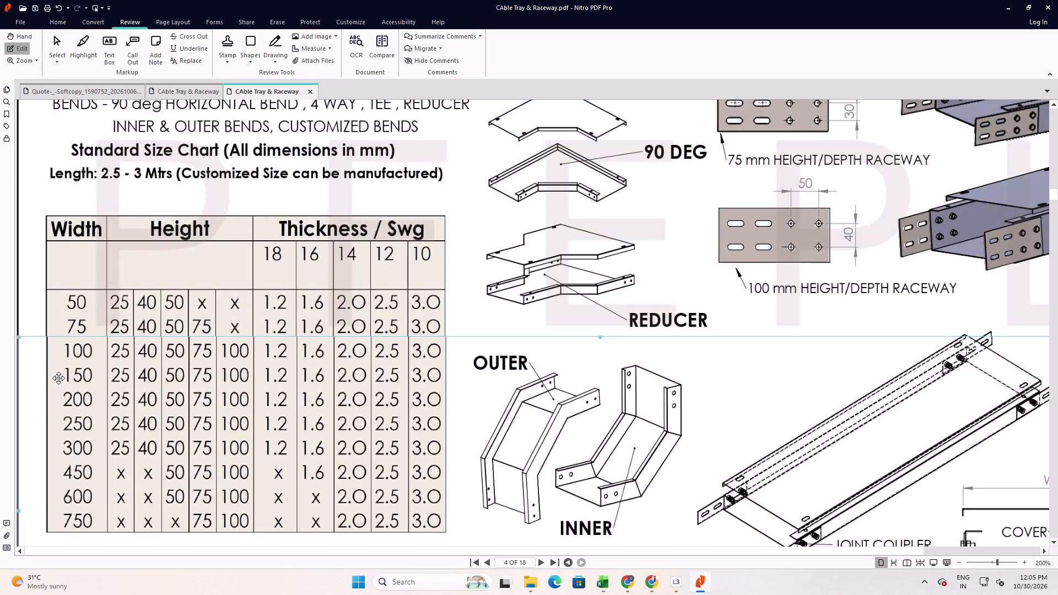
key("ctrl+v")
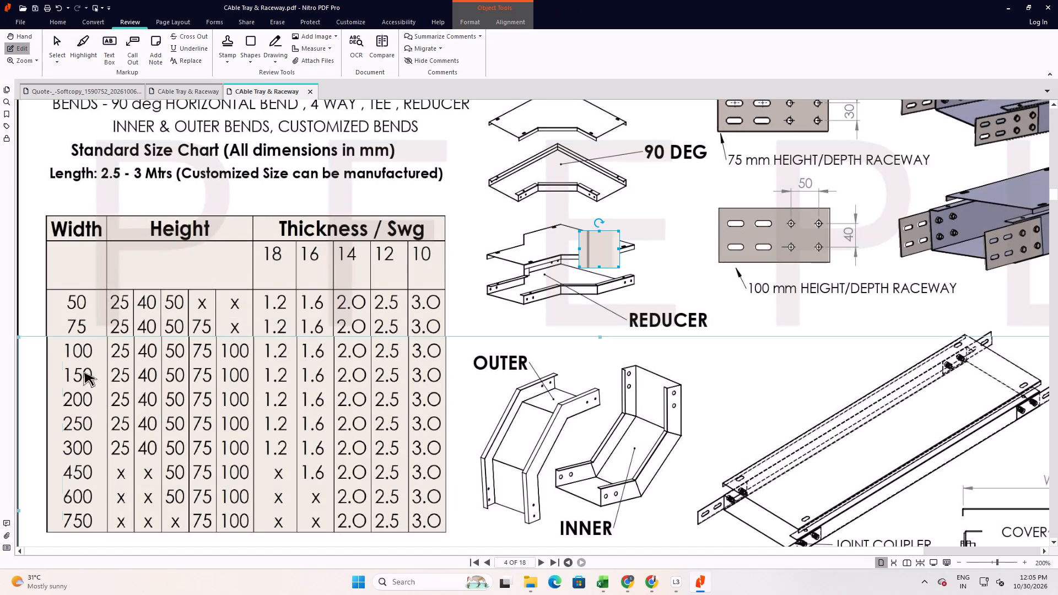
Move the pasted background patch to the 25 entries beside widths 50 and 75 and shrink it to about one digit's size.
left_click_drag(603, 255, 109, 306)
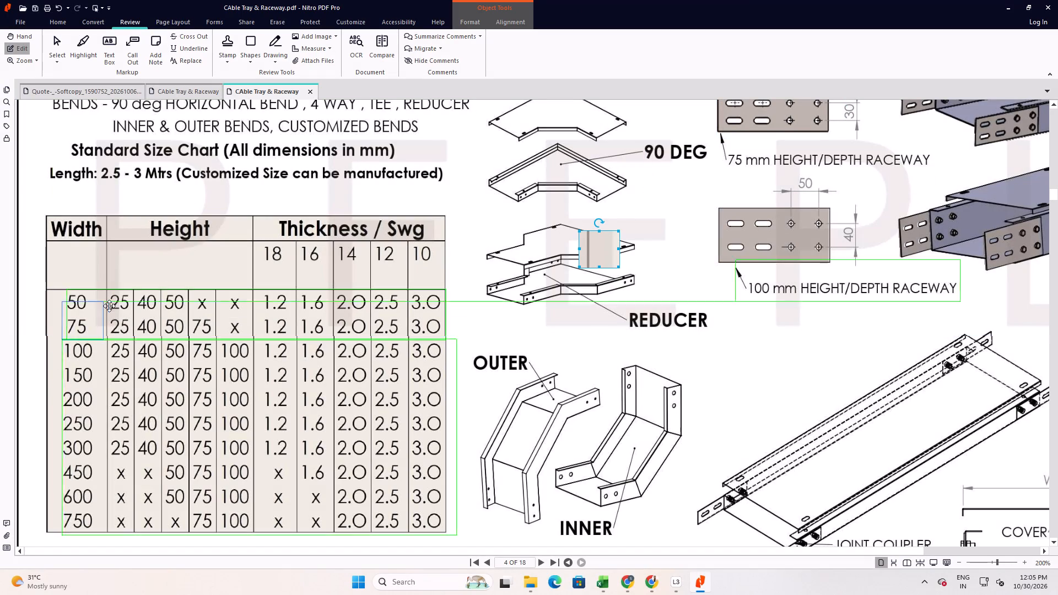
left_click_drag(109, 306, 116, 311)
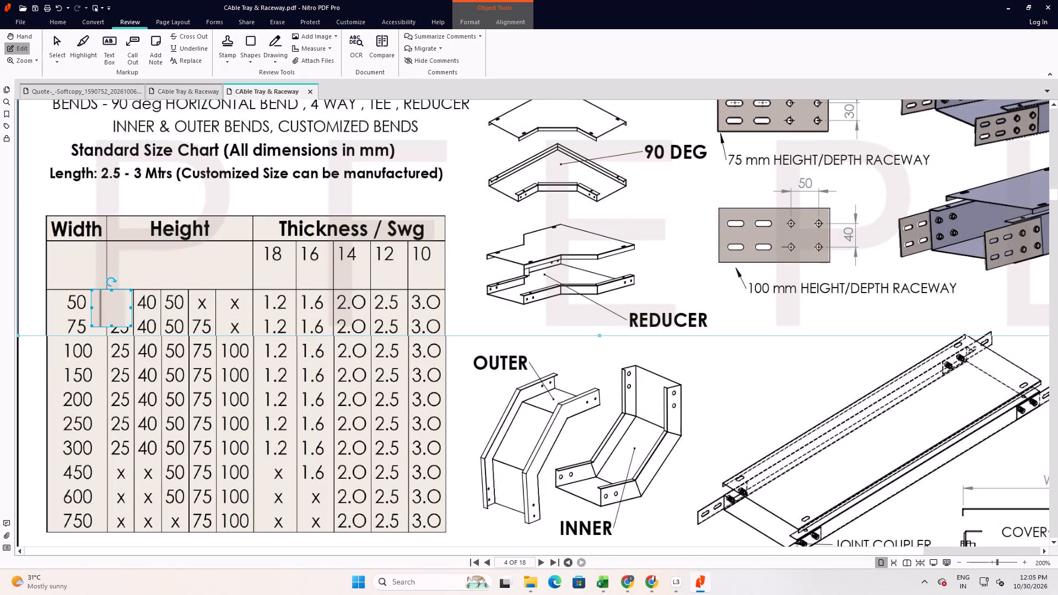
scroll(163, 331, "up", 3, "ctrl")
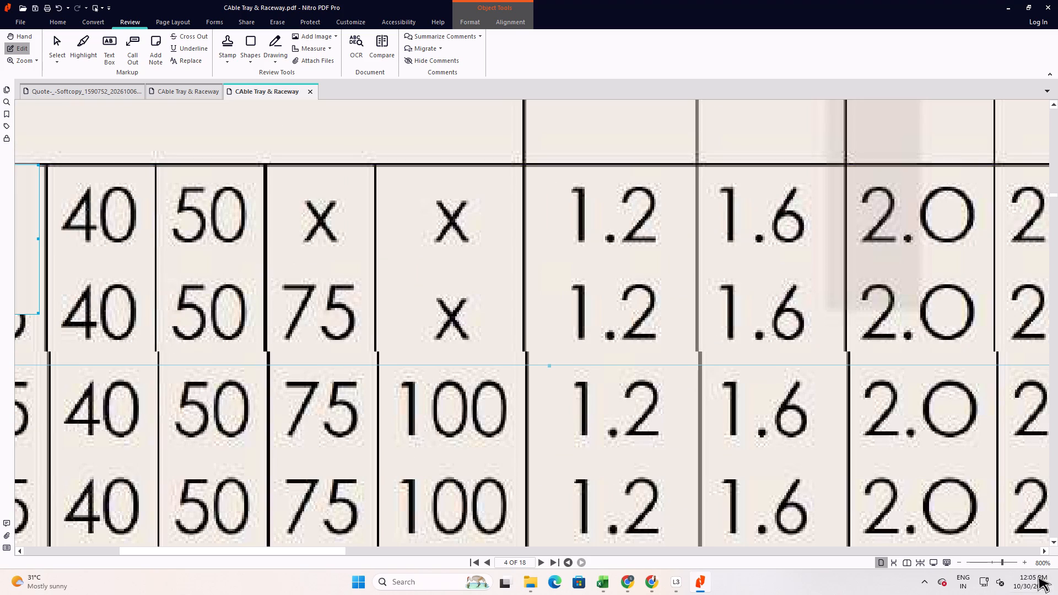
left_click_drag(303, 549, 115, 529)
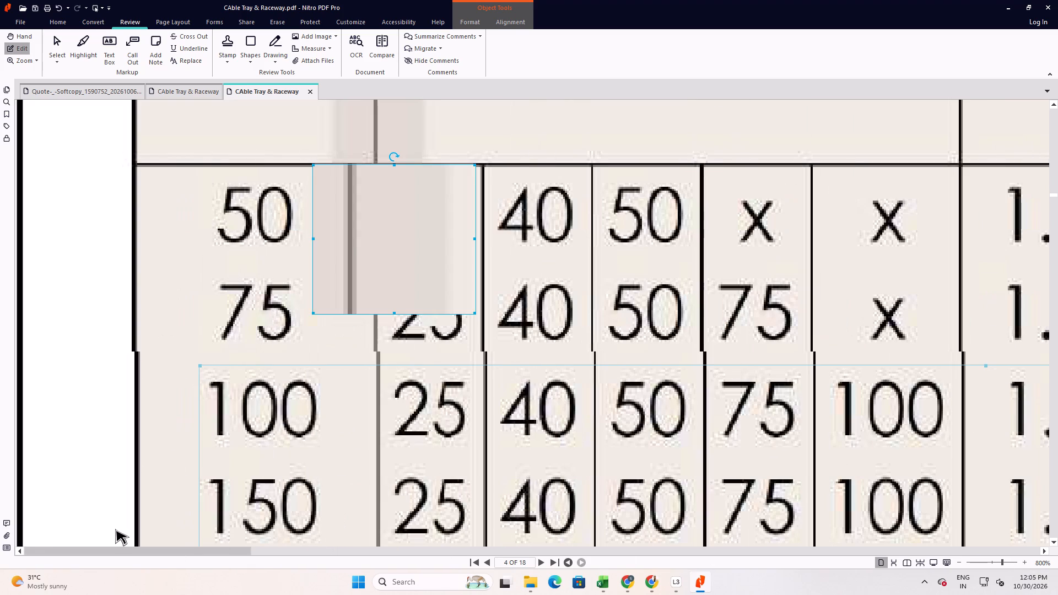
left_click_drag(115, 529, 109, 515)
left_click_drag(395, 251, 426, 293)
left_click_drag(503, 352, 500, 350)
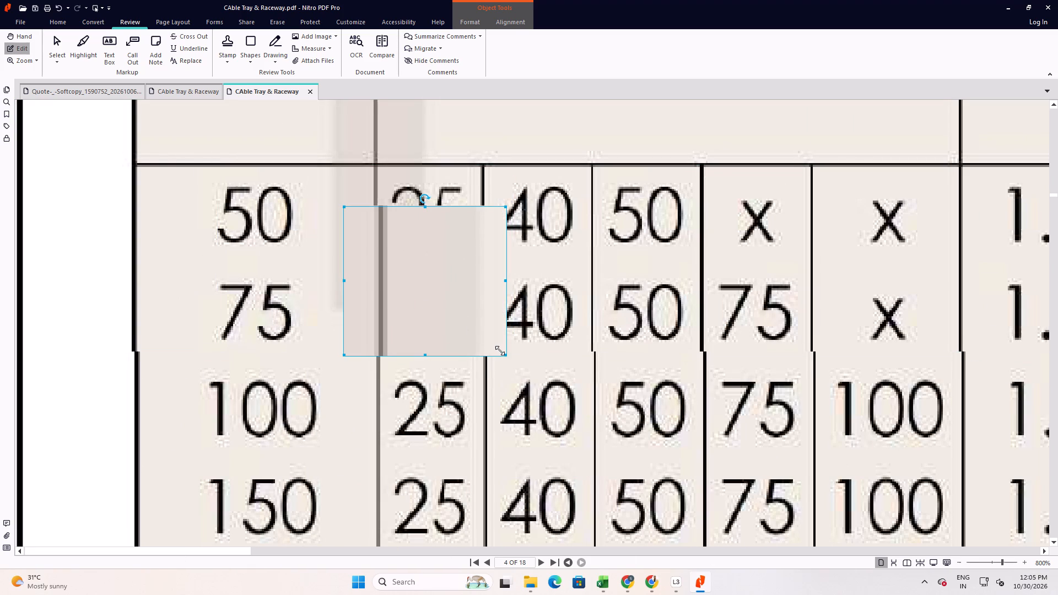
left_click_drag(500, 350, 449, 331)
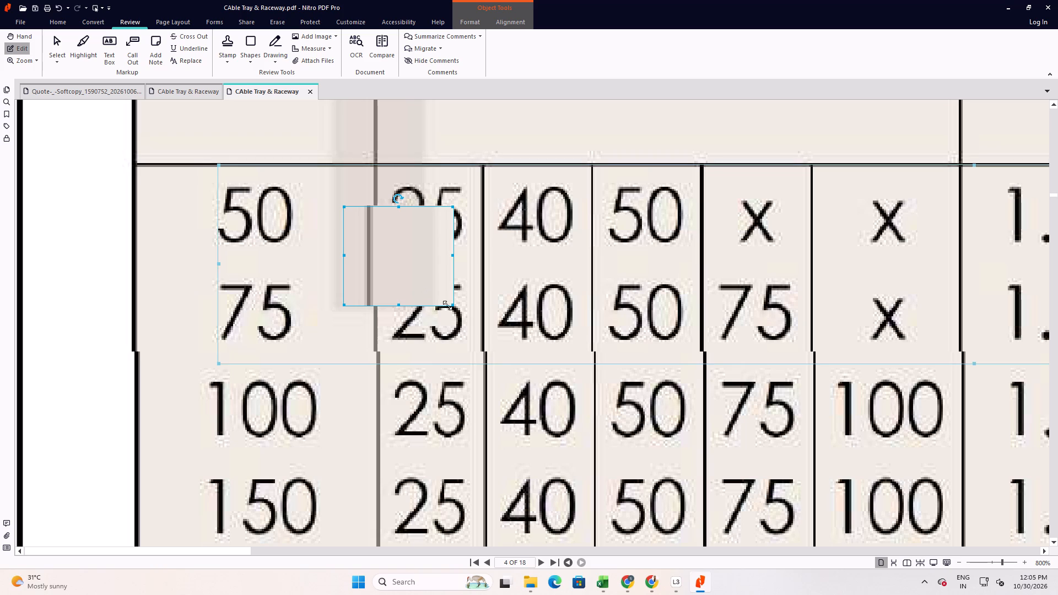
left_click_drag(449, 301, 408, 282)
Align the patch's line with the chart's column line so the patch covers the 2 of the 25 beside width 50.
left_click_drag(366, 244, 379, 246)
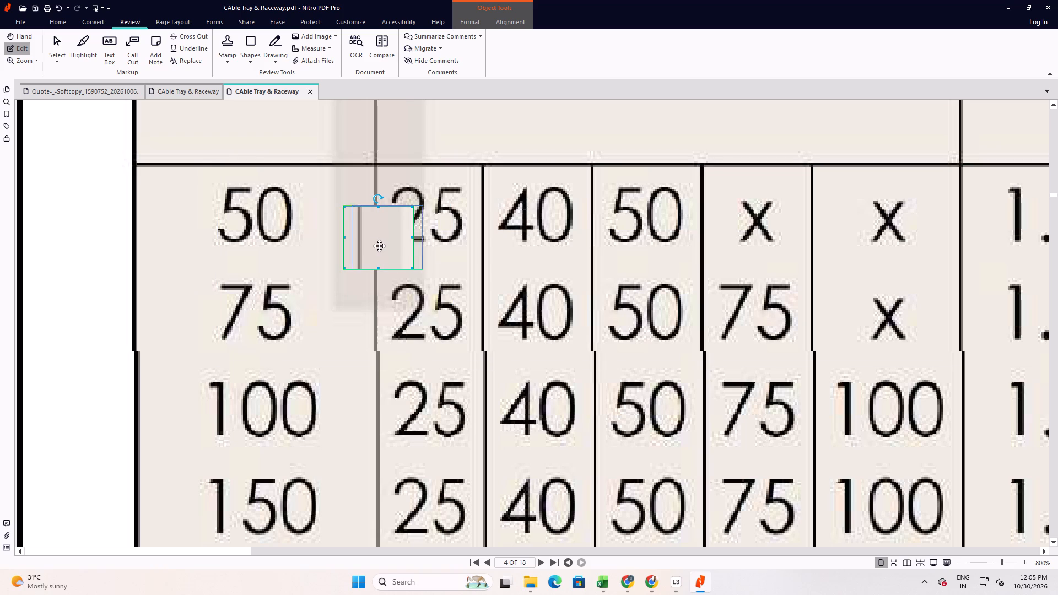
left_click_drag(379, 246, 383, 246)
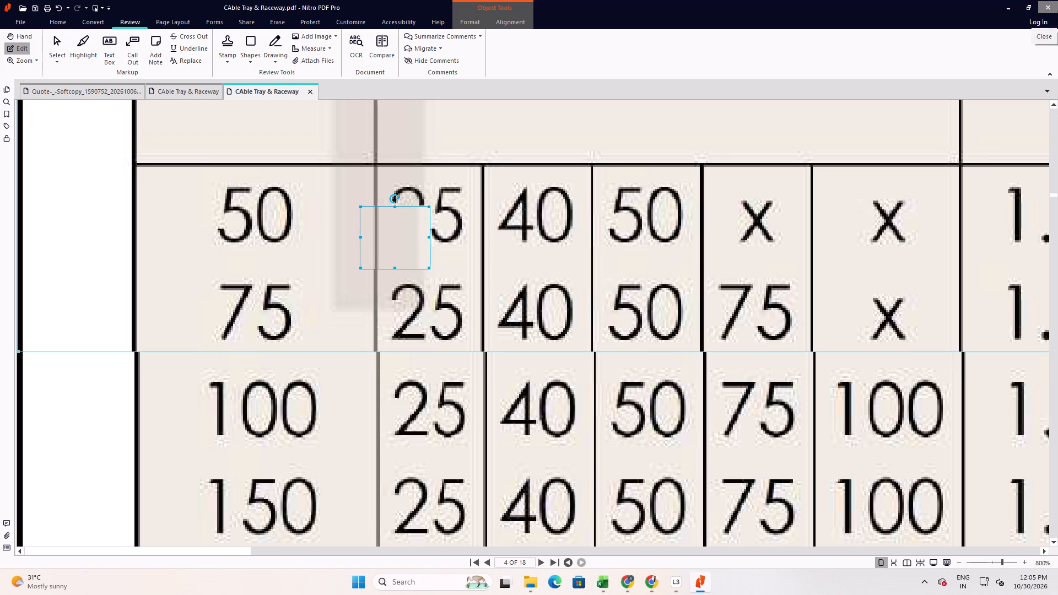
key("Left")
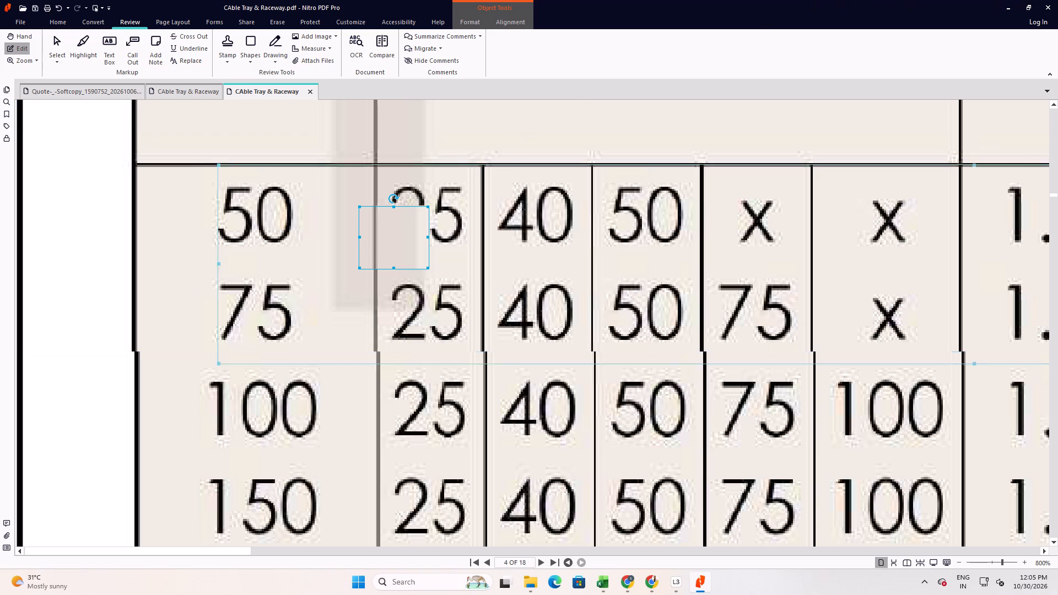
left_click_drag(388, 250, 388, 219)
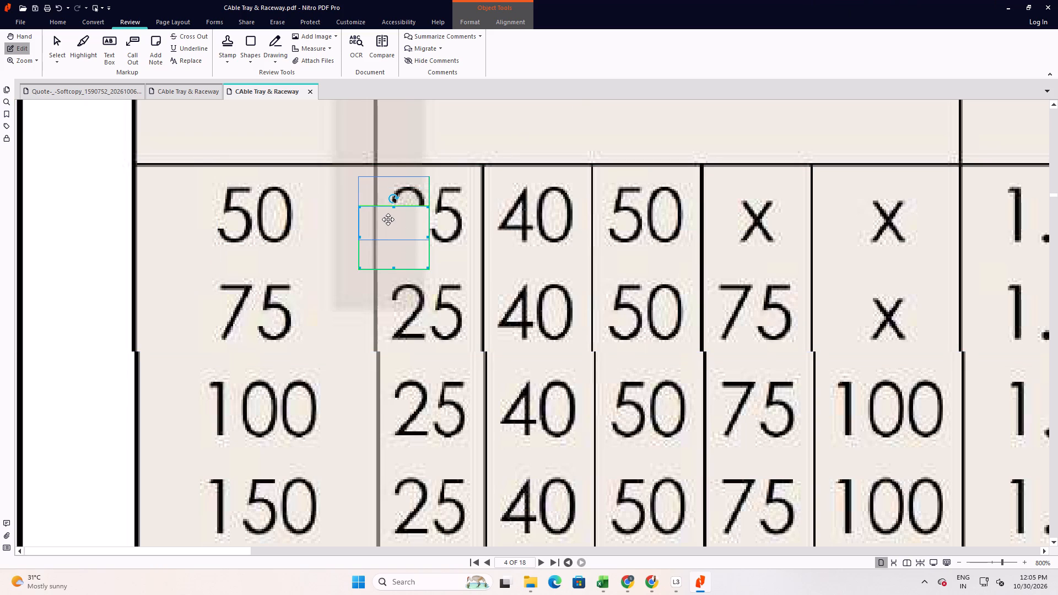
left_click_drag(388, 219, 388, 218)
left_click_drag(400, 214, 400, 226)
left_click(567, 99)
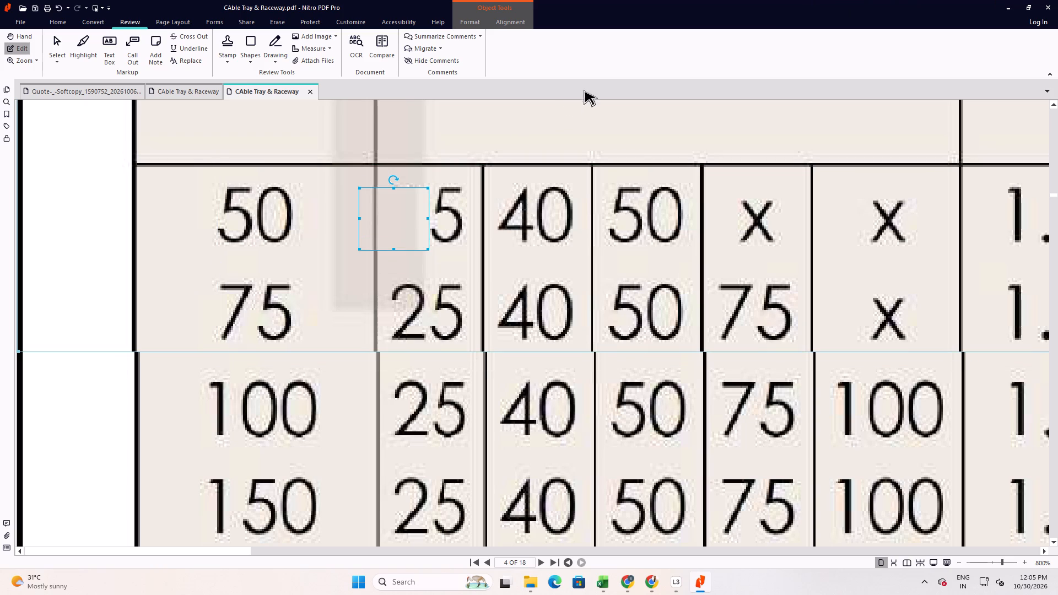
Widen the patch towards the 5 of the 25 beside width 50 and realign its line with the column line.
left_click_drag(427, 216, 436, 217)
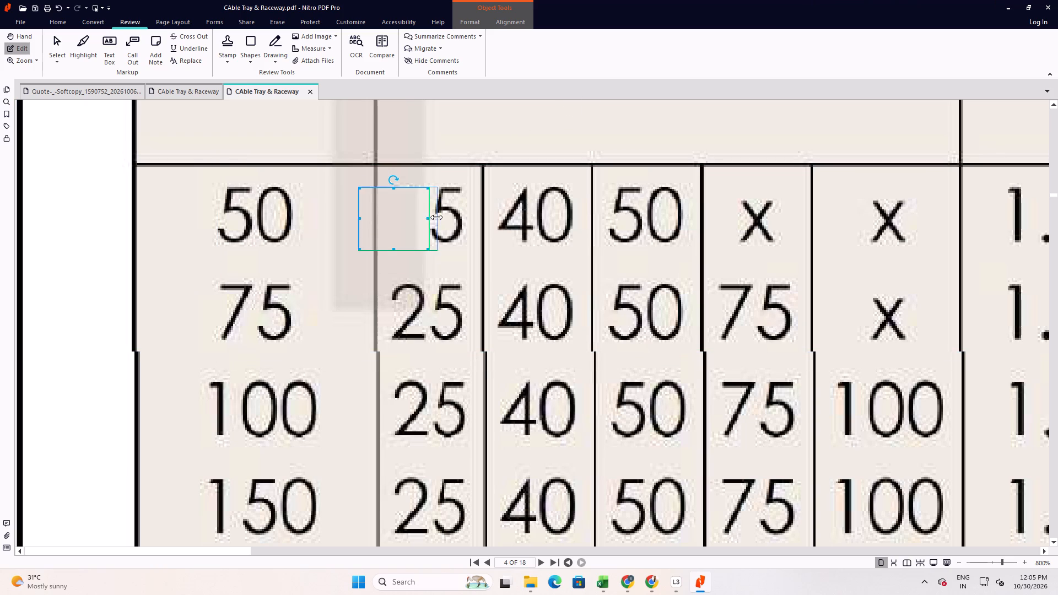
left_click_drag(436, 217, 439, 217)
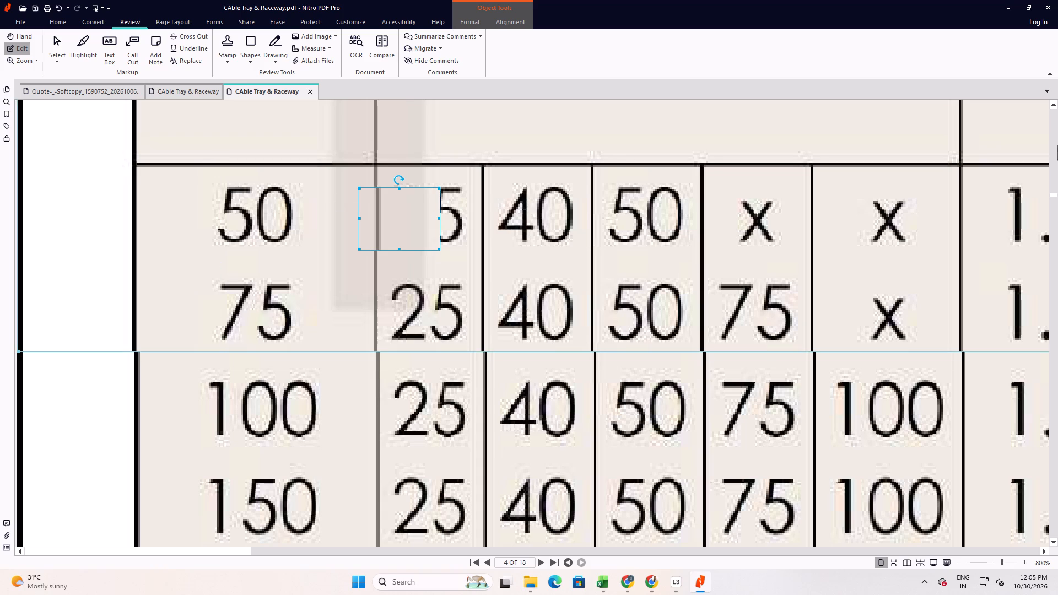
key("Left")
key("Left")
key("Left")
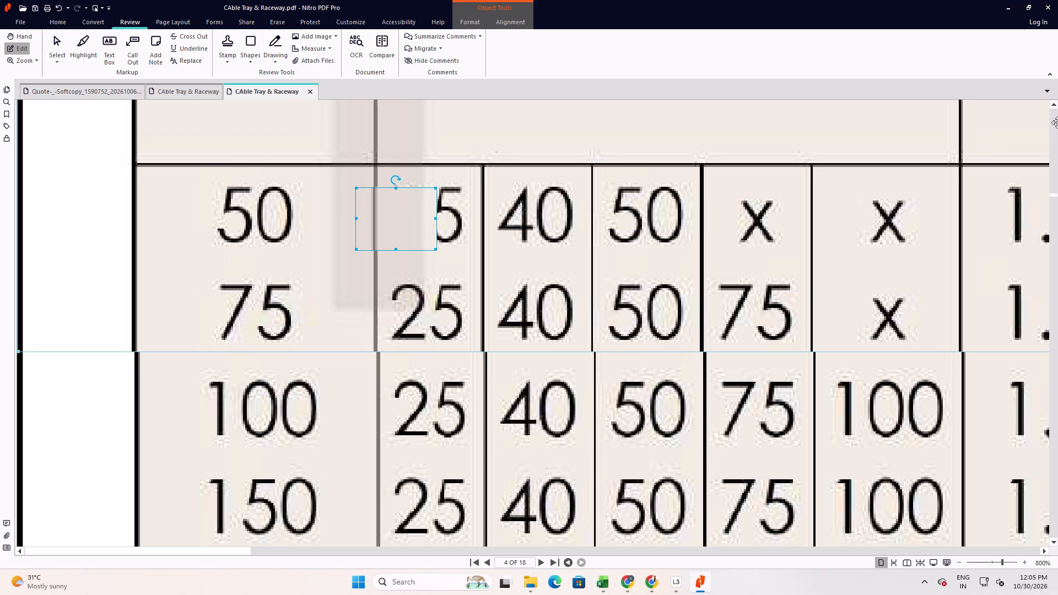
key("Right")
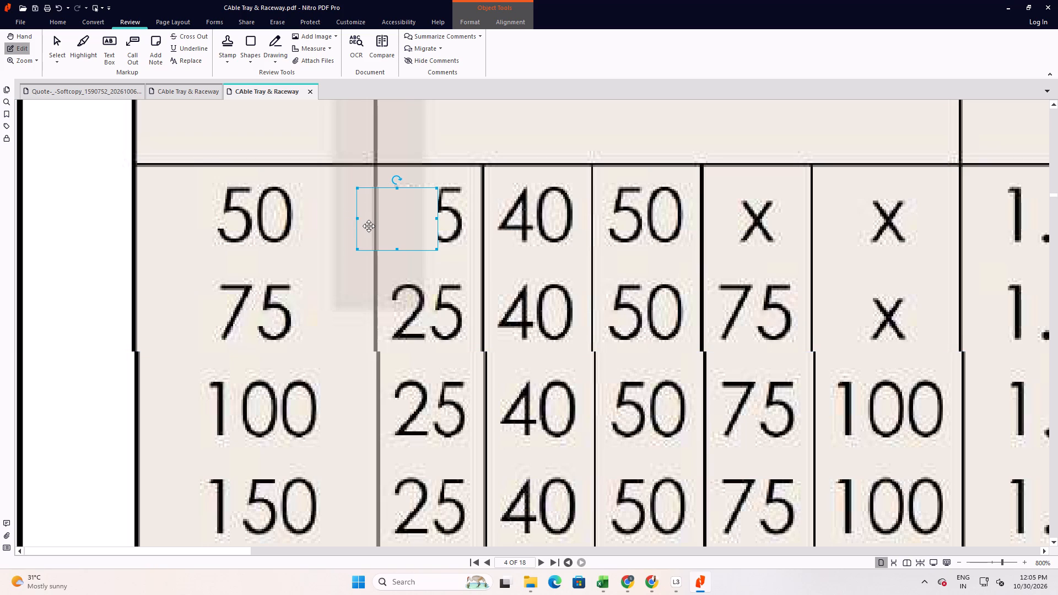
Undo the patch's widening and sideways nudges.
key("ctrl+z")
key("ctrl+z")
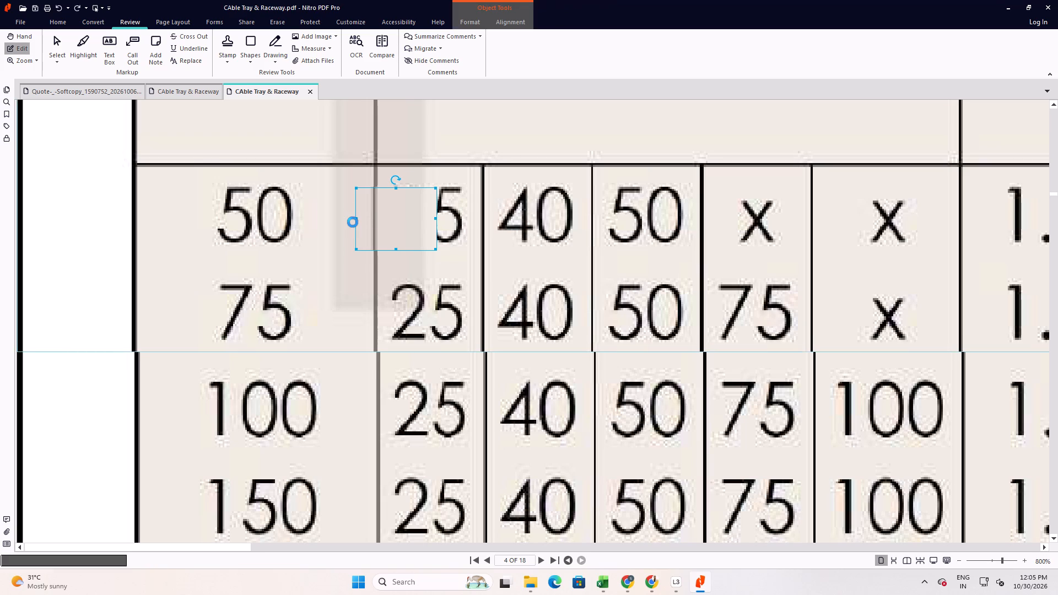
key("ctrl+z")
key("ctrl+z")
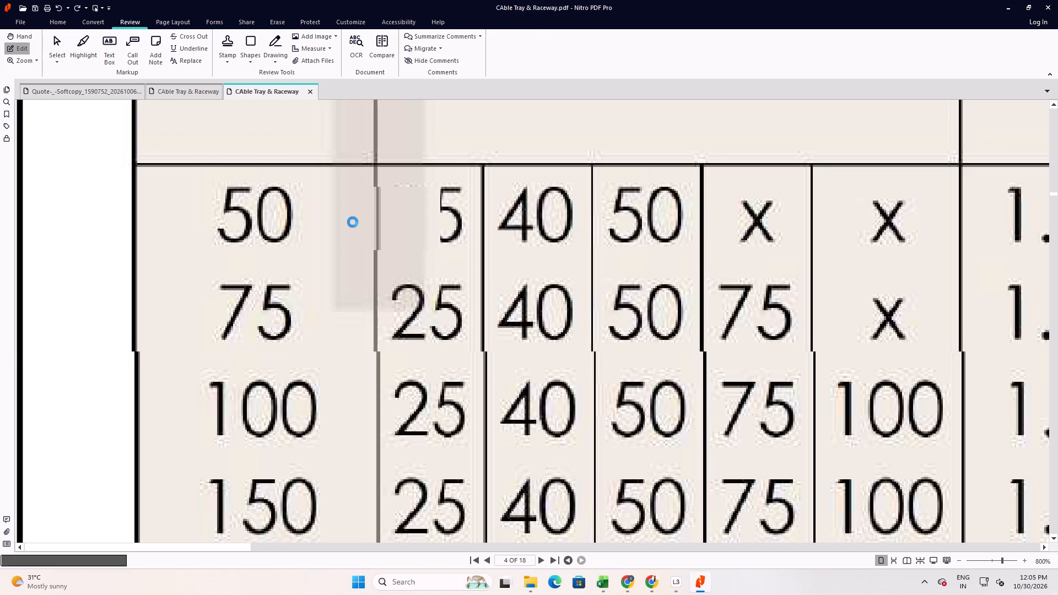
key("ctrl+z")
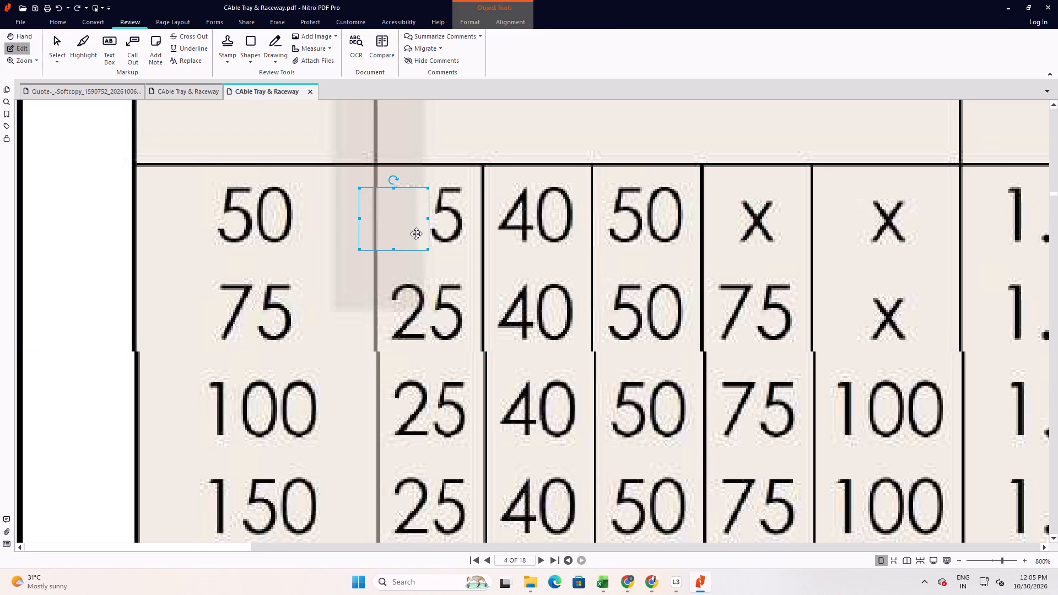
Enlarge the patch slightly in width and height, and nudge it to realign with the column line and the watermark beside width 50.
left_click_drag(427, 247, 438, 254)
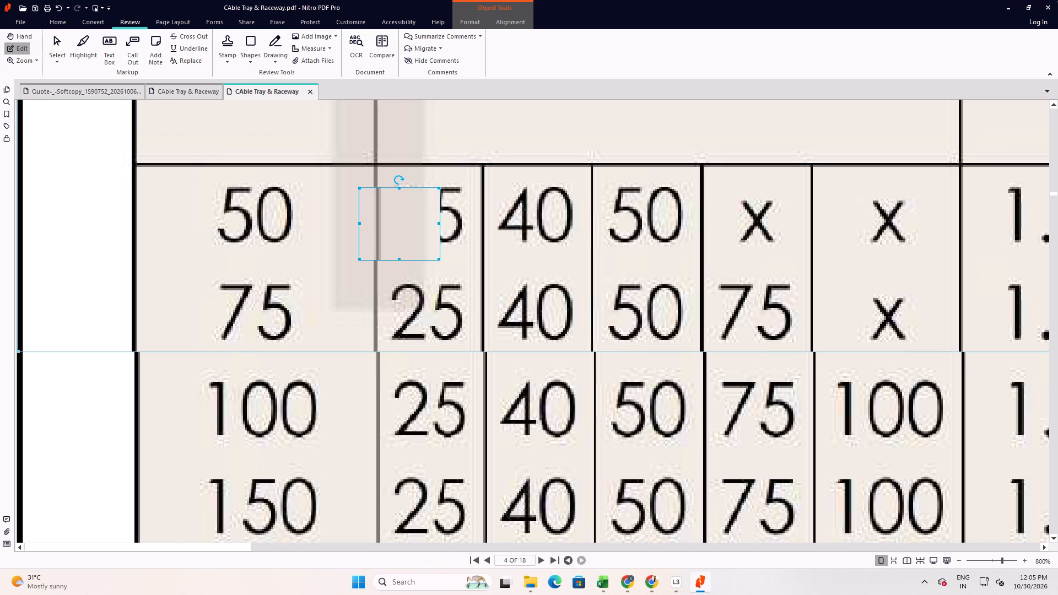
key("Left")
key("Left")
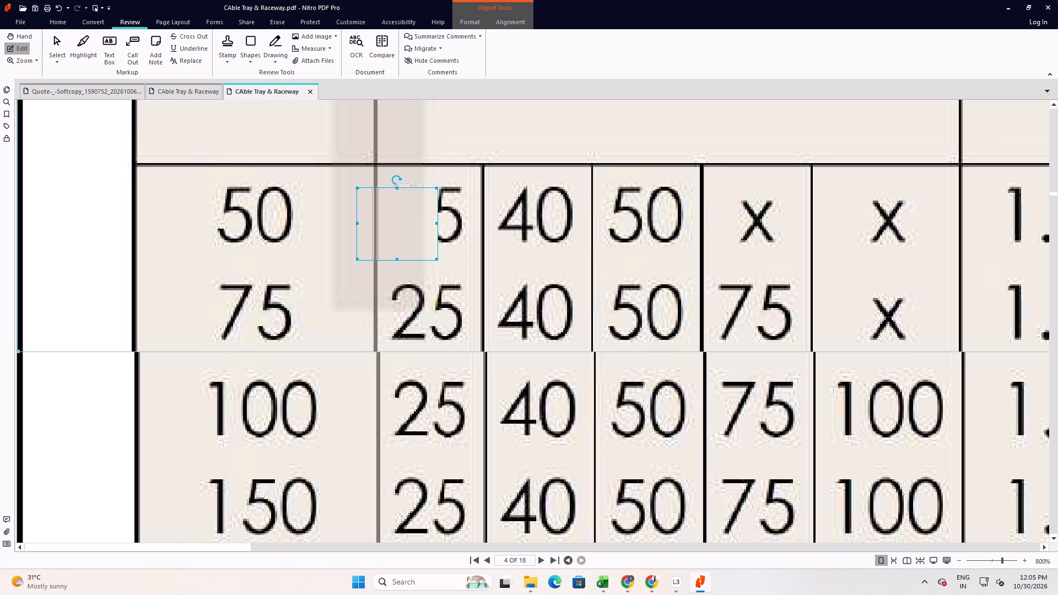
key("Down")
key("Up")
key("Up")
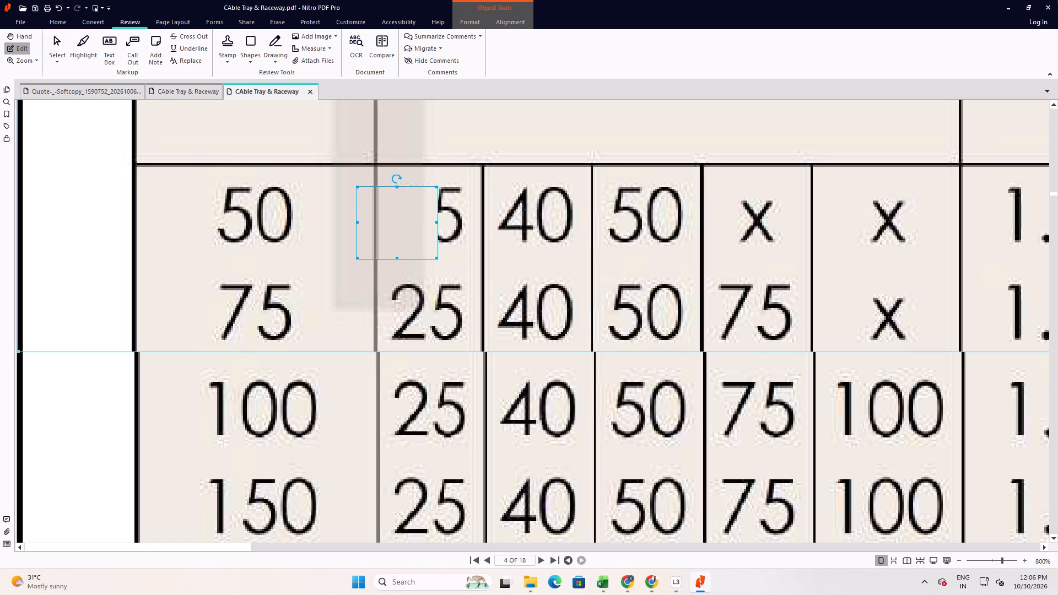
key("Up")
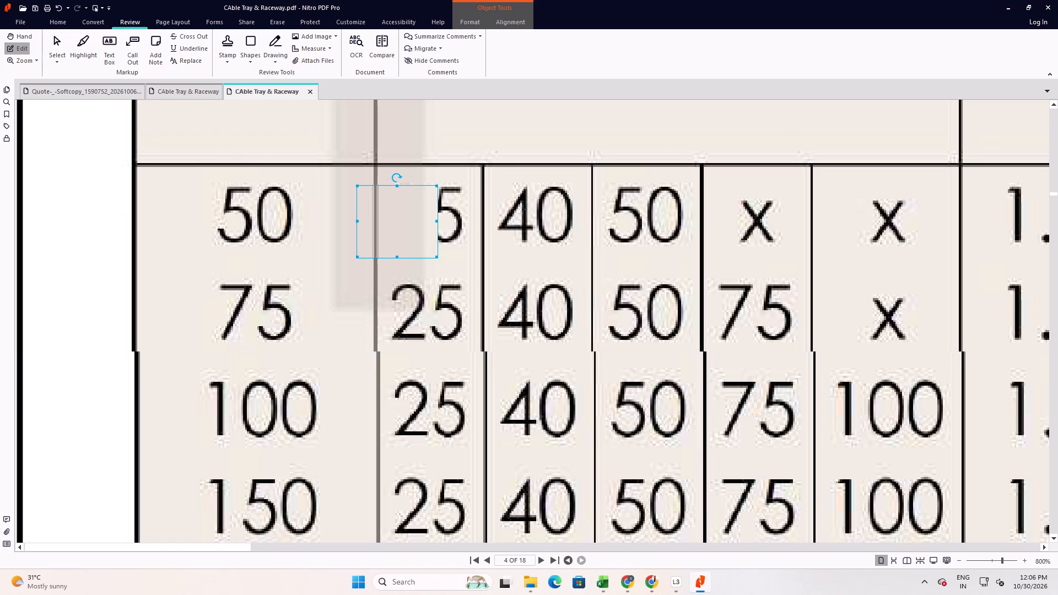
Stretch the patch down into the width 75 row, ending at the lower edge of the watermark stroke.
left_click_drag(395, 257, 413, 457)
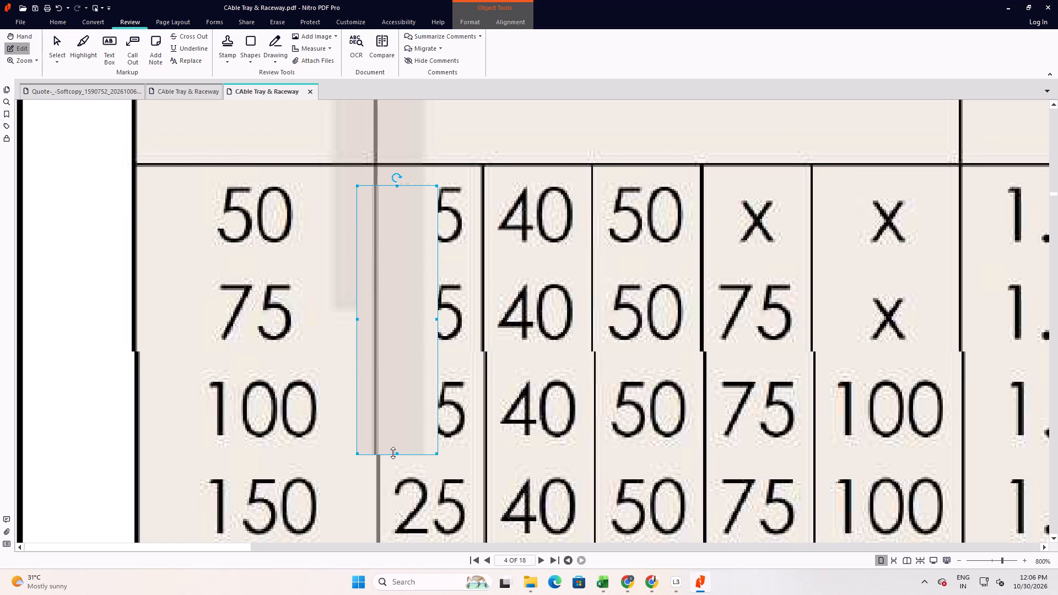
left_click_drag(393, 453, 397, 309)
left_click(319, 375)
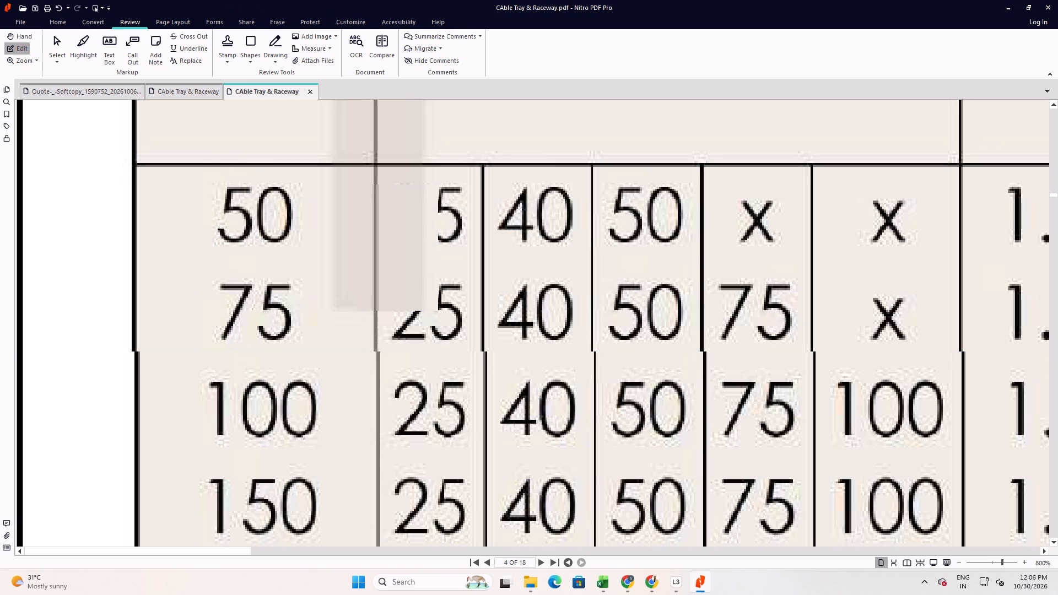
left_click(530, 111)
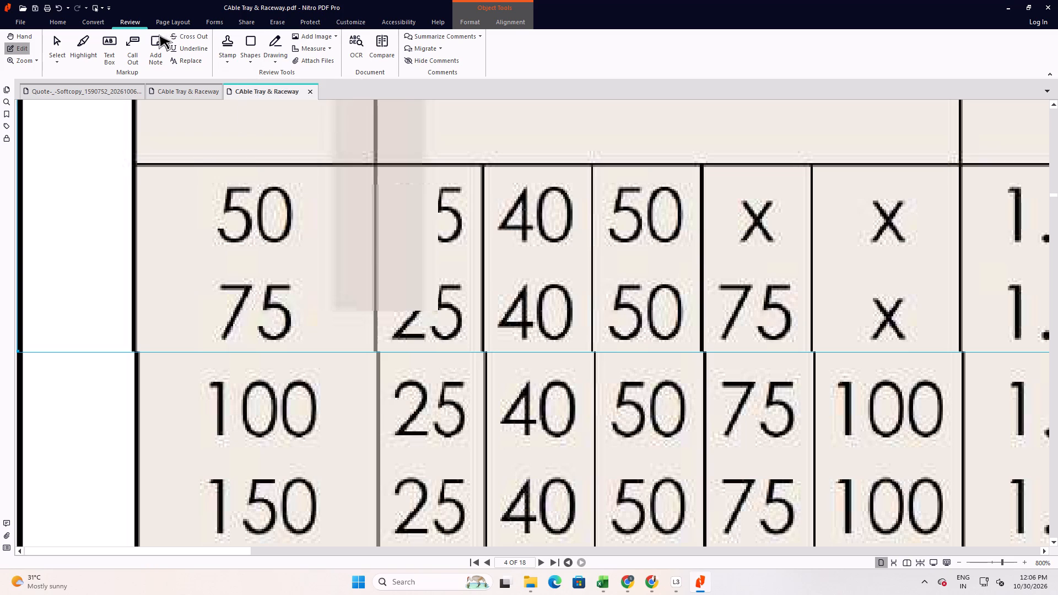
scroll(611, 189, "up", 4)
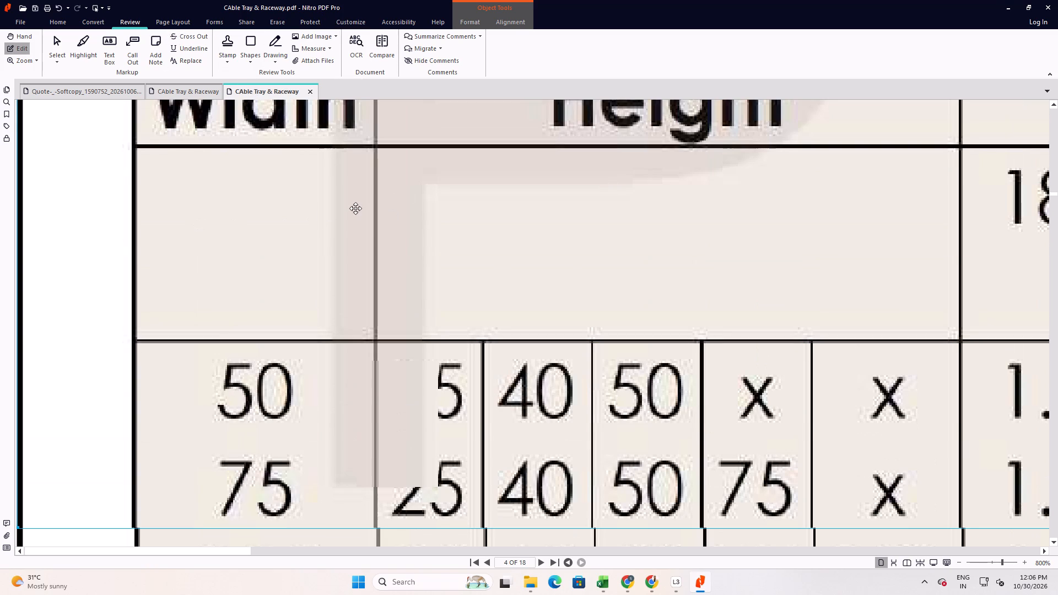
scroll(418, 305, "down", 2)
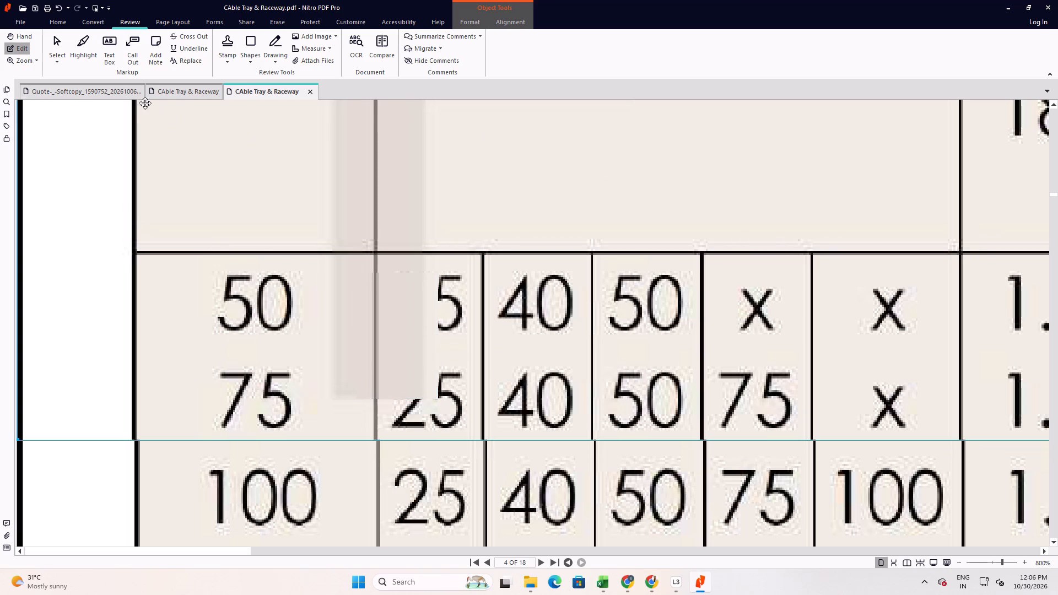
Switch to the other open Cable Tray & Raceway document and bring up the page 4 size chart around its first 25 height values.
left_click(174, 82)
left_click(169, 96)
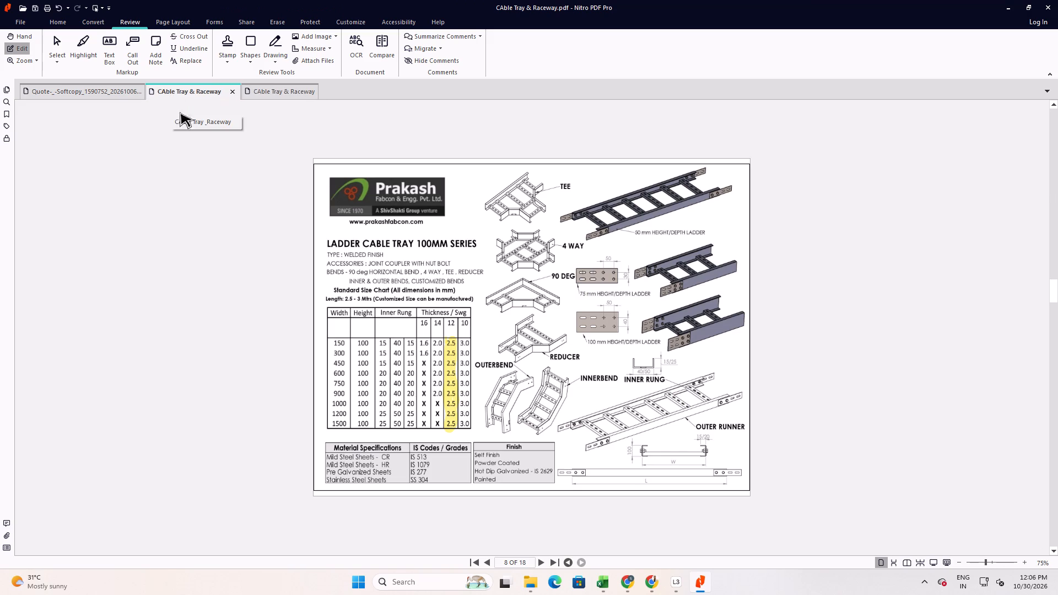
scroll(525, 446, "down", 5)
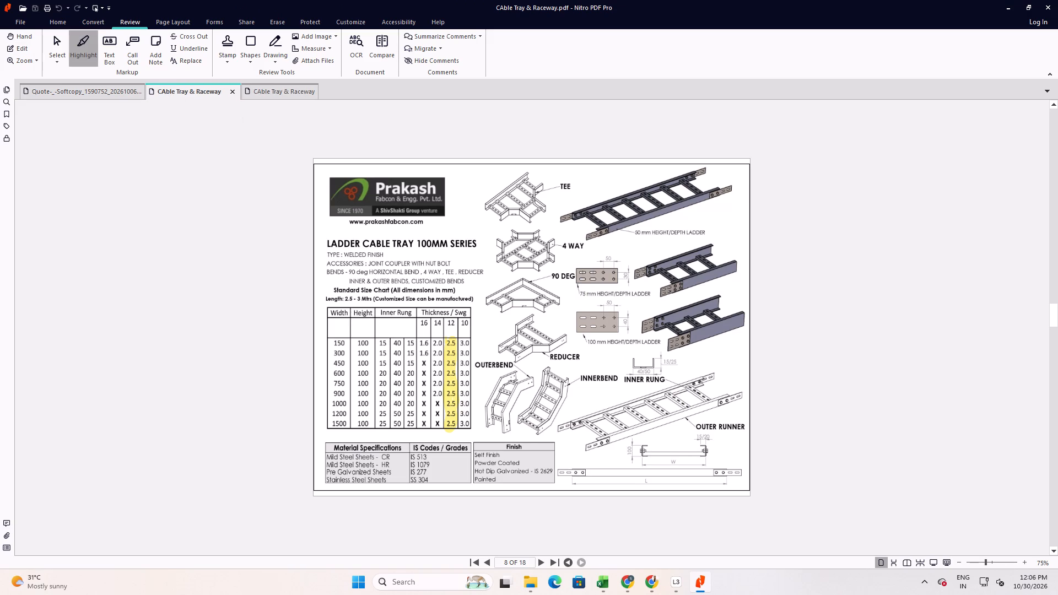
scroll(525, 446, "down", 1)
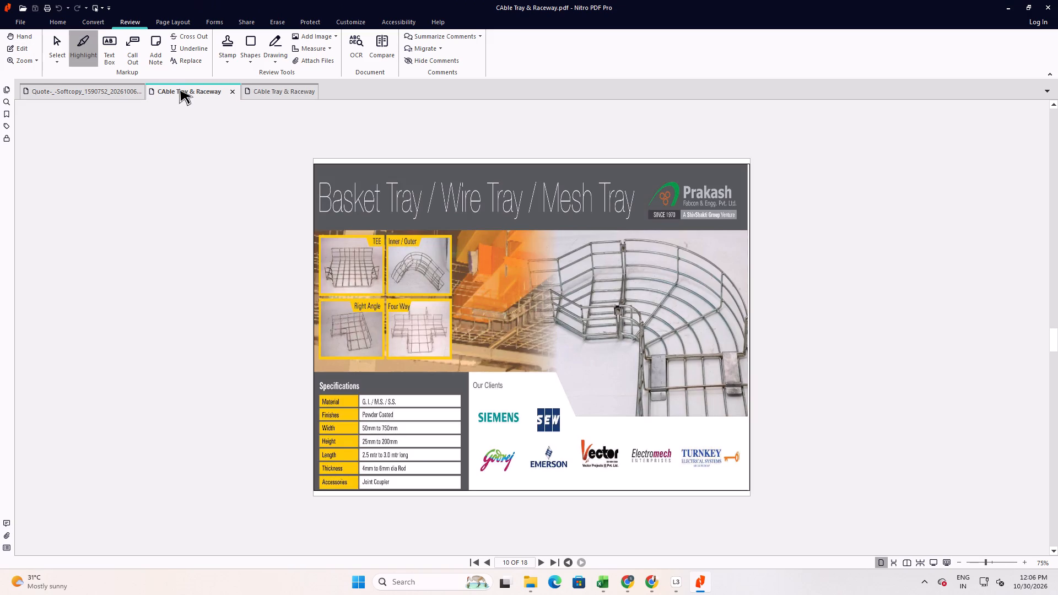
scroll(524, 370, "up", 5)
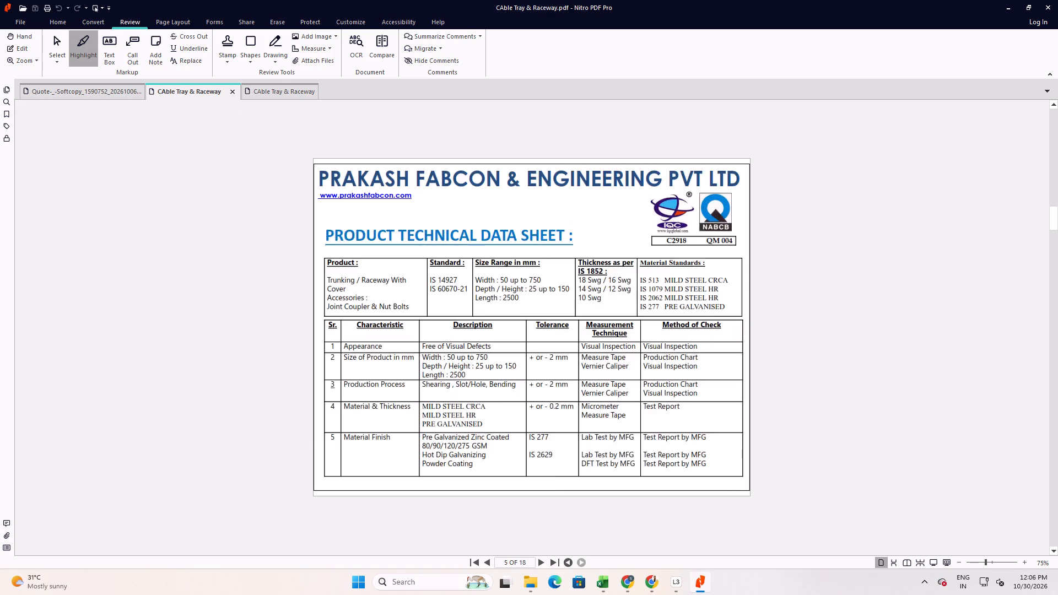
scroll(524, 370, "down", 2)
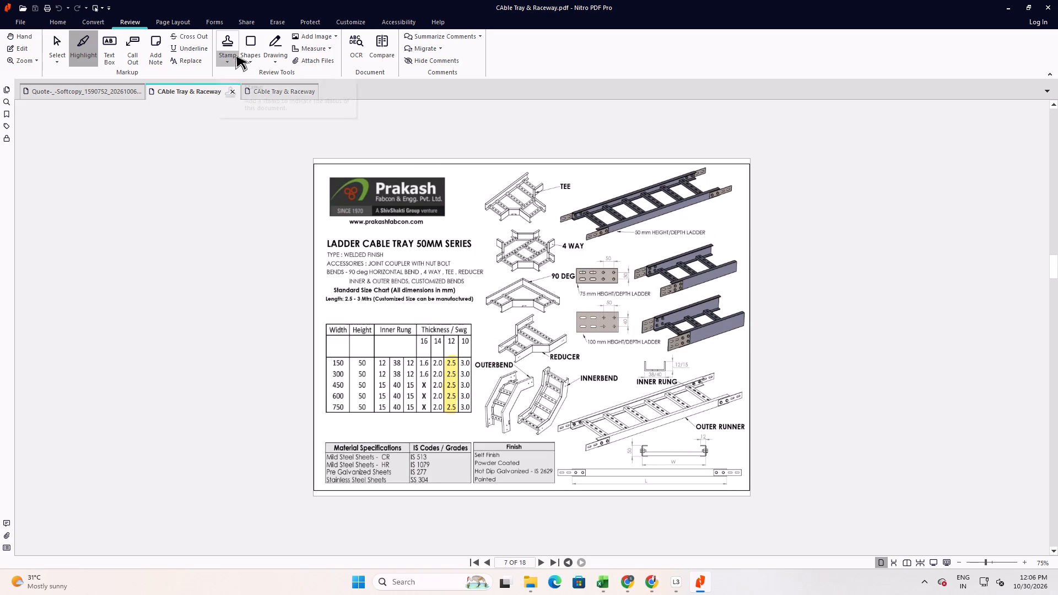
left_click(266, 86)
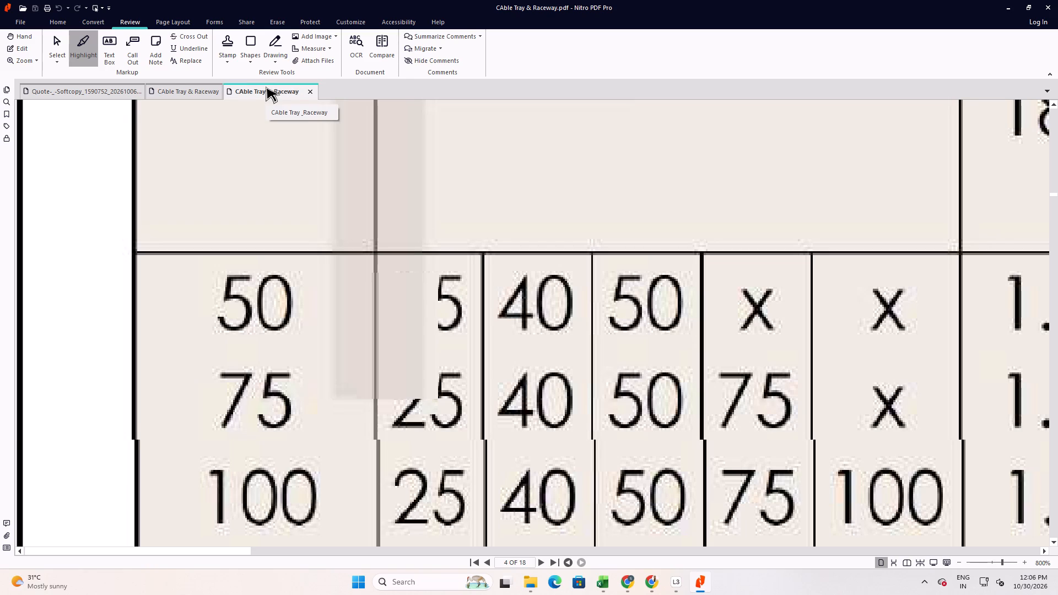
left_click(175, 86)
scroll(566, 480, "up", 3)
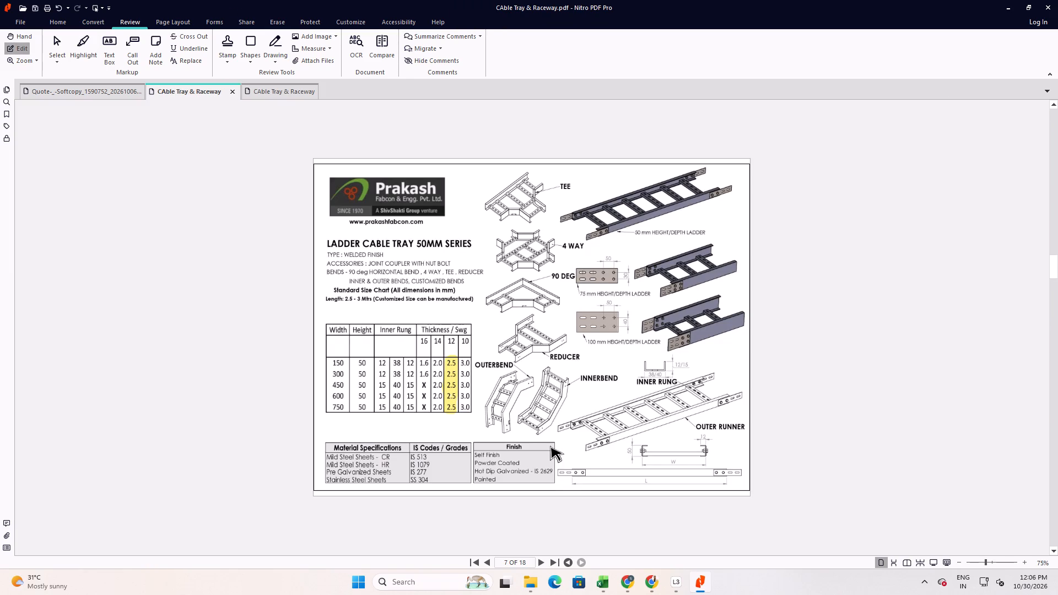
scroll(533, 405, "up", 2)
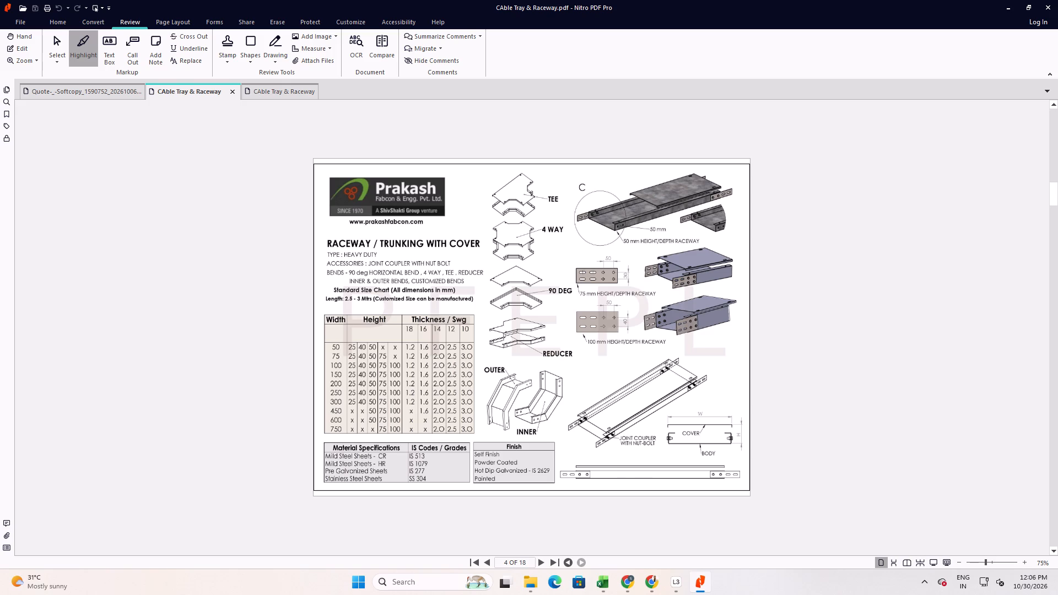
scroll(488, 366, "up", 4, "ctrl")
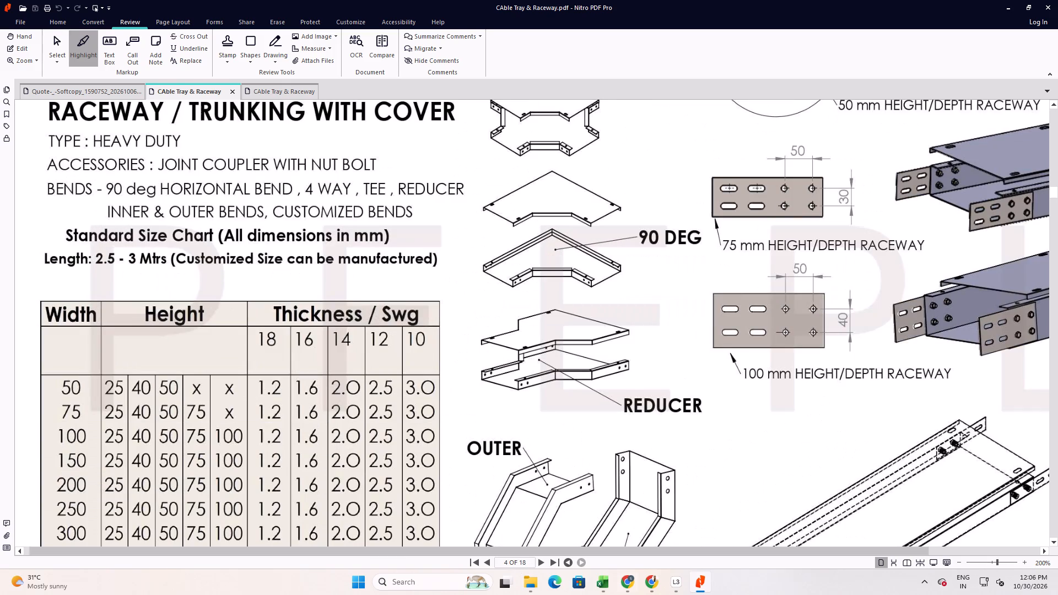
left_click_drag(533, 549, 259, 477)
scroll(100, 285, "up", 1, "ctrl")
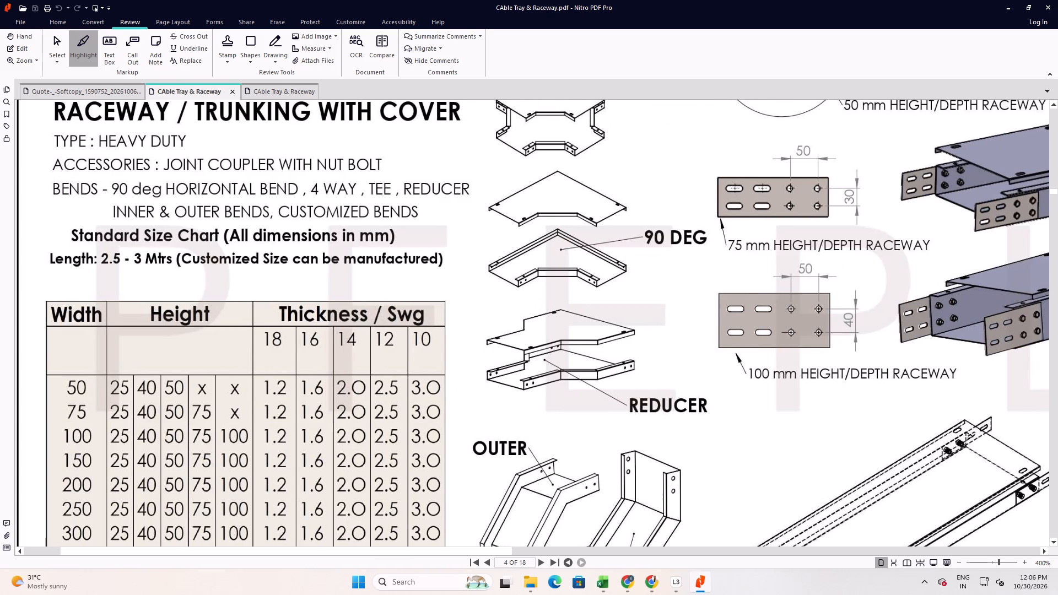
scroll(99, 284, "up", 2, "ctrl")
scroll(166, 337, "down", 15)
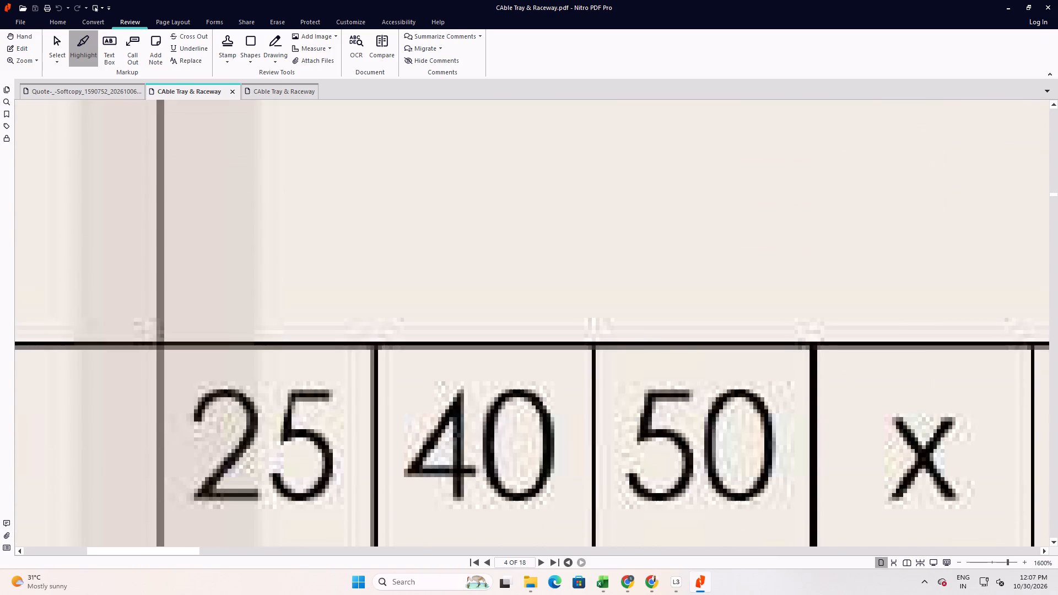
scroll(175, 345, "down", 1, "ctrl")
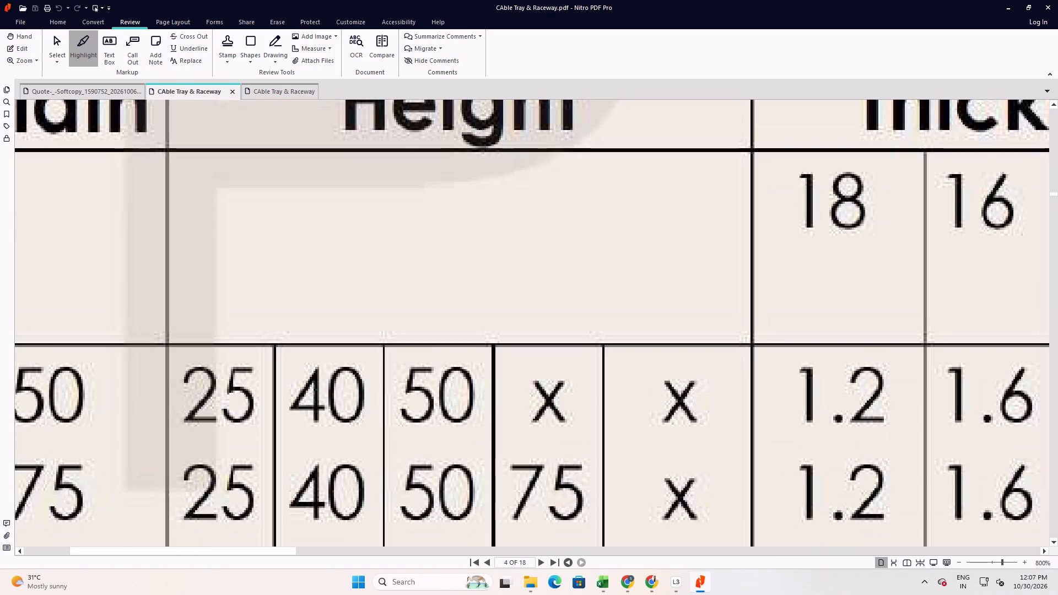
Snip a blank patch under the Height heading, spanning the watermark stroke, the column line and some plain background, and copy it without saving.
key("shift+super+s")
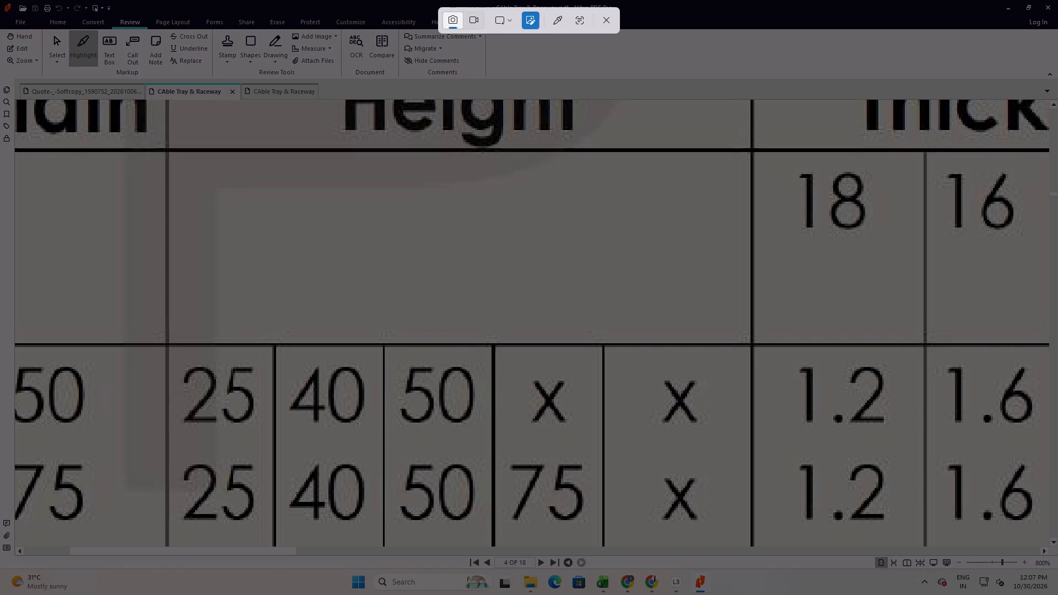
left_click_drag(123, 203, 219, 268)
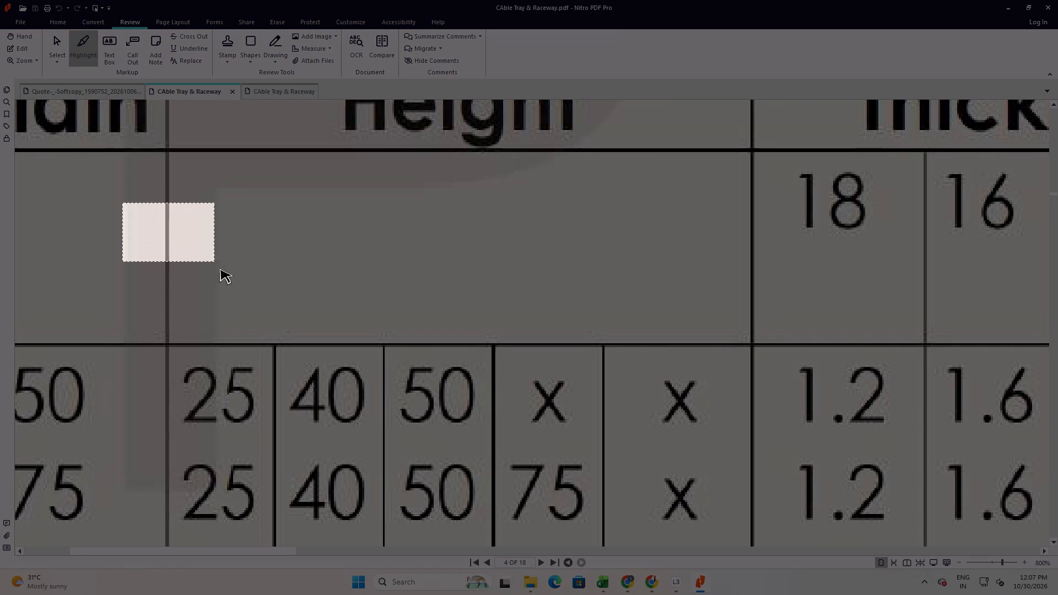
left_click_drag(219, 268, 233, 333)
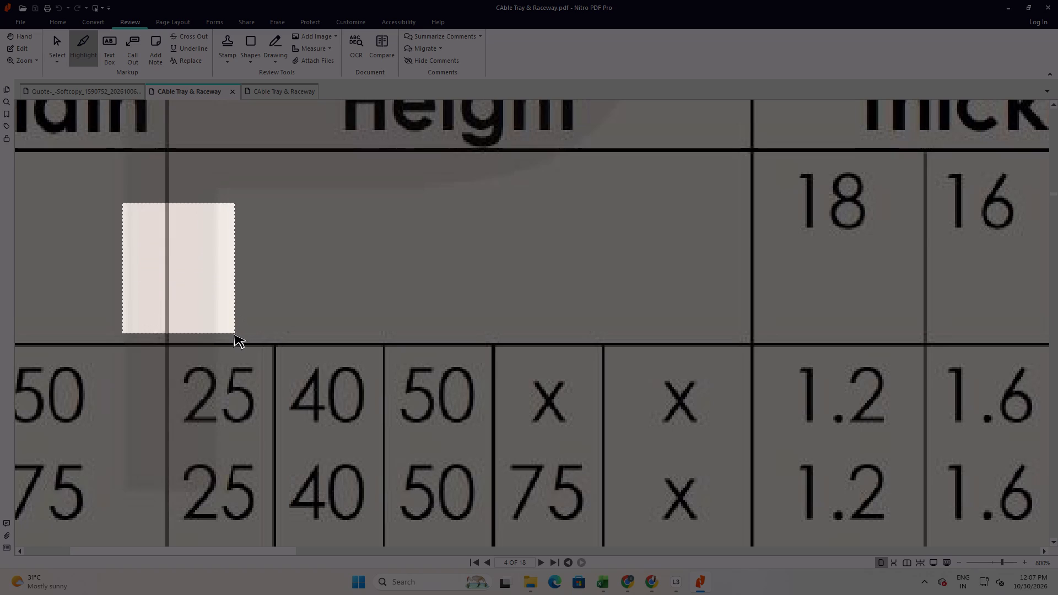
left_click_drag(233, 333, 245, 340)
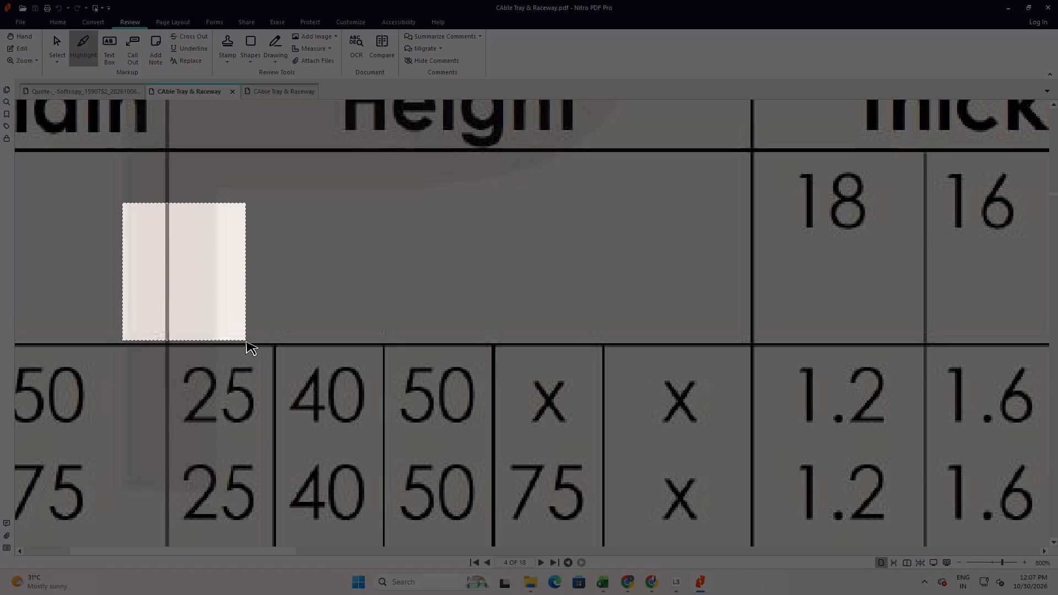
left_click_drag(245, 340, 244, 340)
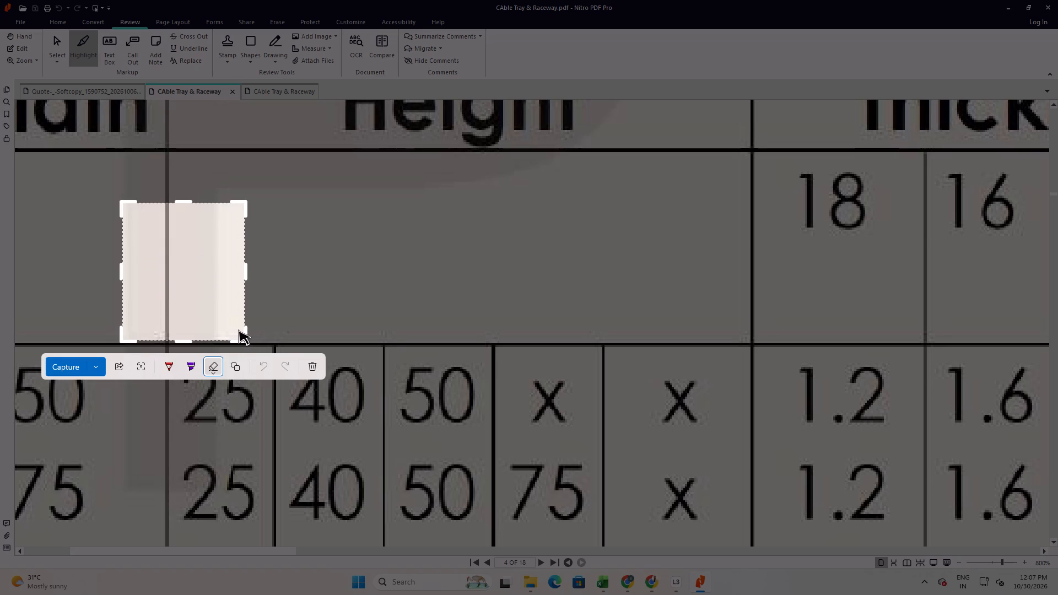
left_click(100, 371)
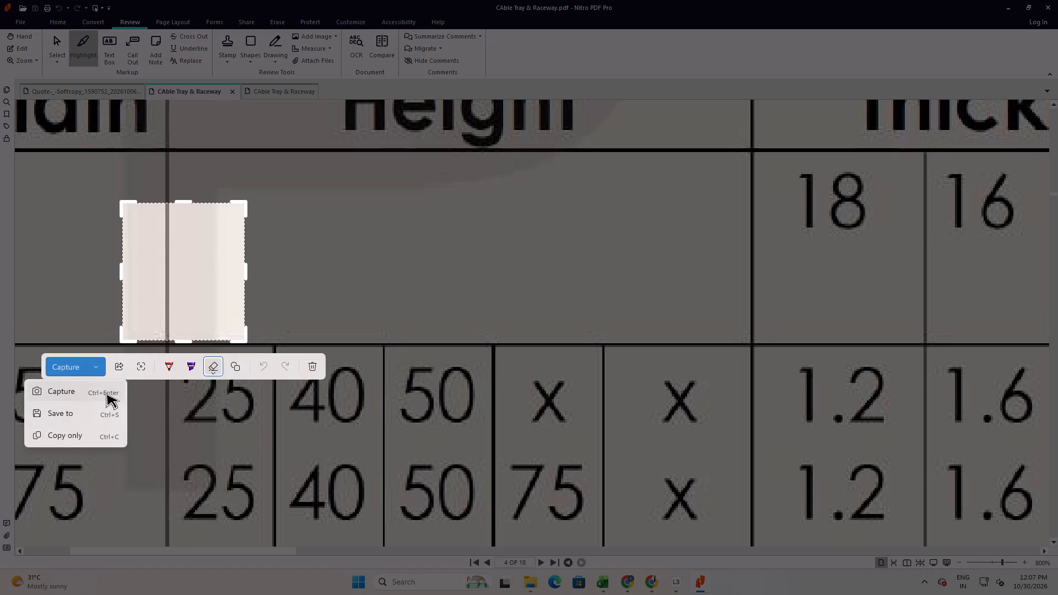
left_click(61, 436)
Paste the copied patch onto the raceway page, shrink it and move it over the chart's first 25 height values.
right_click(203, 394)
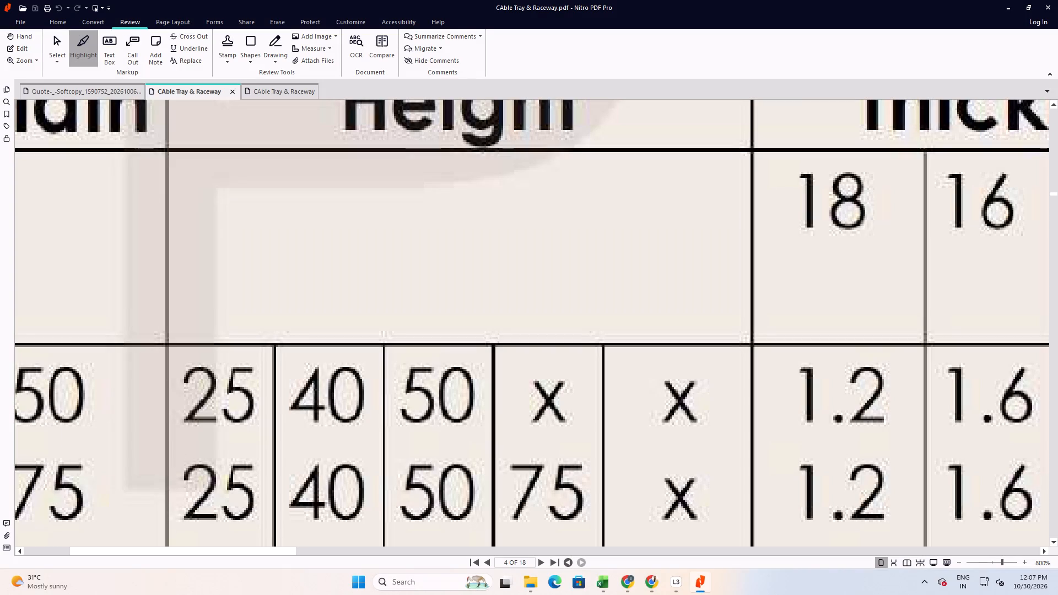
left_click(229, 473)
scroll(498, 432, "down", 5)
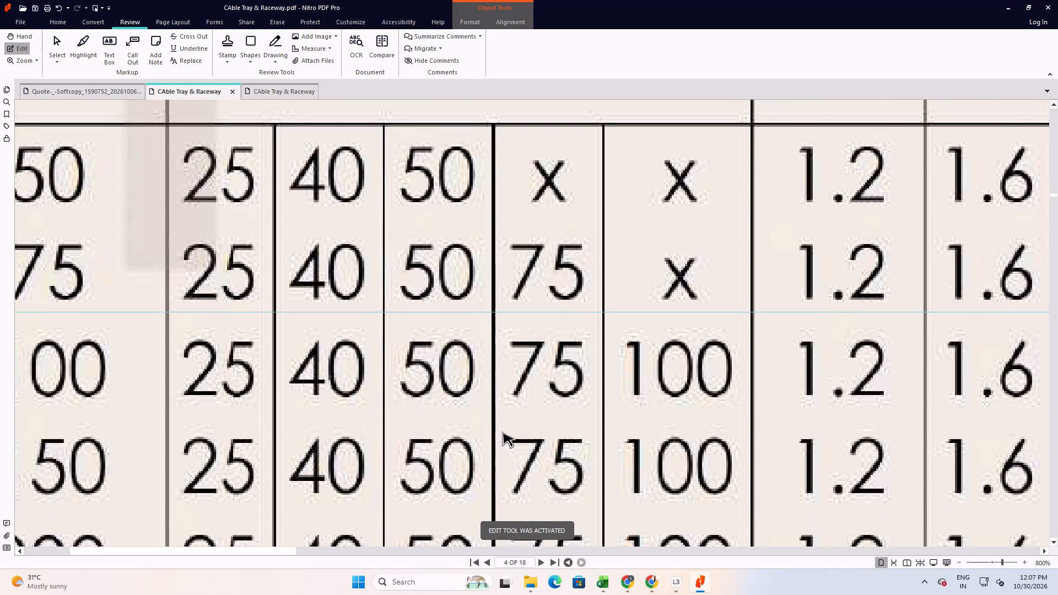
scroll(502, 431, "down", 20)
scroll(462, 301, "down", 7)
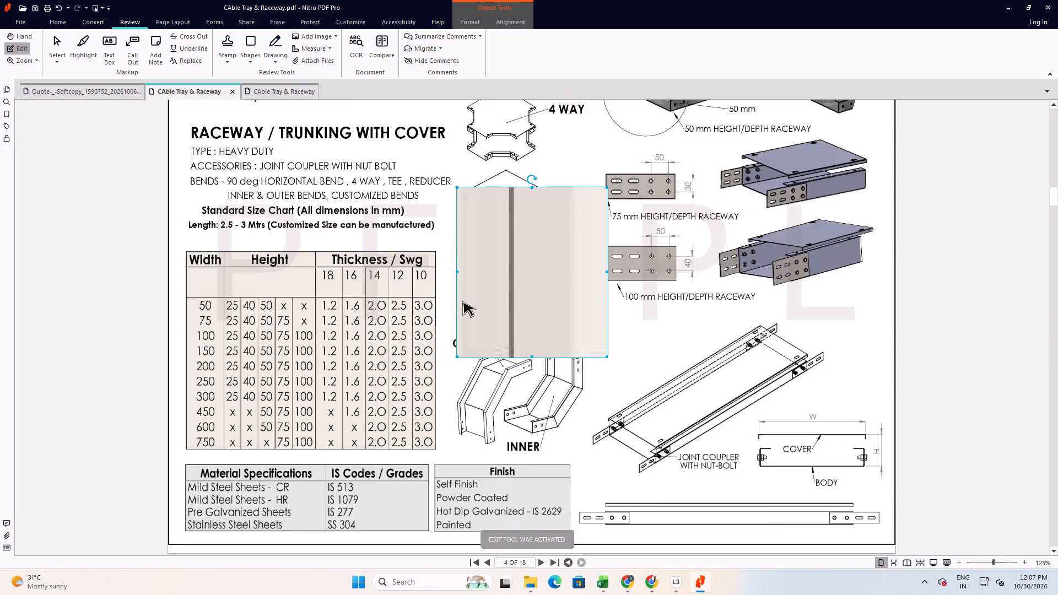
scroll(462, 301, "down", 2)
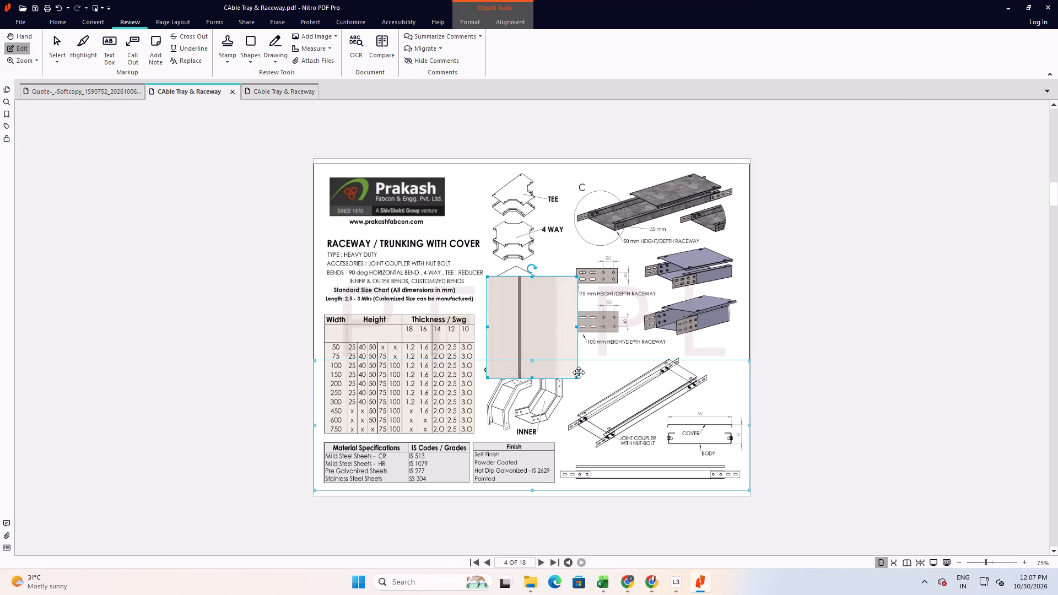
left_click_drag(574, 377, 512, 326)
left_click_drag(500, 292, 344, 359)
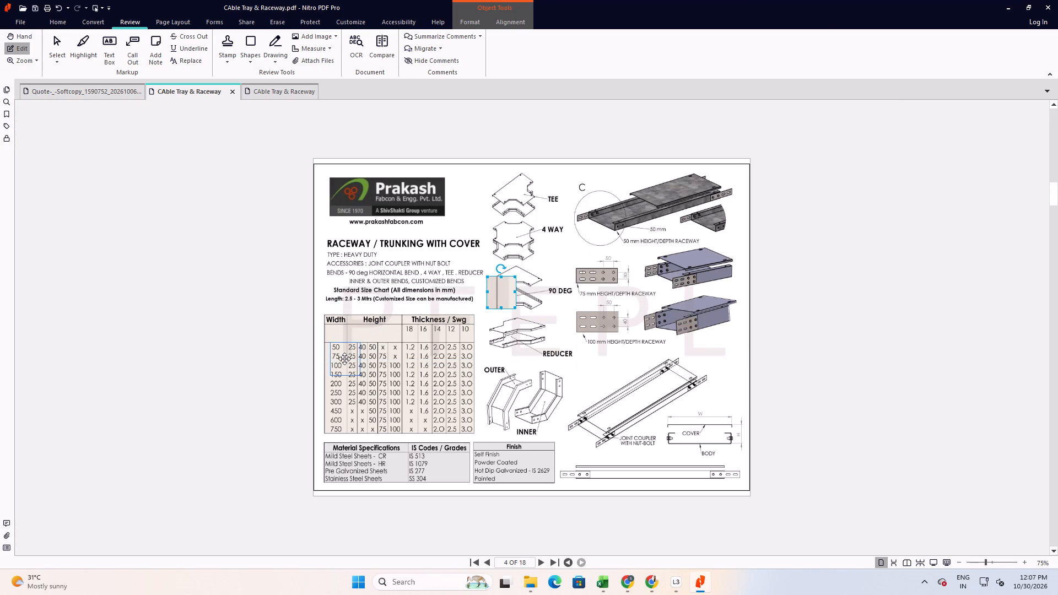
left_click_drag(344, 359, 351, 356)
Shrink the patch proportionally until its shaded band matches the width of the watermark stroke in the chart.
scroll(429, 320, "up", 4, "ctrl")
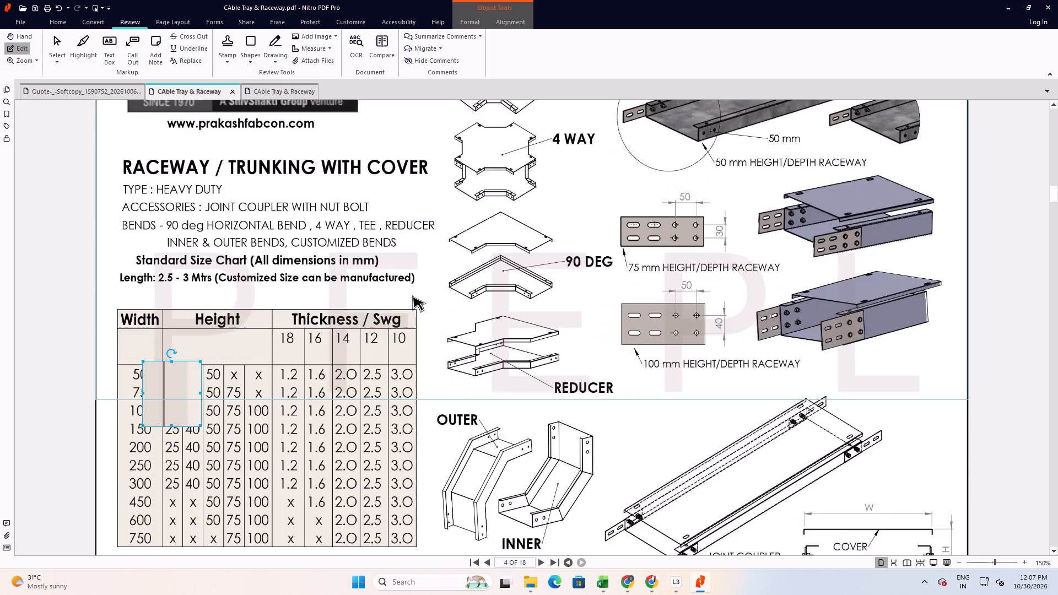
scroll(368, 291, "up", 3, "ctrl")
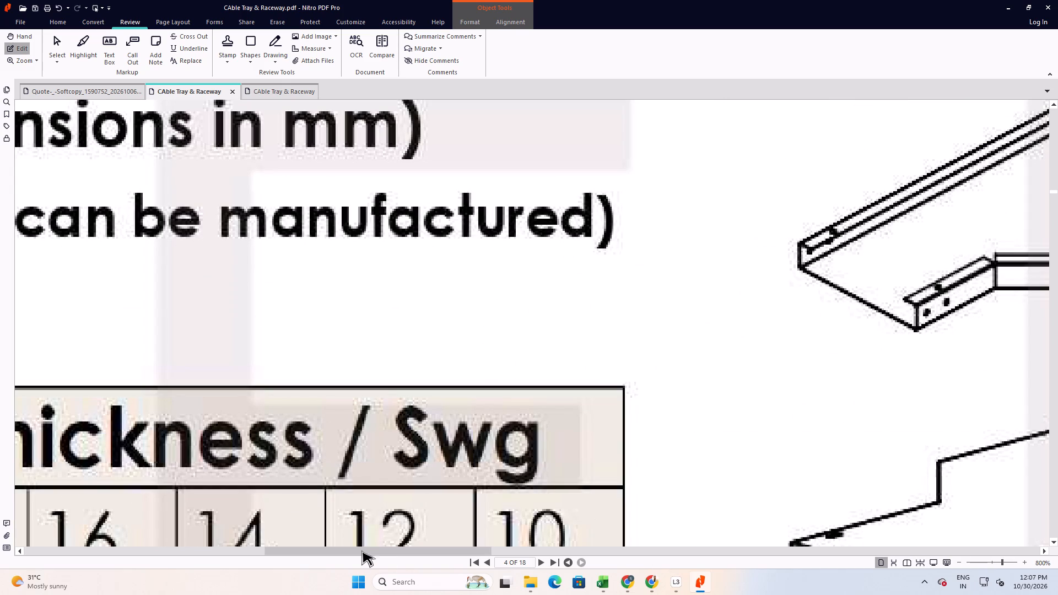
left_click_drag(353, 554, 31, 495)
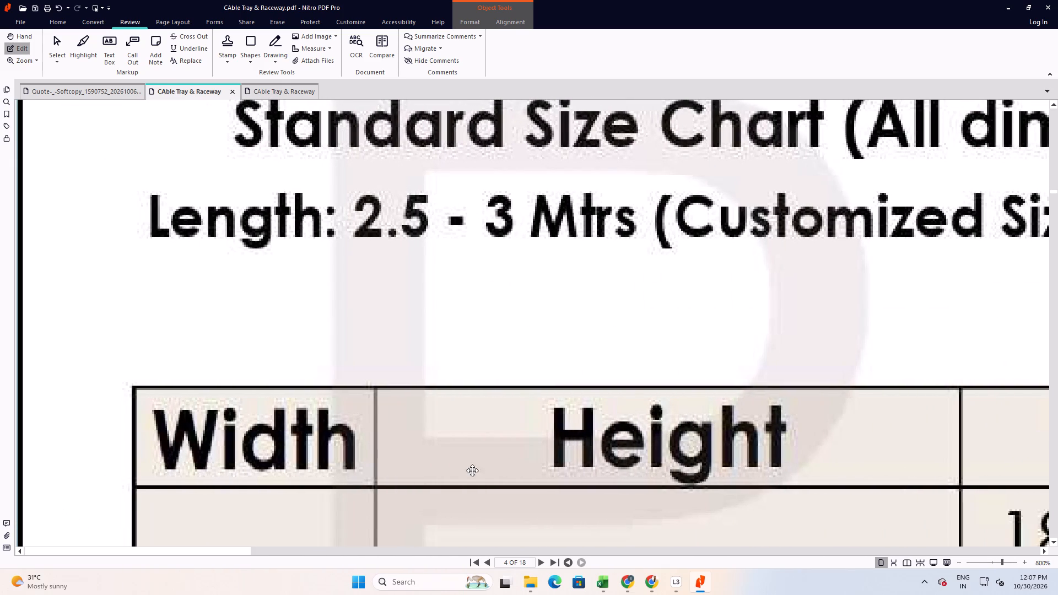
scroll(763, 401, "down", 10)
scroll(415, 349, "down", 1)
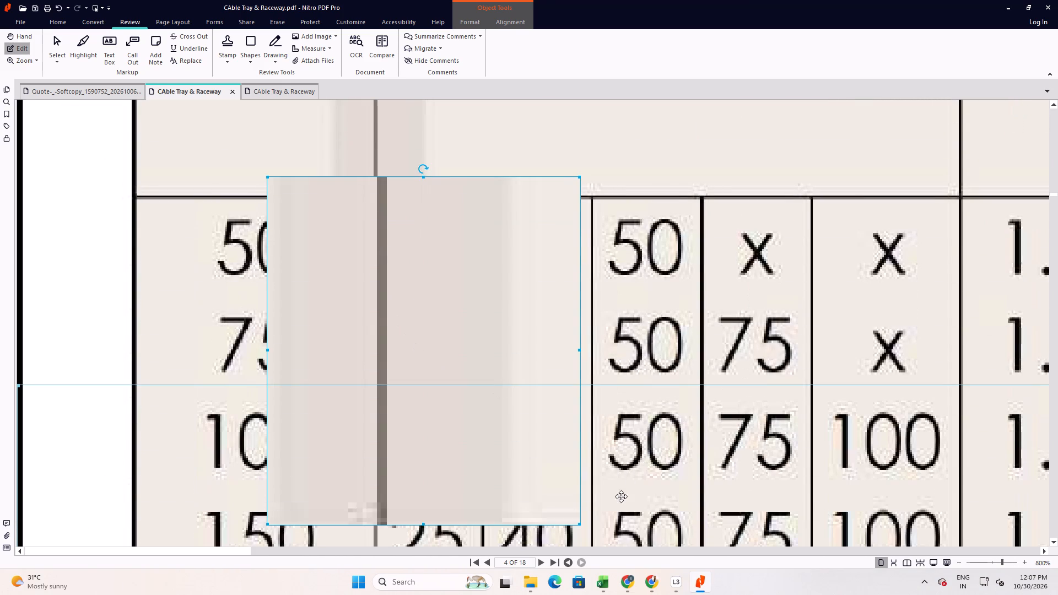
left_click_drag(580, 522, 514, 490)
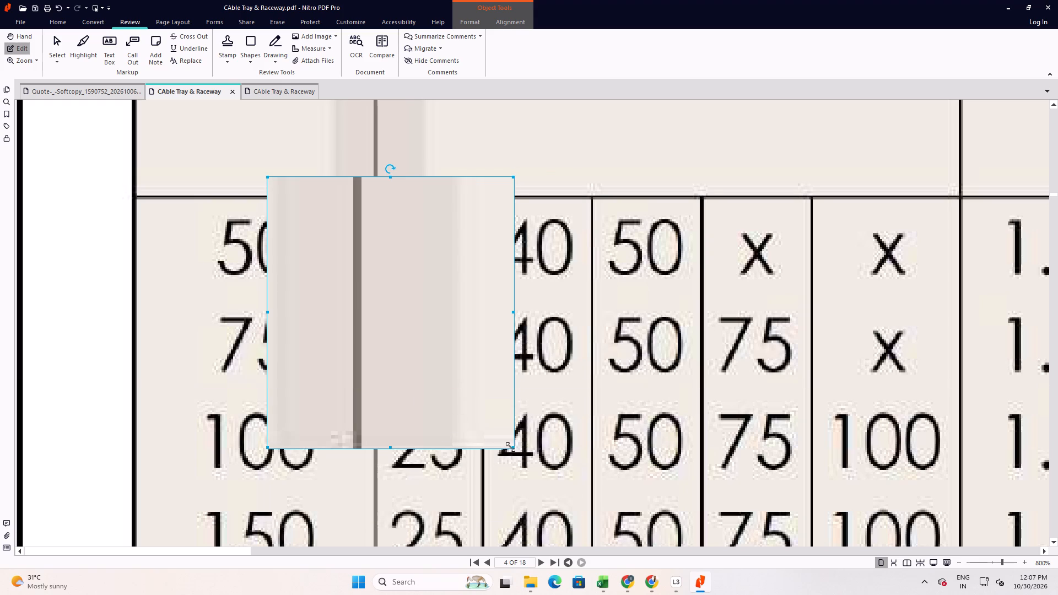
left_click_drag(510, 447, 424, 375)
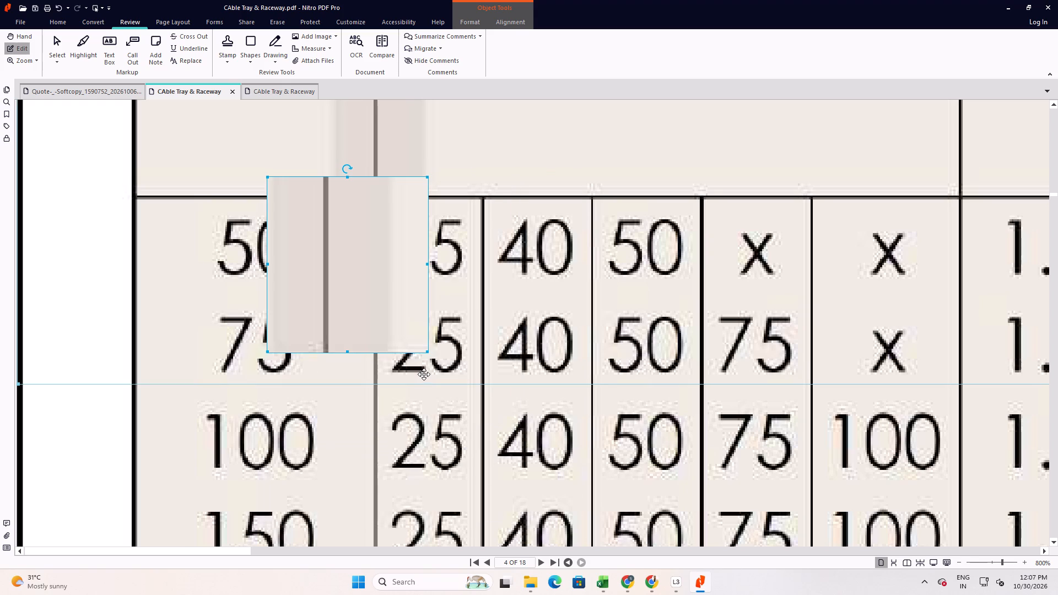
left_click_drag(425, 350, 409, 340)
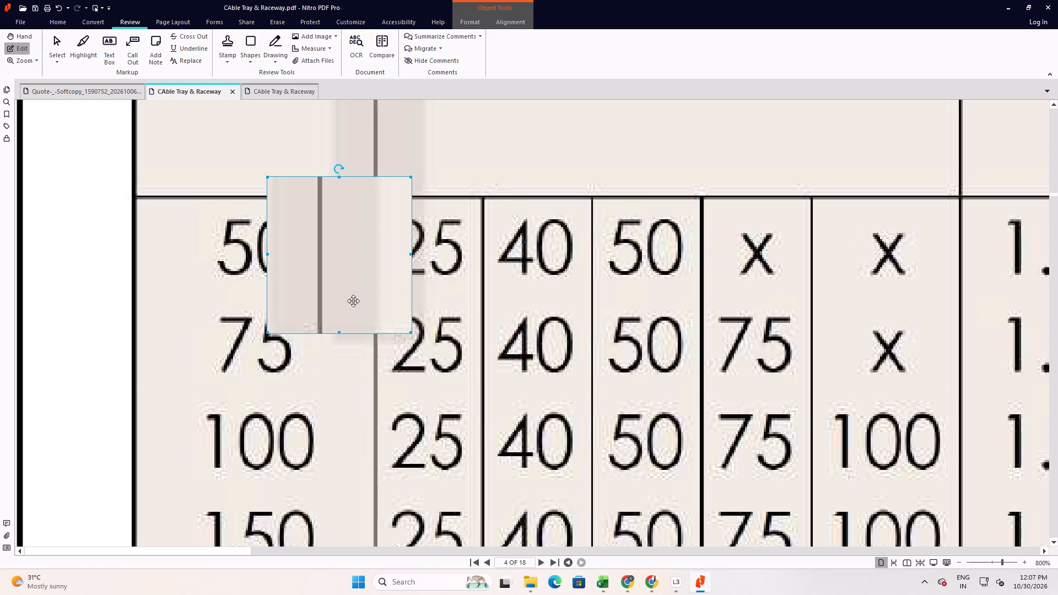
left_click_drag(407, 332, 382, 301)
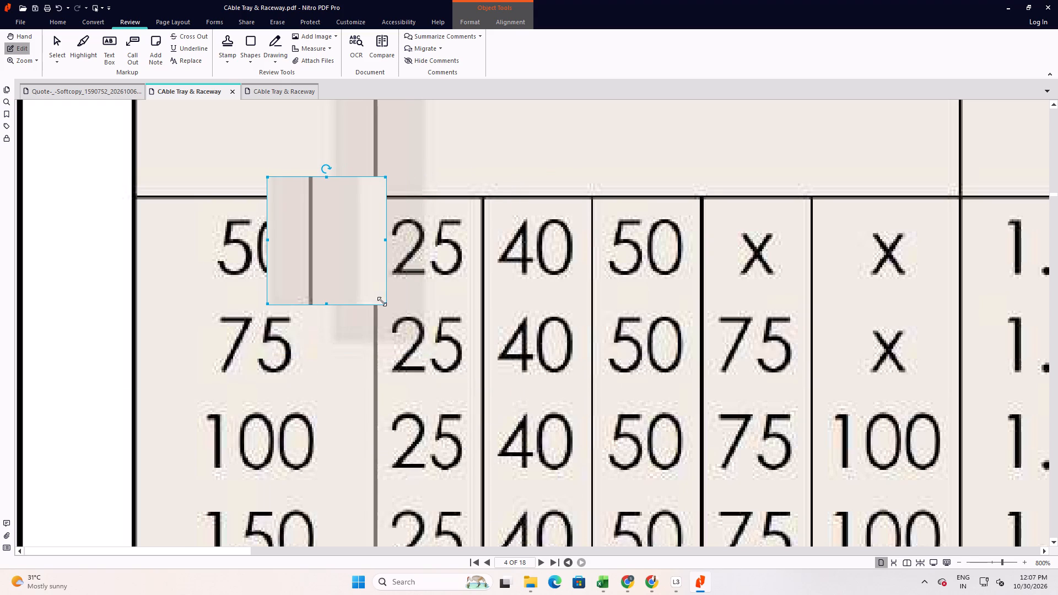
left_click_drag(382, 301, 376, 299)
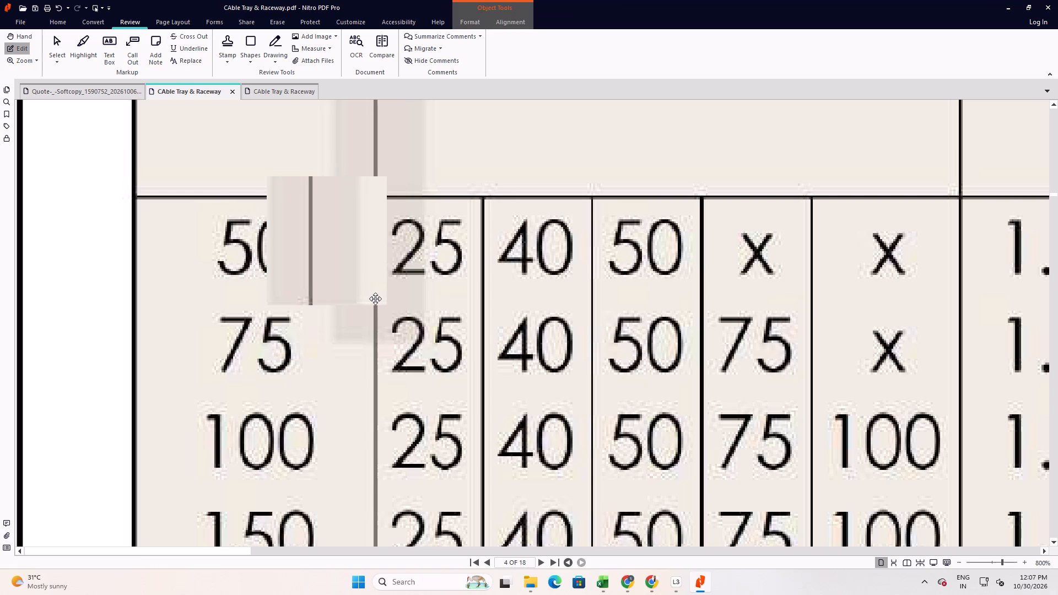
Place the patch over the 25 beside width 50, aligning its line with the column line and its shading with the watermark.
left_click_drag(331, 277, 397, 307)
key("Left")
key("Left")
key("Right")
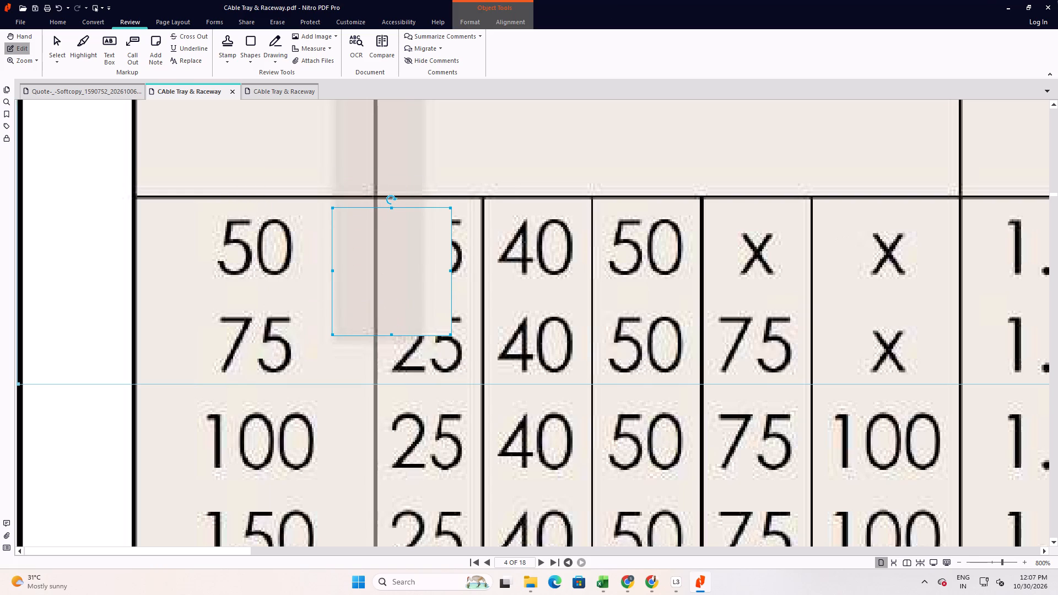
left_click(570, 266)
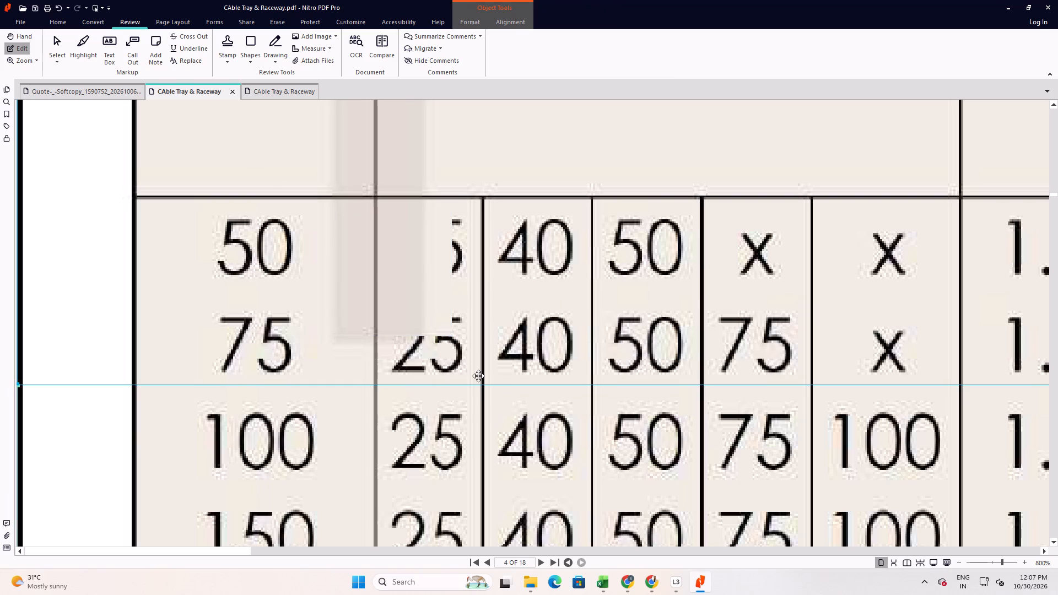
Nudge the watermark patch slightly down over the 25 values beside widths 50 and 75.
left_click(402, 313)
key("Down")
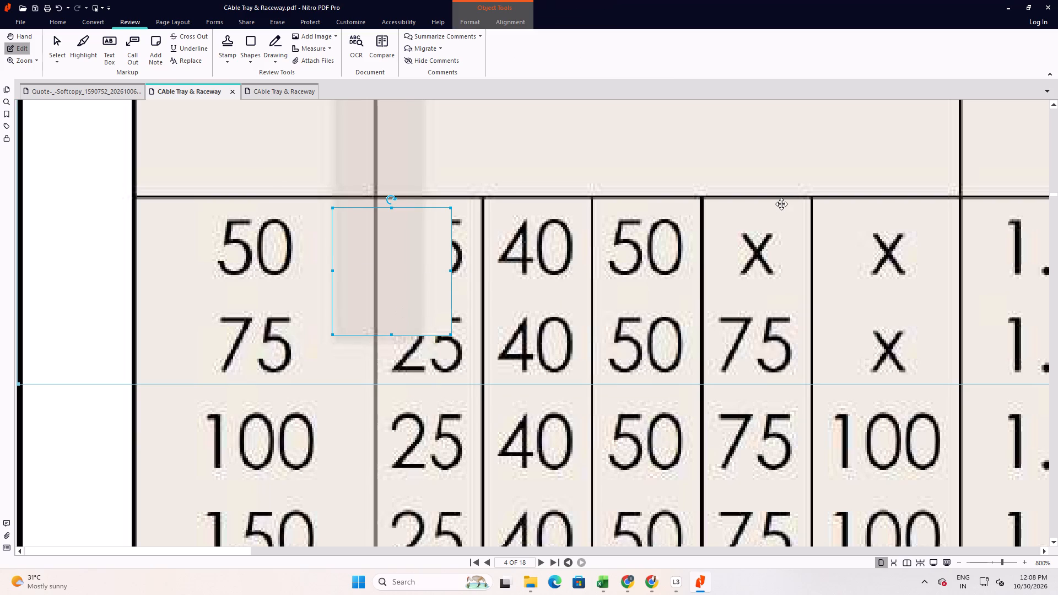
key("Down")
key("Down")
key("Down")
key("Down")
key("Down")
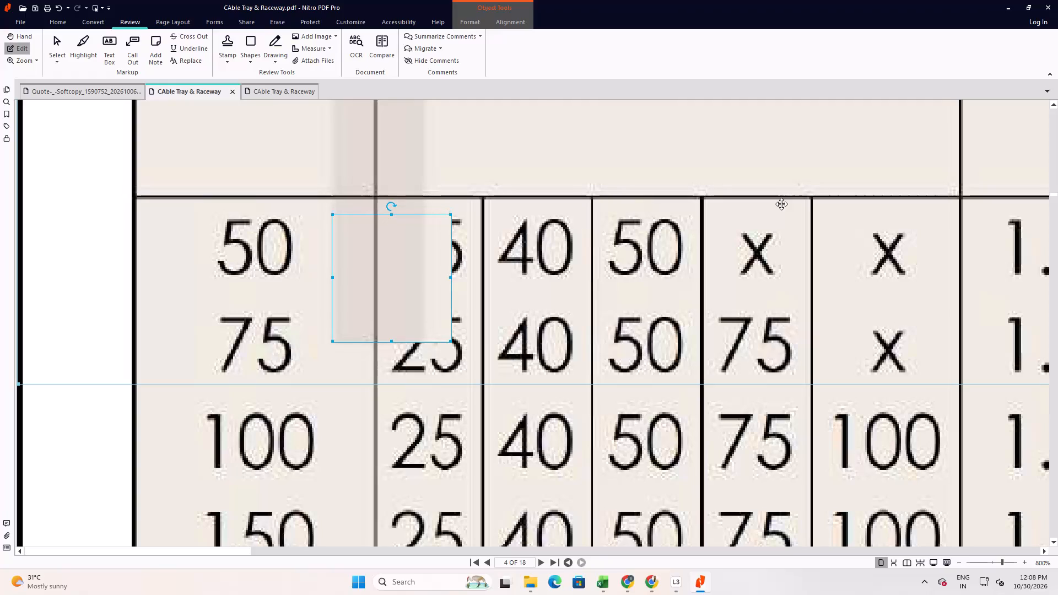
left_click(657, 125)
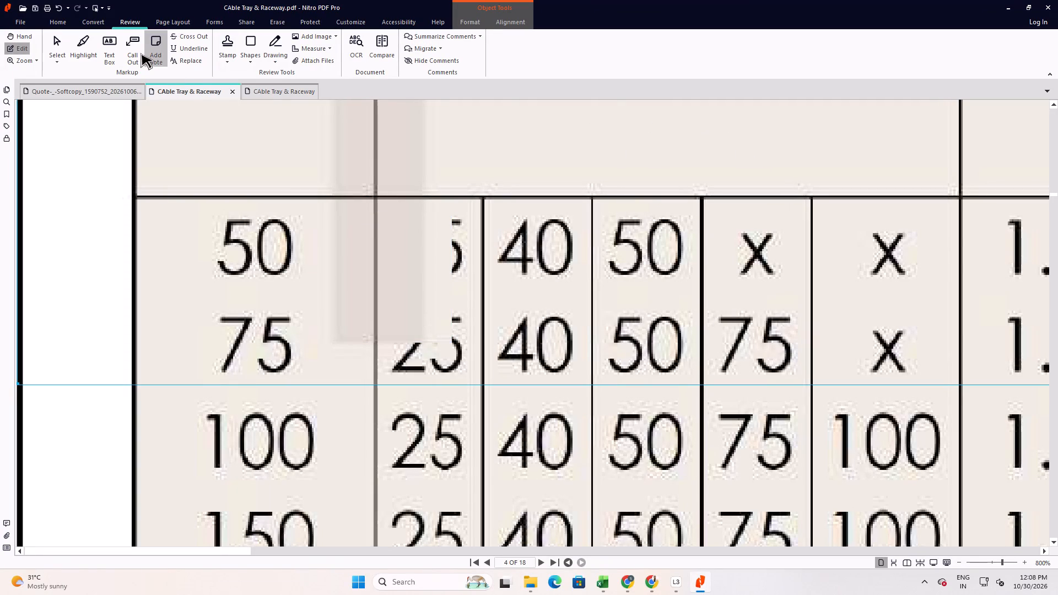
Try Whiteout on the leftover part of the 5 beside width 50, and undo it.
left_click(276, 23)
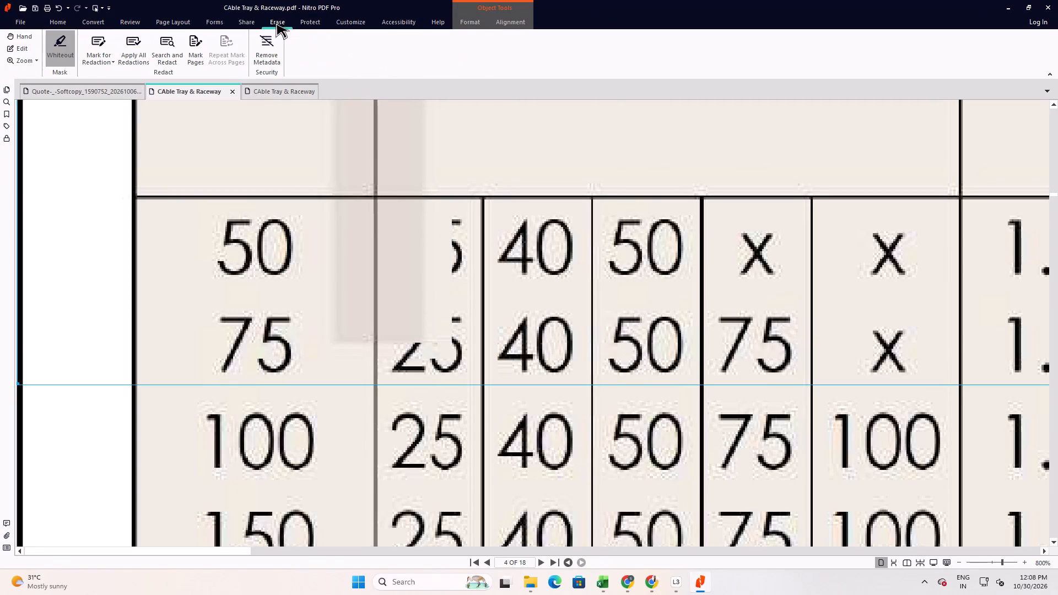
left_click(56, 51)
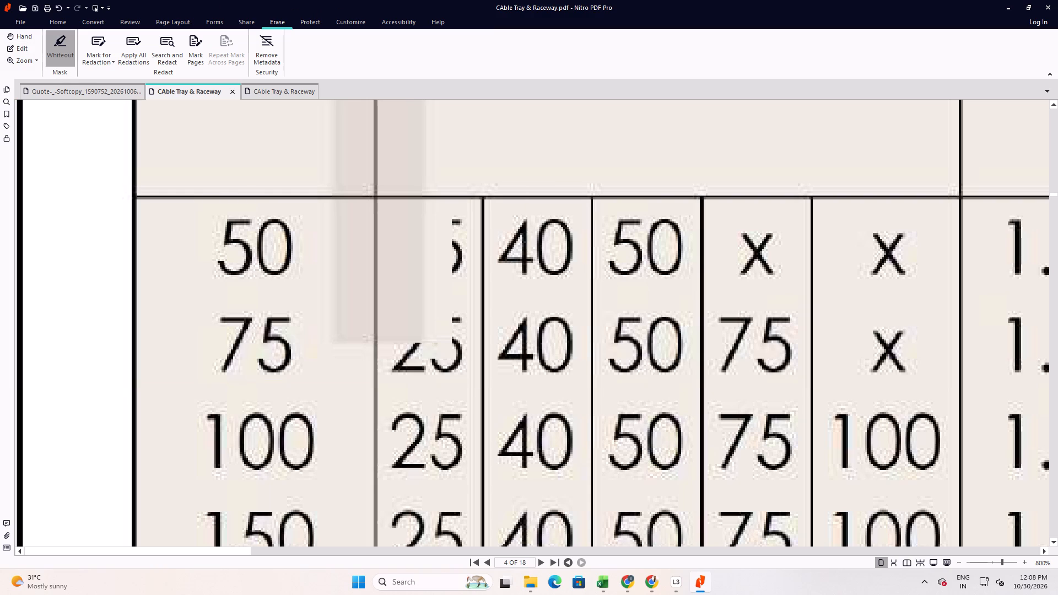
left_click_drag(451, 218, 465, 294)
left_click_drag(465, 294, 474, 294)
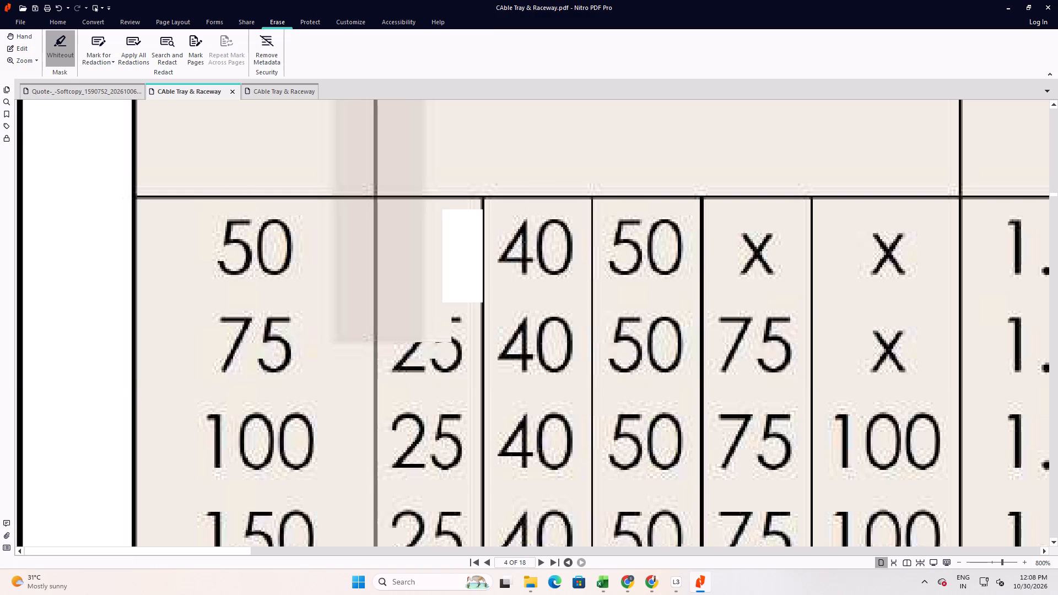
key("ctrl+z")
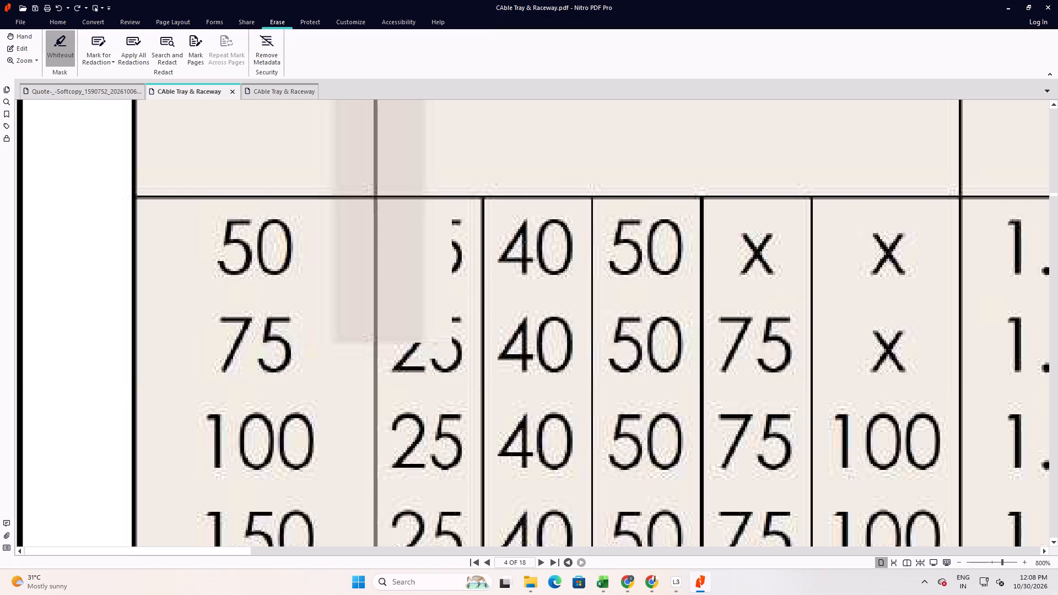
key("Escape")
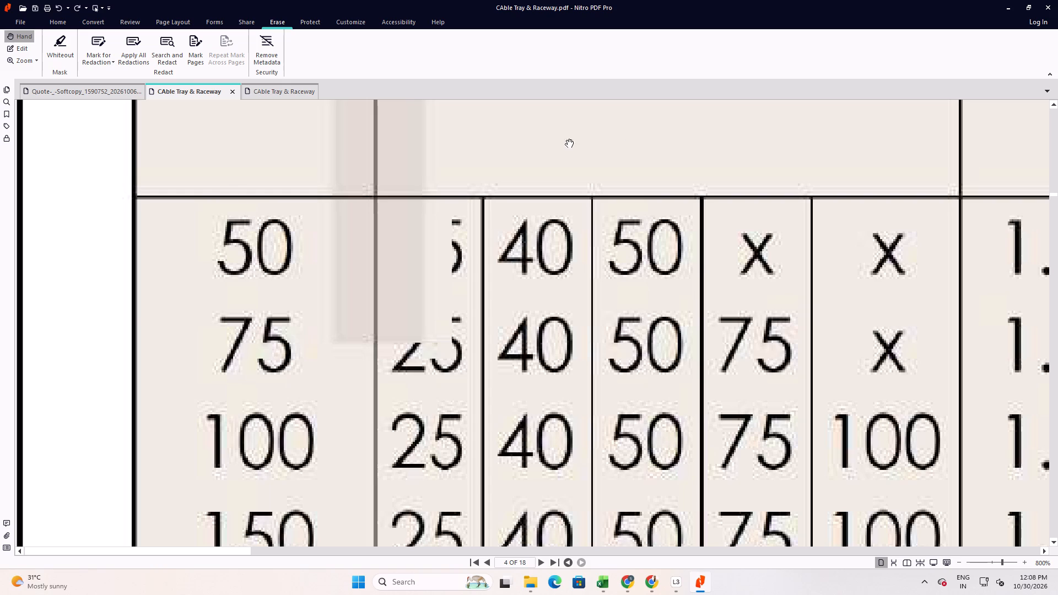
Snip a narrow strip of plain chart background under the Height heading, clear of the watermark, and copy it without saving.
scroll(848, 184, "up", 3)
scroll(850, 179, "down", 2)
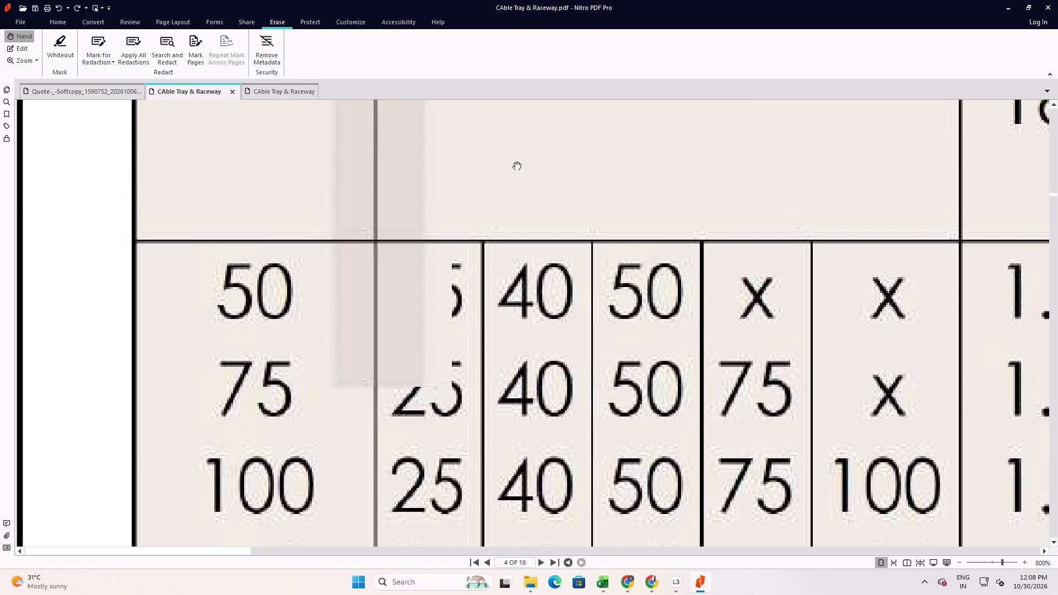
key("shift+super+s")
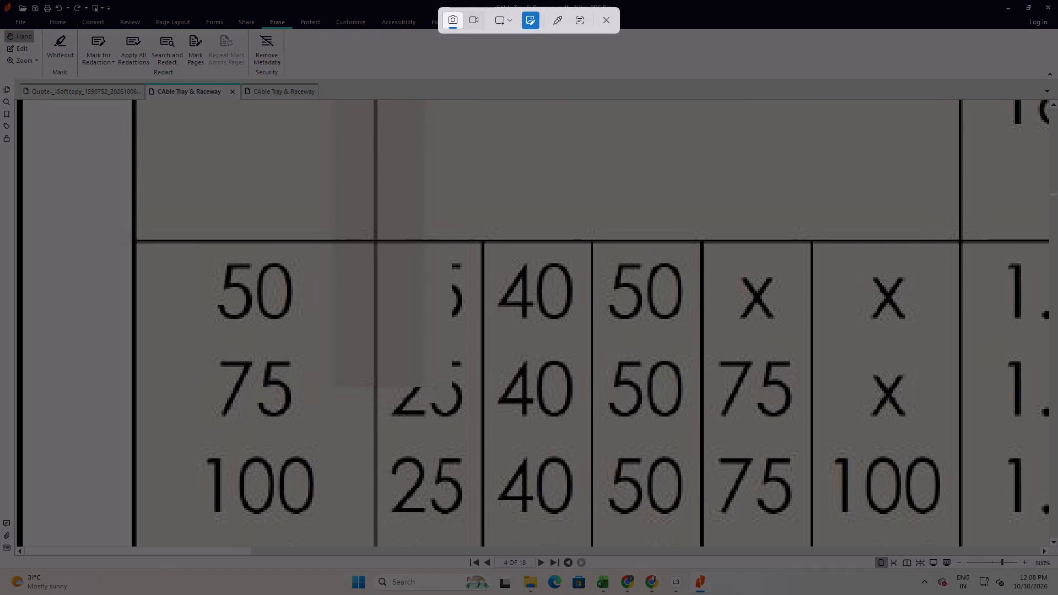
left_click_drag(493, 135, 515, 214)
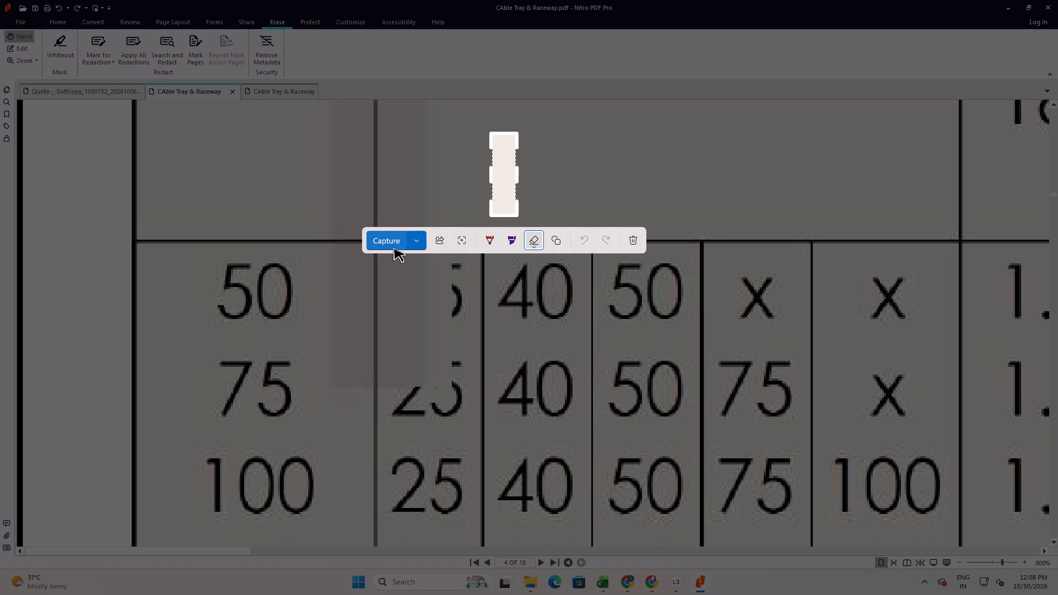
left_click(418, 242)
left_click(413, 310)
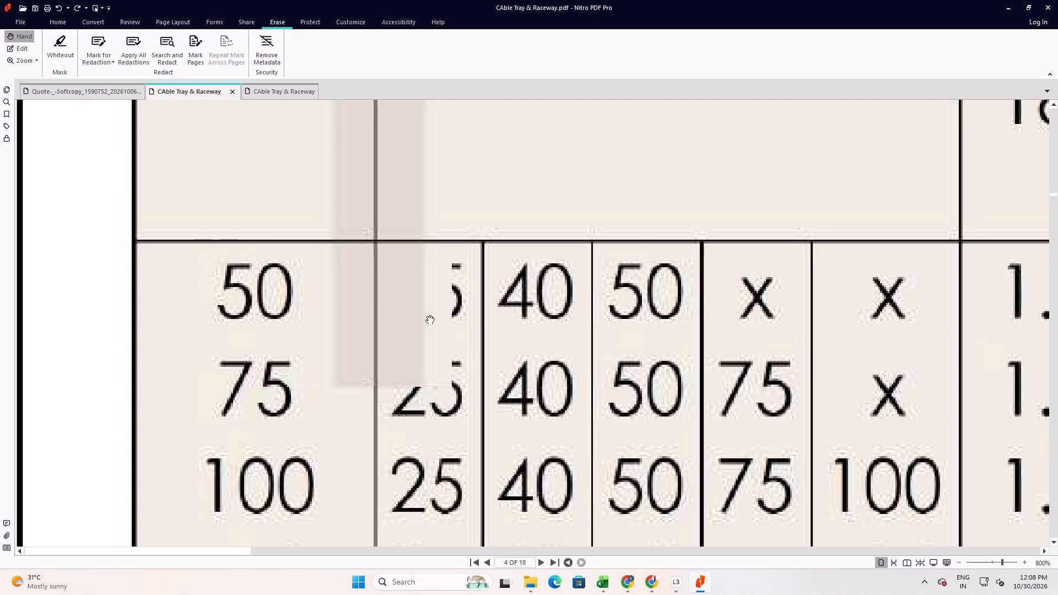
Paste the plain strip, shorten and narrow it to the column, and place it over the first height column from width 50 to 250.
key("ctrl+v")
scroll(627, 321, "down", 4, "ctrl")
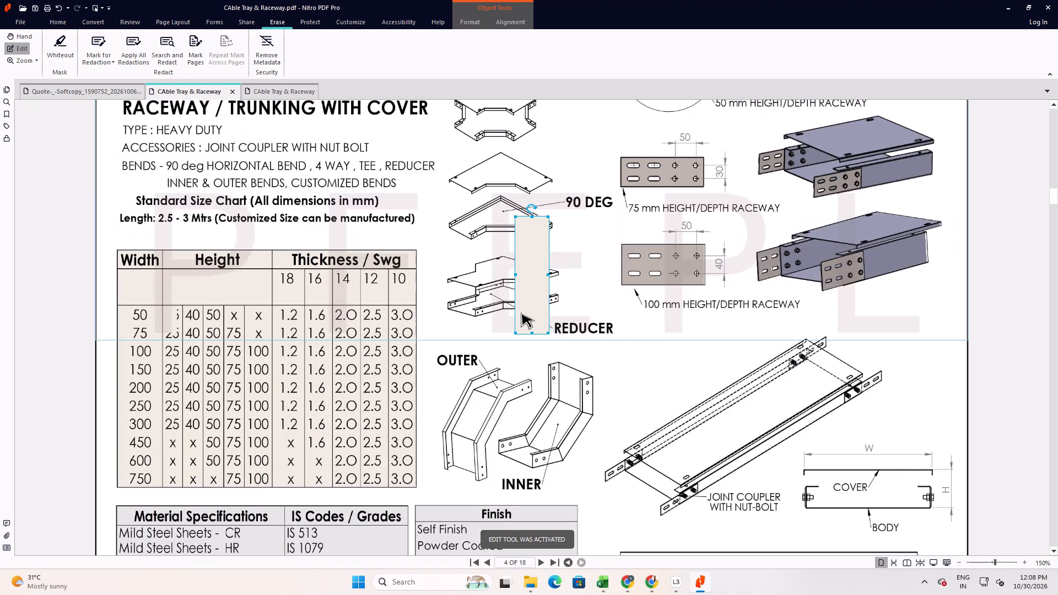
left_click(543, 333)
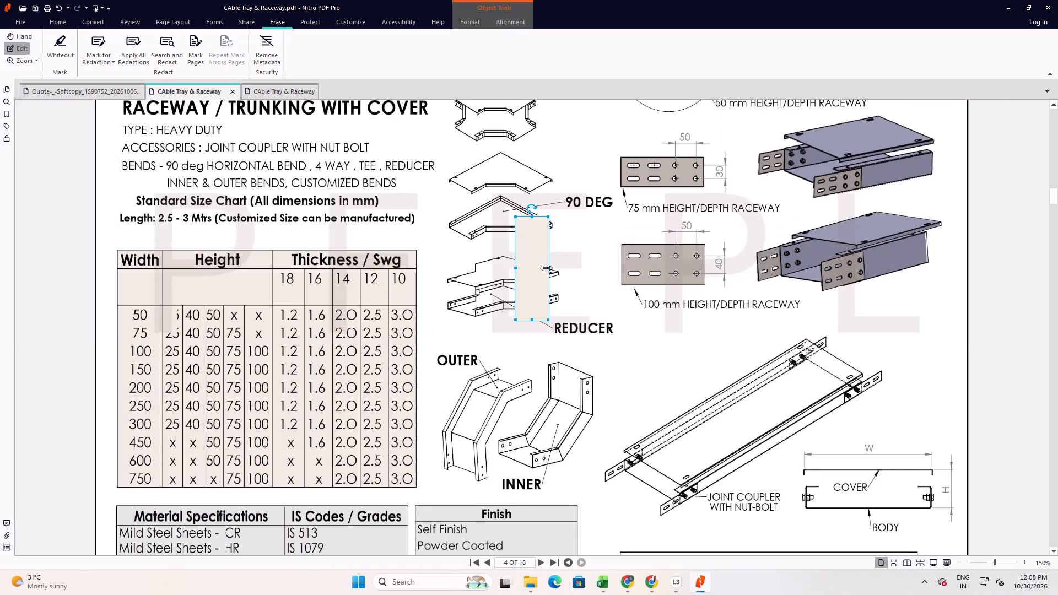
left_click_drag(546, 268, 526, 270)
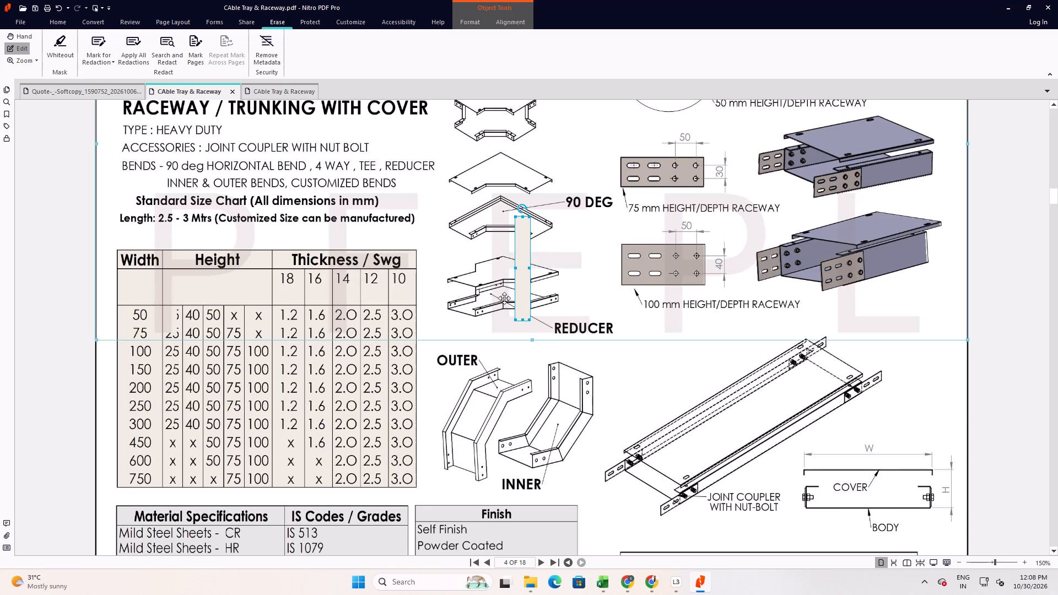
left_click_drag(521, 300, 174, 380)
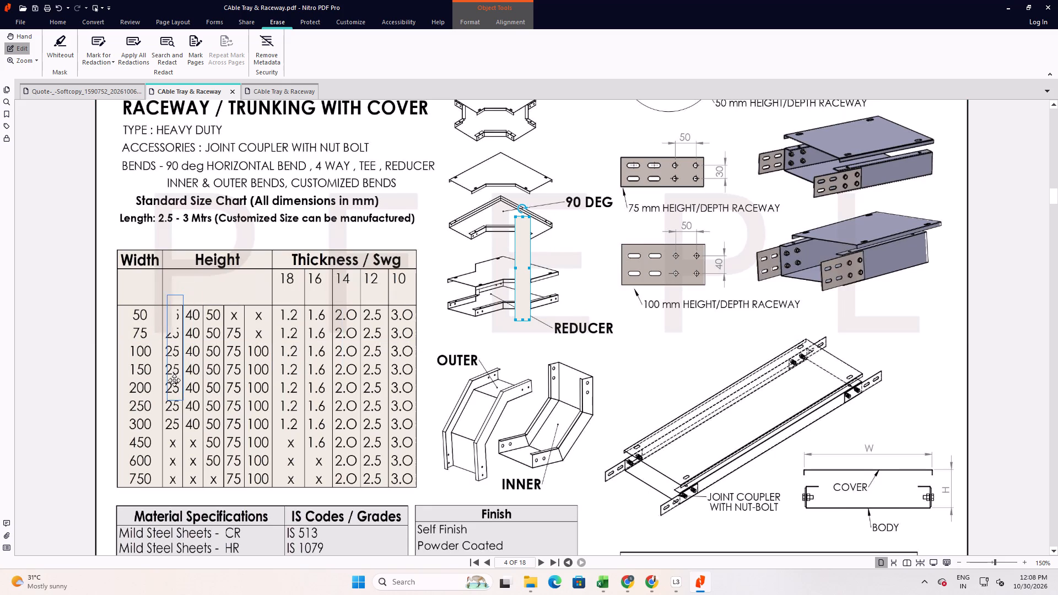
left_click_drag(174, 380, 173, 391)
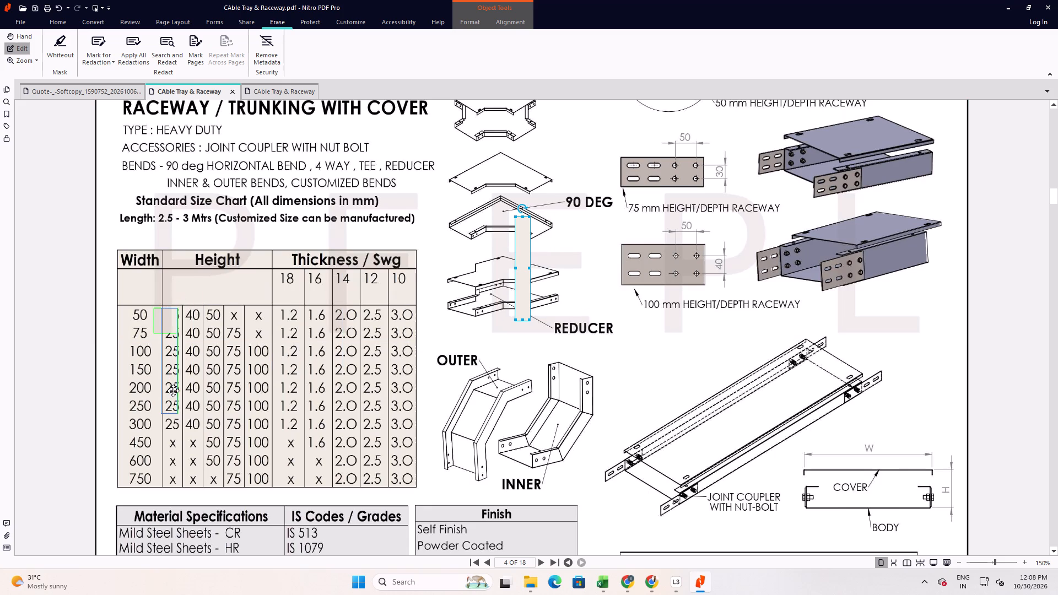
left_click_drag(173, 391, 176, 390)
key("Left")
key("Left")
key("Left")
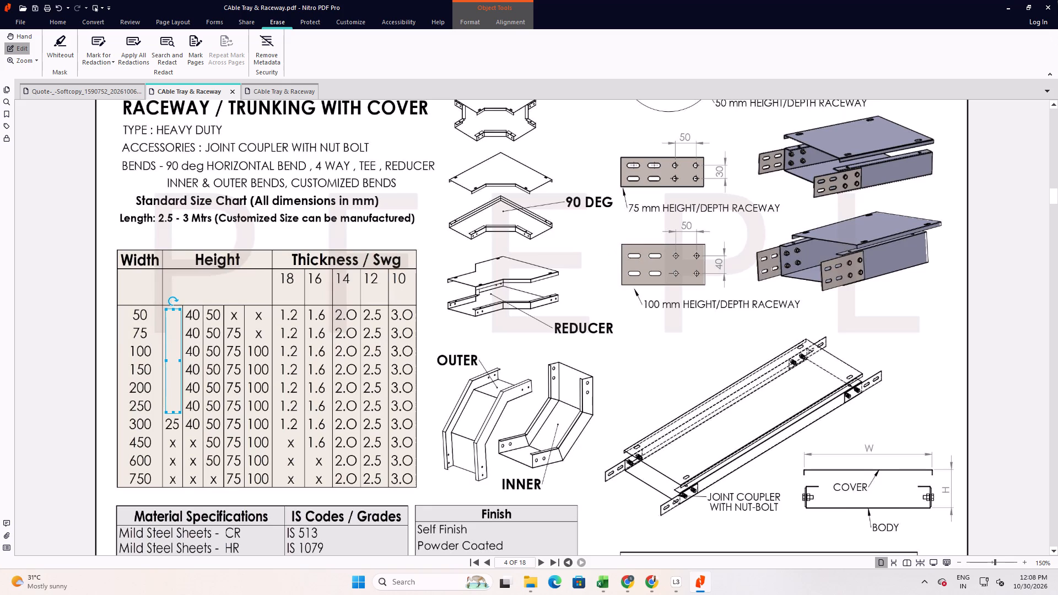
key("Right")
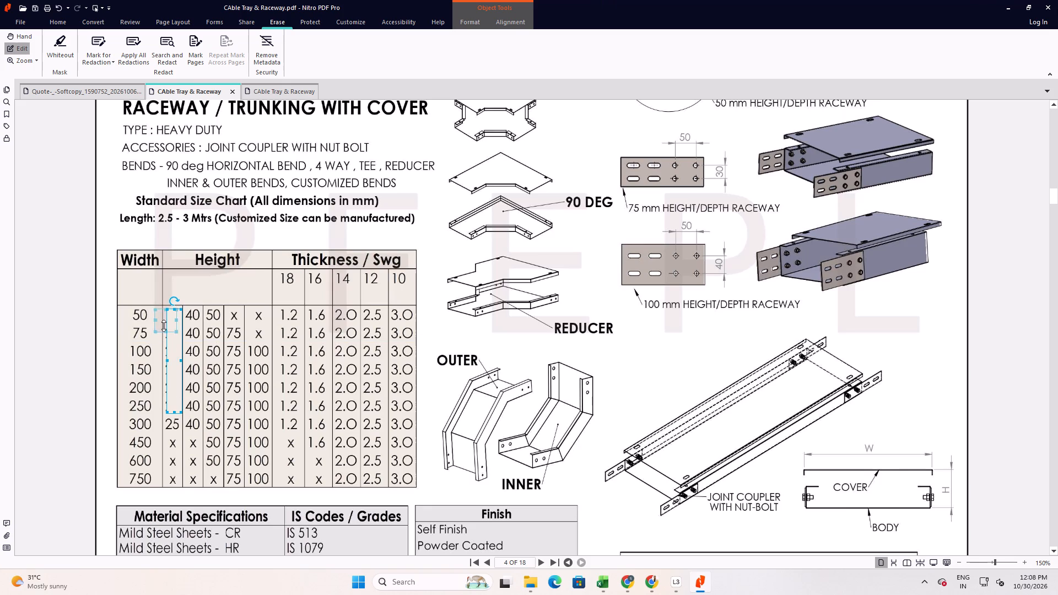
Bring the watermark patch beside width 50 to the front of the plain strip.
left_click(164, 326)
right_click(164, 325)
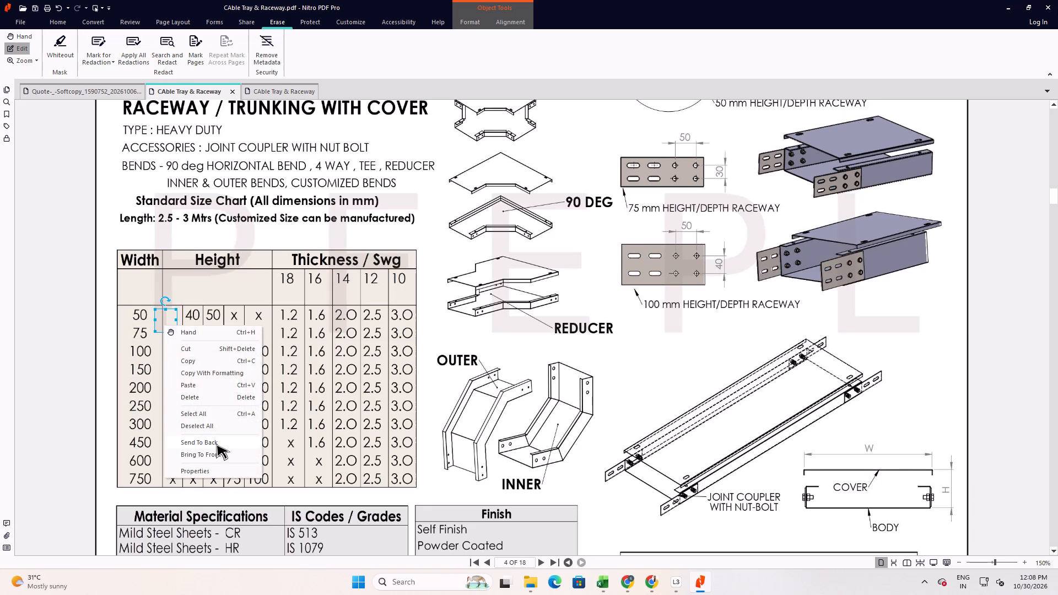
left_click(217, 455)
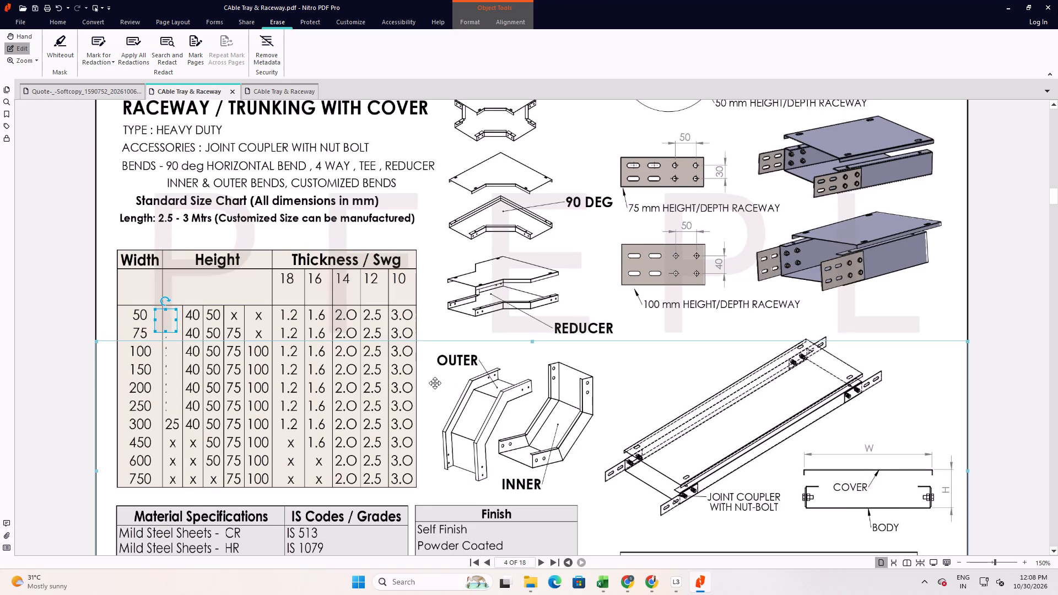
left_click(434, 384)
Widen the plain strip toward the Width column so it covers the leftover edges of the 25 values.
left_click(177, 361)
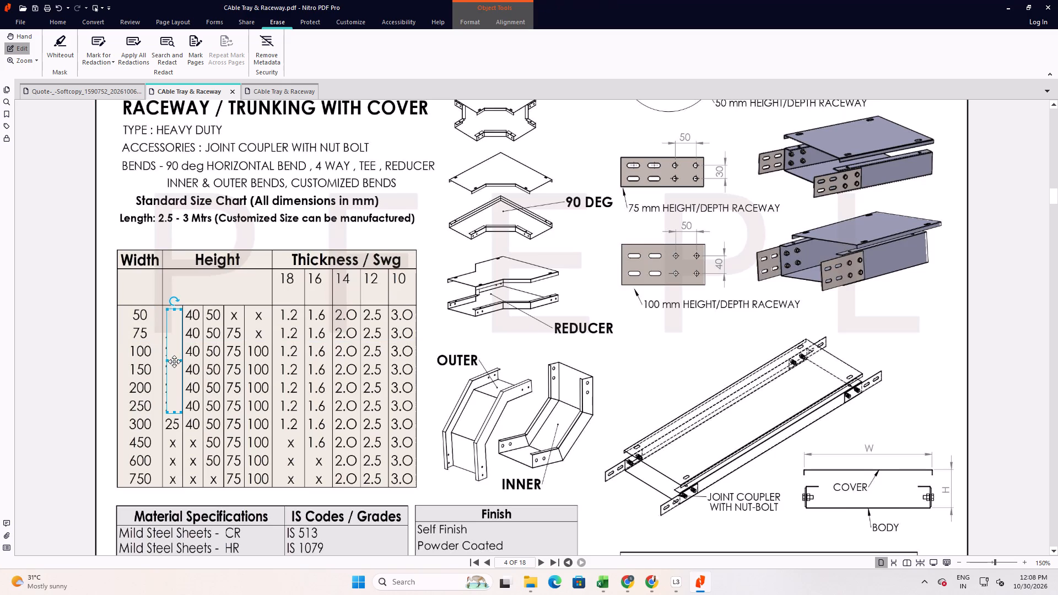
scroll(185, 381, "up", 2, "ctrl")
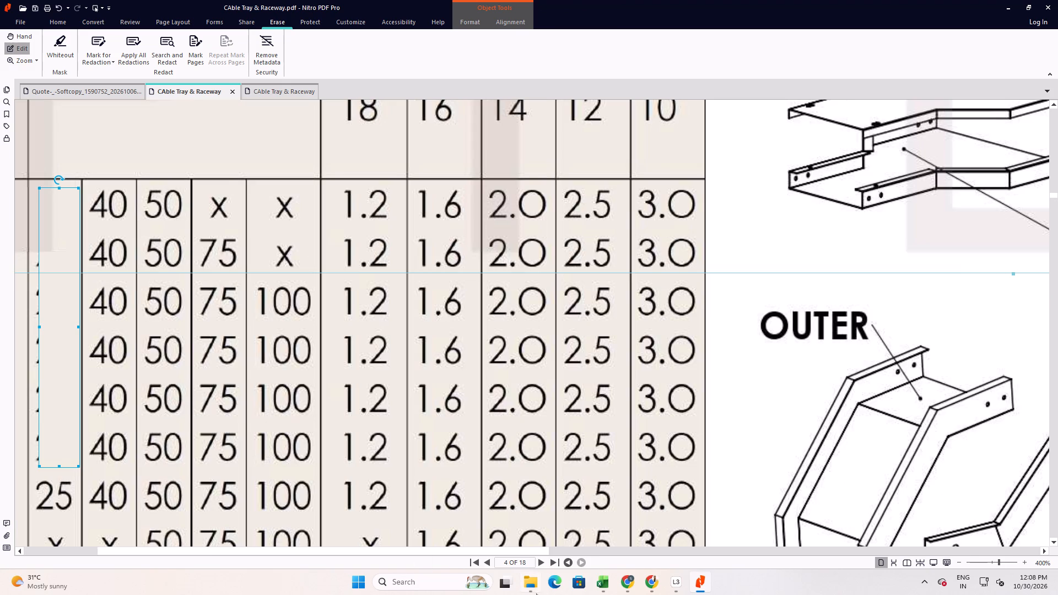
left_click_drag(439, 549, 245, 548)
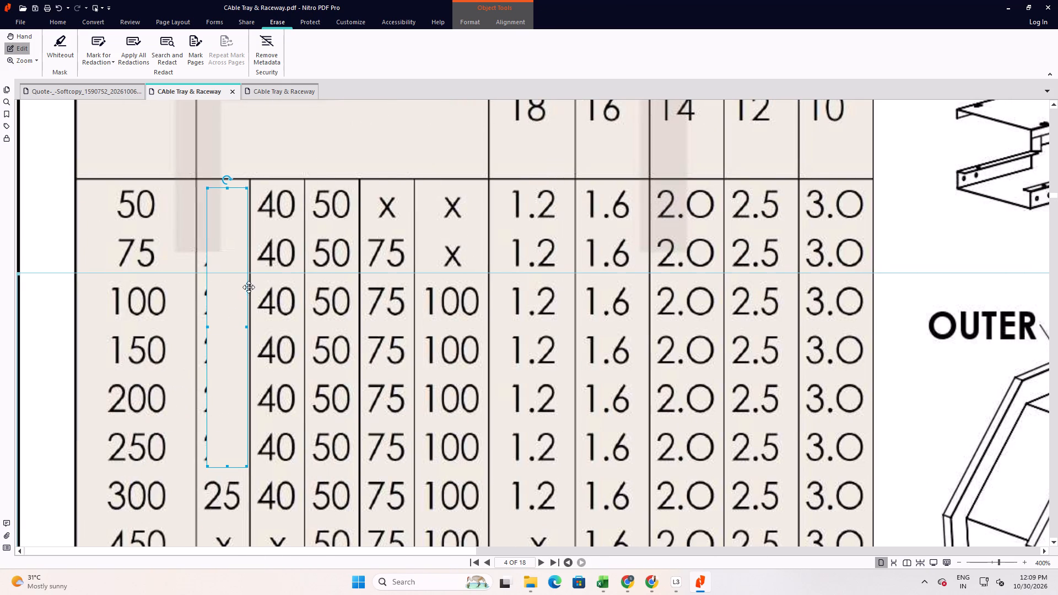
left_click_drag(208, 328, 202, 332)
left_click(220, 335)
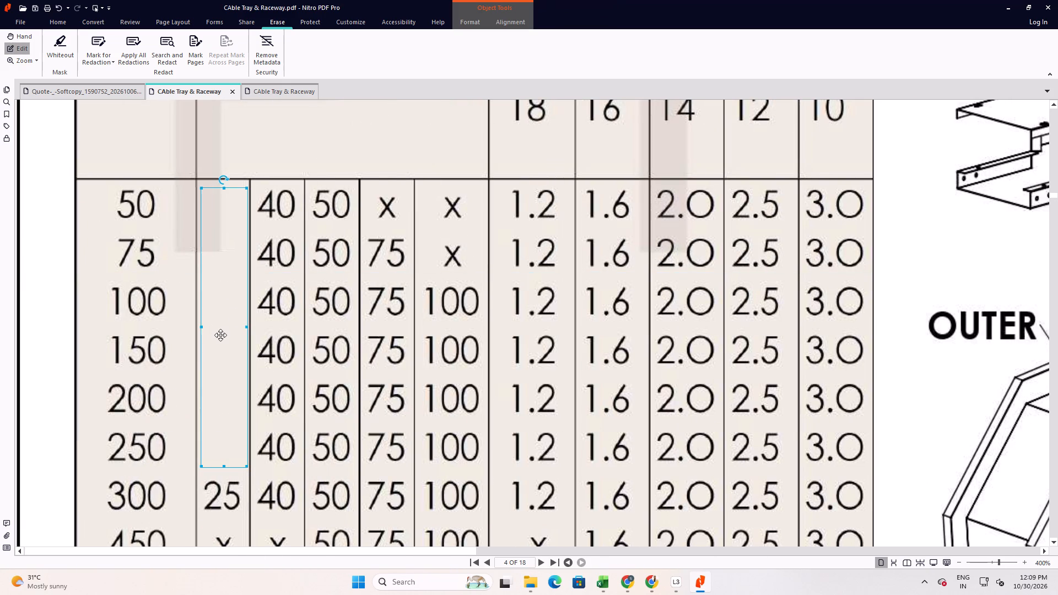
Duplicate the plain strip and place the copy in the first height column over the rows down to width 750.
key("ctrl+c")
key("ctrl+v")
scroll(375, 376, "down", 4)
left_click_drag(534, 221, 476, 284)
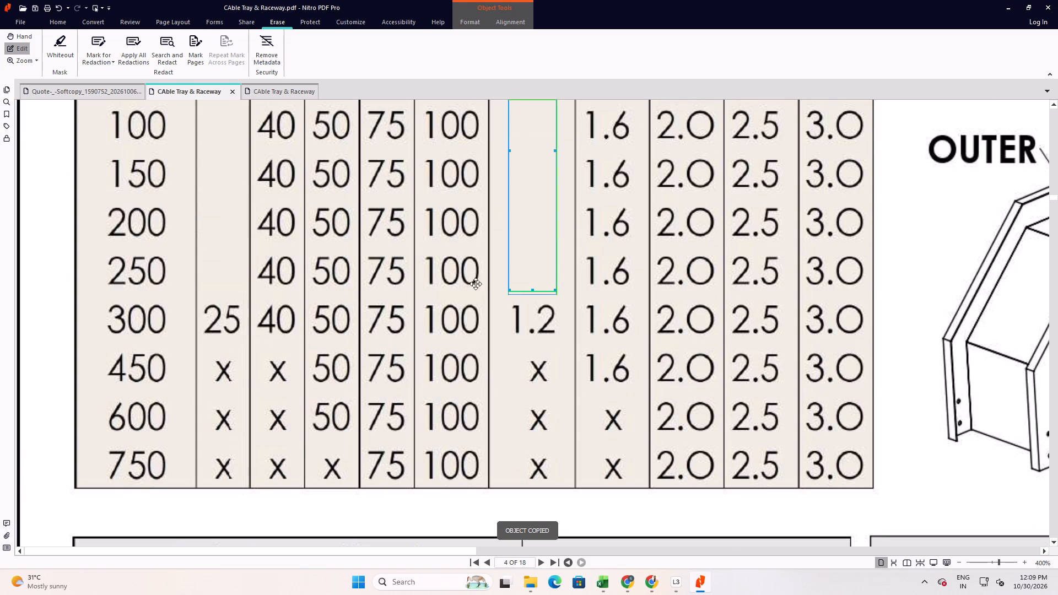
left_click_drag(476, 284, 219, 413)
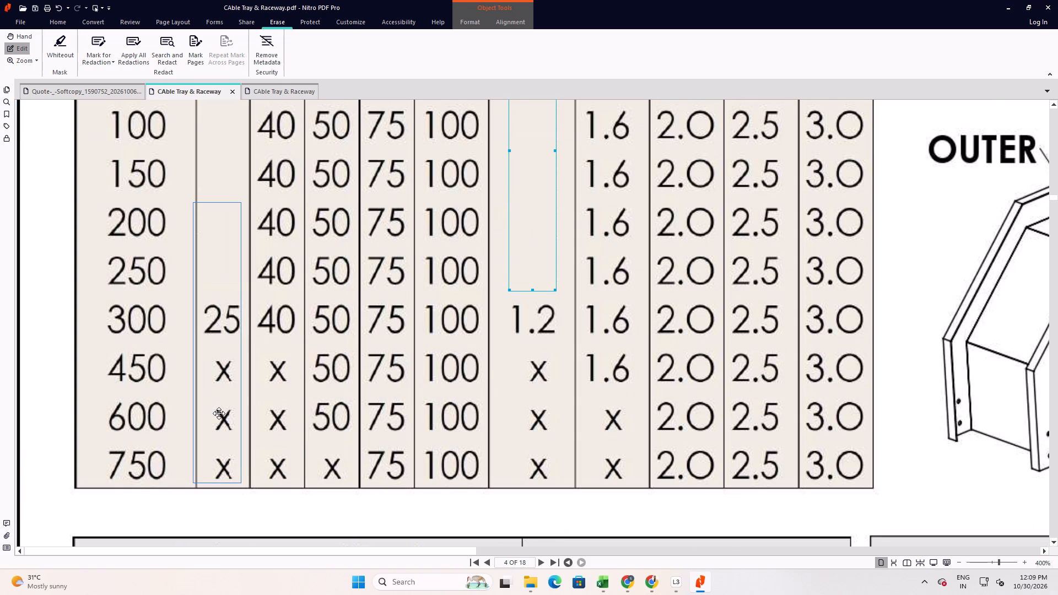
left_click_drag(219, 413, 229, 324)
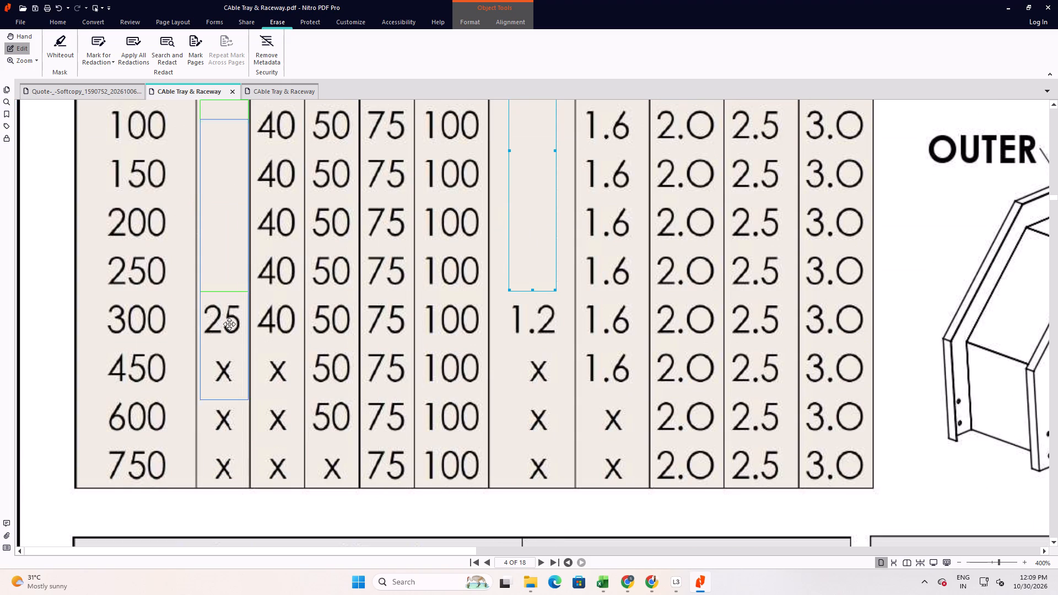
left_click_drag(229, 324, 226, 277)
left_click_drag(226, 277, 220, 413)
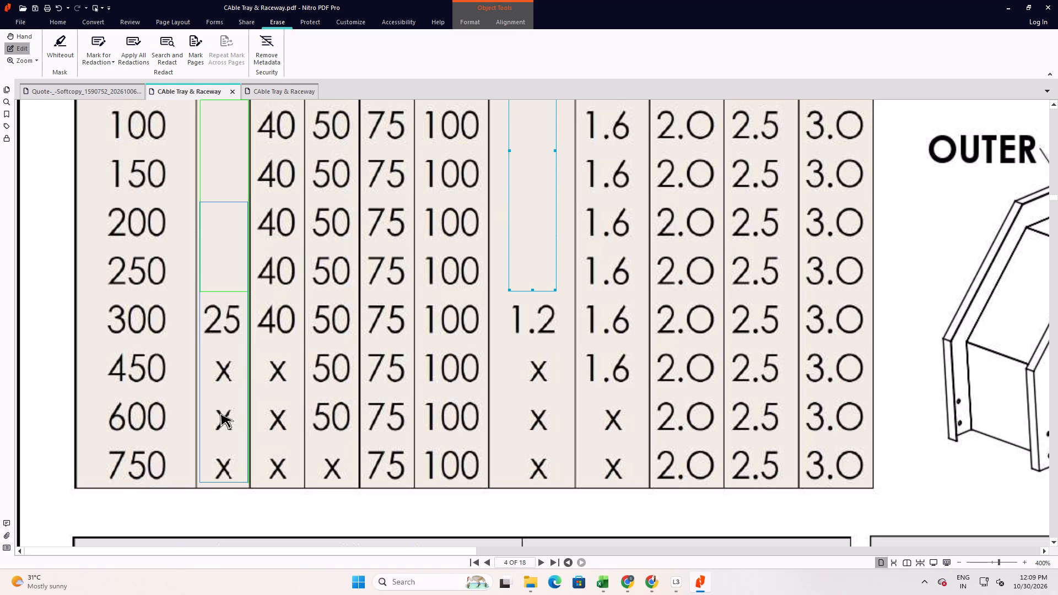
left_click(600, 333)
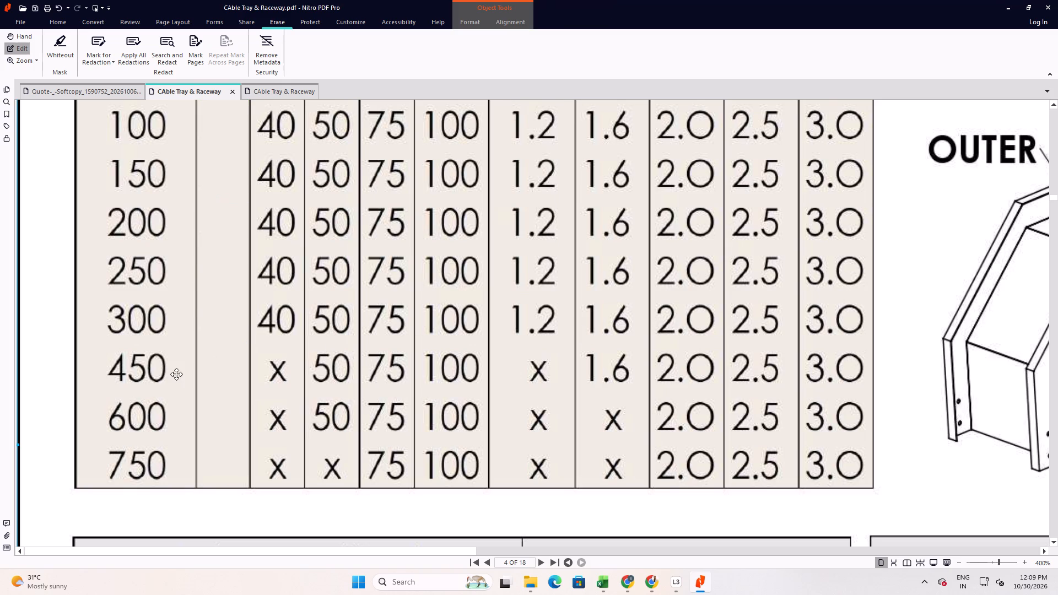
Move the duplicate strip up to cover the 25 beside width 300 while exposing the x marks for widths 450 to 750.
left_click(232, 381)
key("Up")
key("Up")
key("Up")
key("Up")
key("Up")
key("Up")
key("Up")
key("Up")
key("Up")
key("Up")
key("Up")
key("Up")
key("Up")
key("Up")
key("Up")
key("Up")
key("Up")
key("Up")
key("Up")
key("Up")
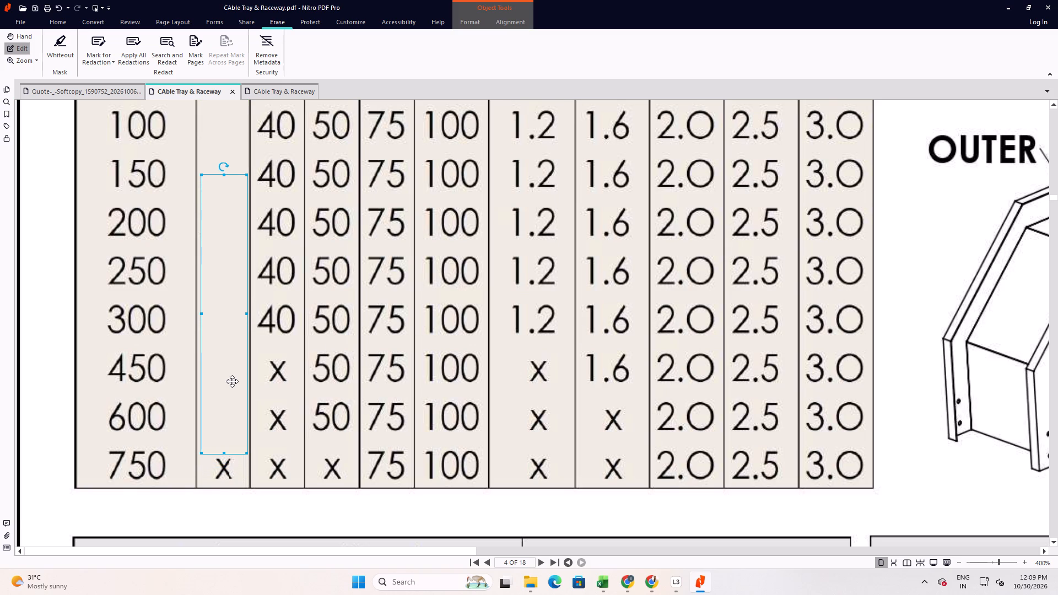
left_click_drag(232, 381, 230, 264)
left_click(315, 318)
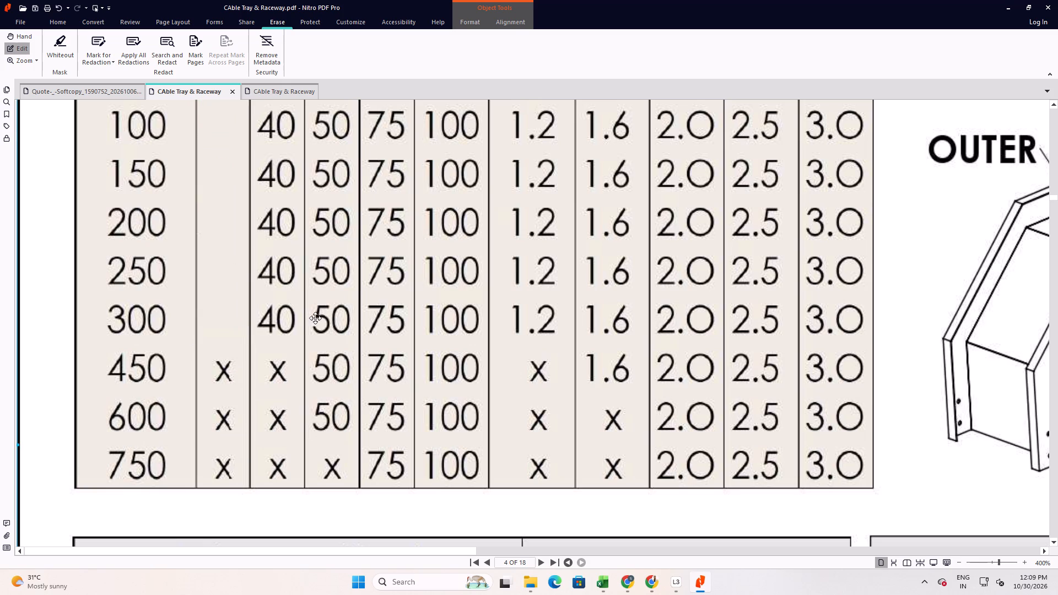
Shift the watermark patch beside width 50 slightly up and bring it in front of the plain strip.
scroll(324, 304, "up", 7)
left_click(198, 365)
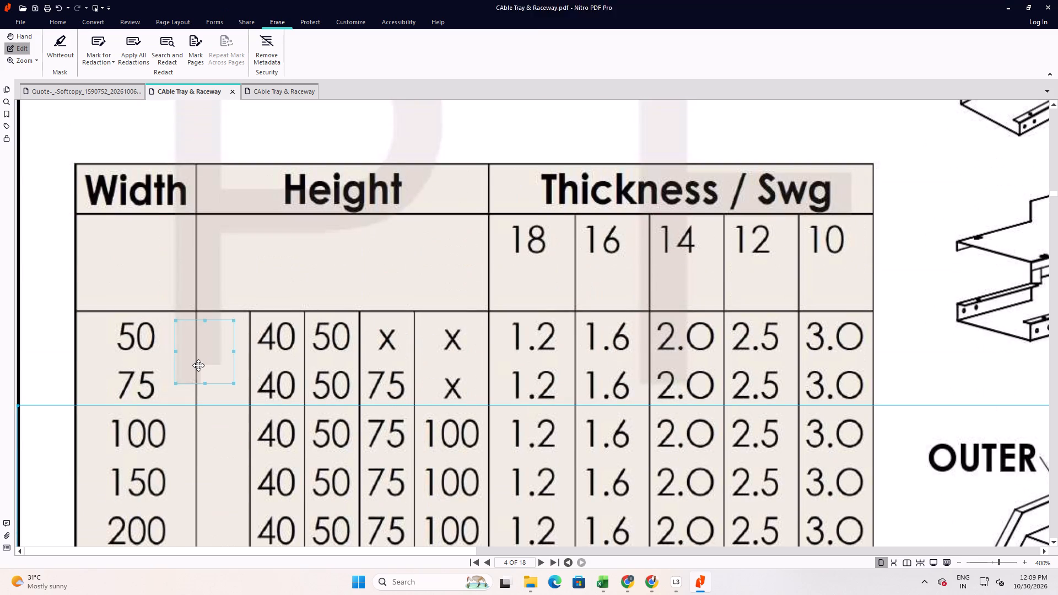
left_click_drag(216, 350, 216, 343)
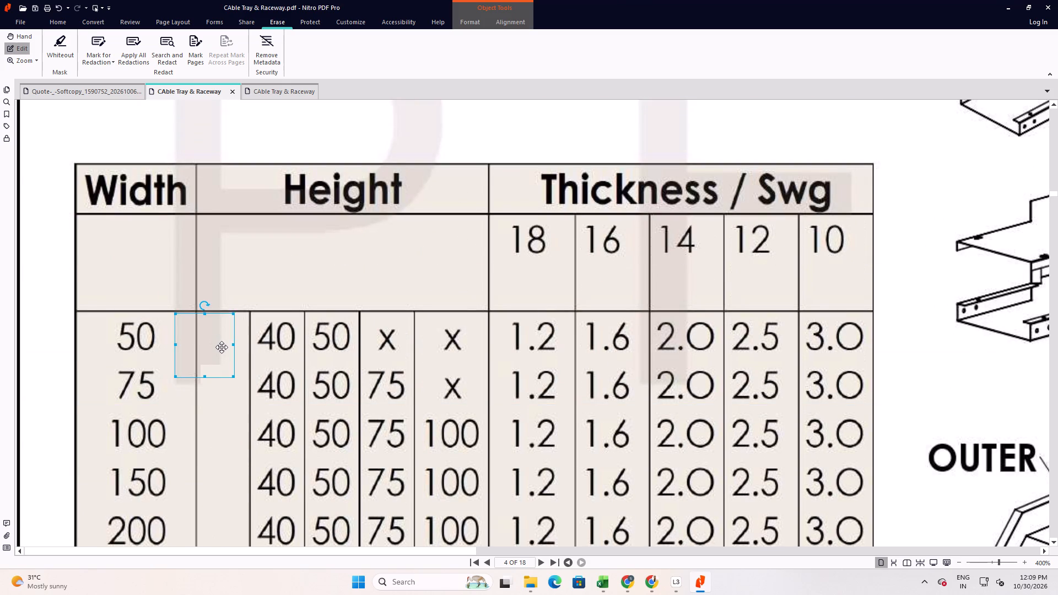
left_click(226, 413)
right_click(231, 413)
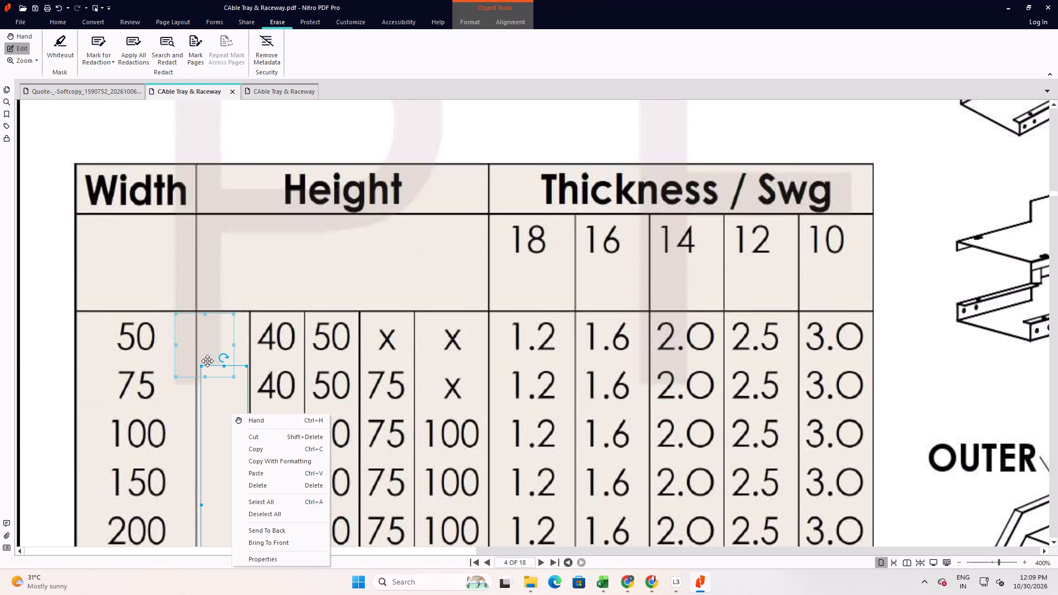
left_click(207, 361)
right_click(207, 361)
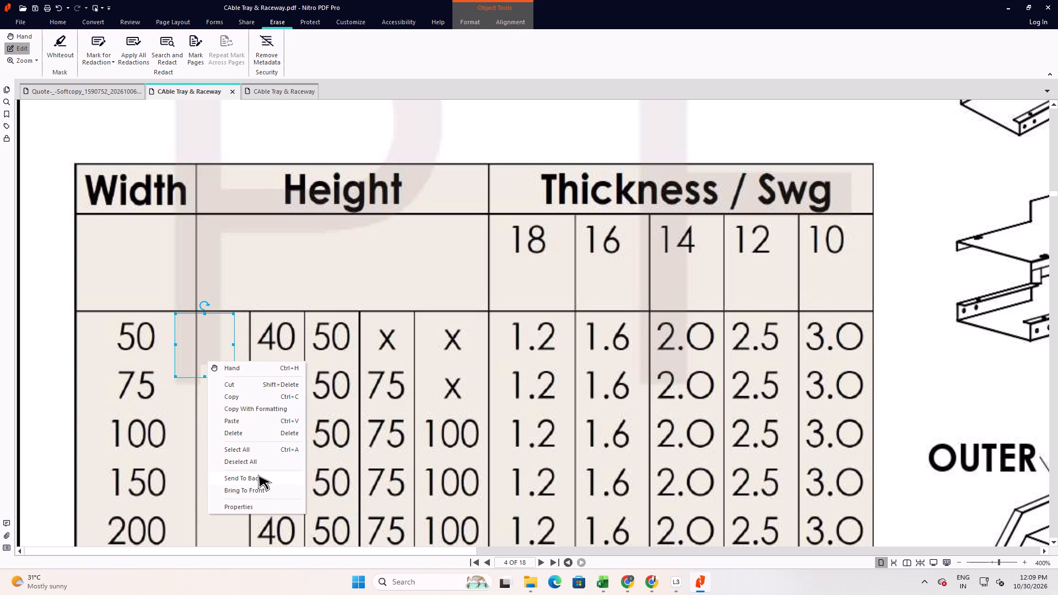
left_click(268, 492)
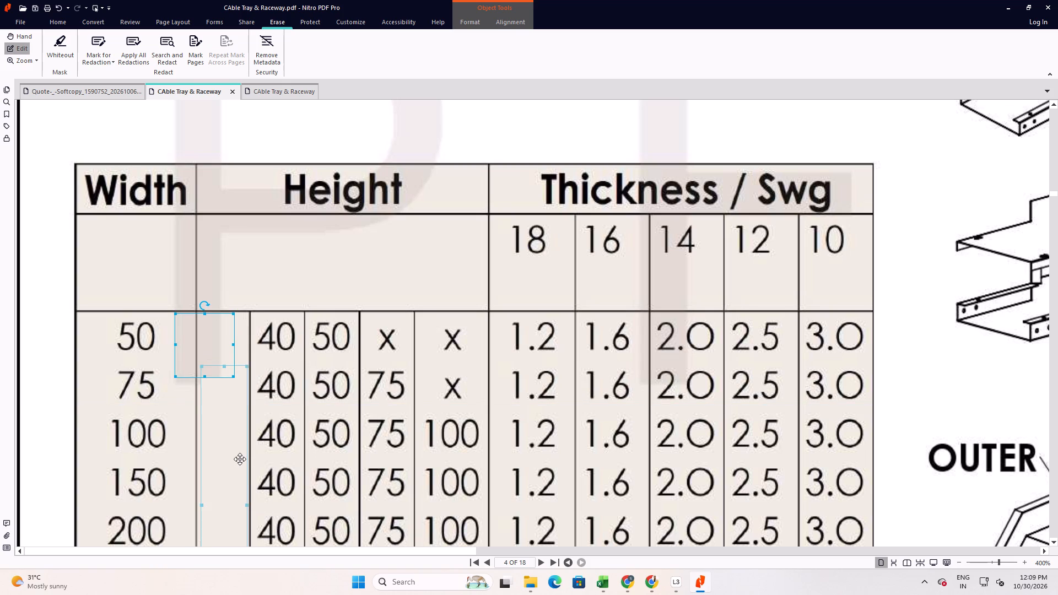
left_click(471, 243)
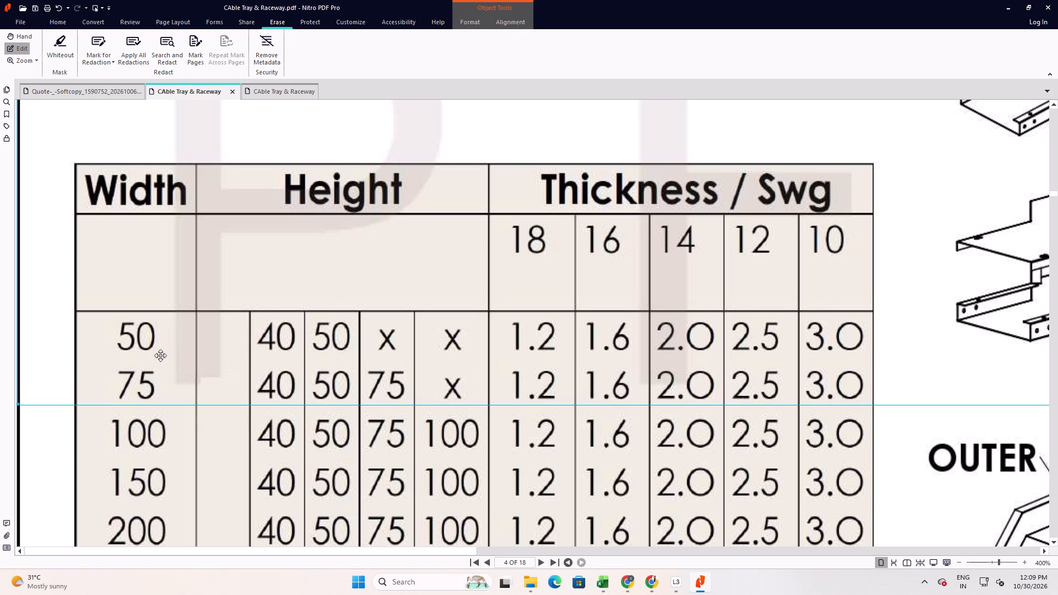
Nudge the watermark patch down in small increments until its bottom lines up with the watermark stem's lower end.
left_click(185, 364)
key("Down")
key("Down")
key("Down")
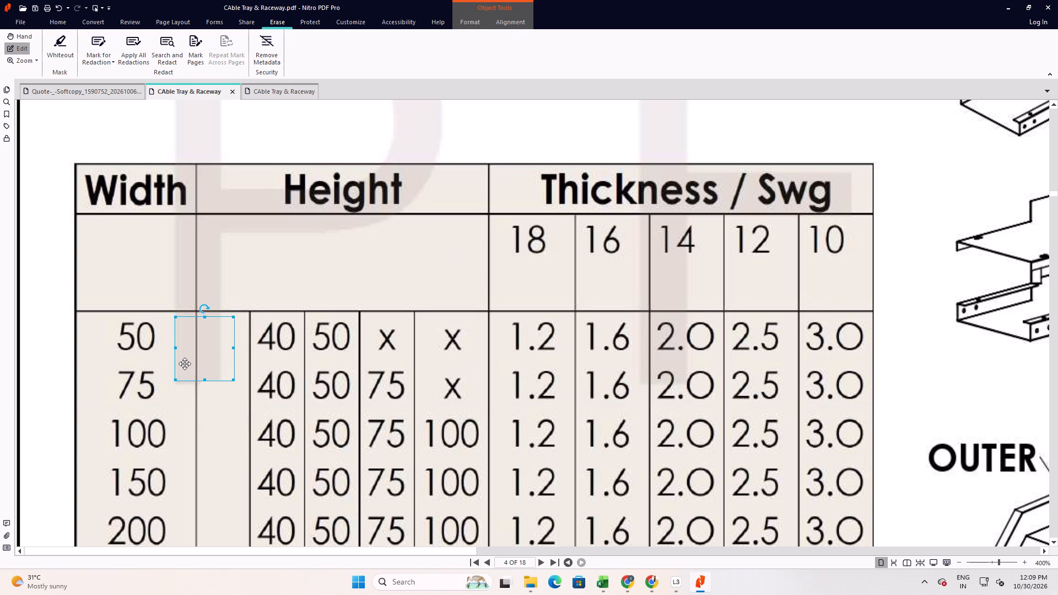
key("Down")
key("Down")
key("Down")
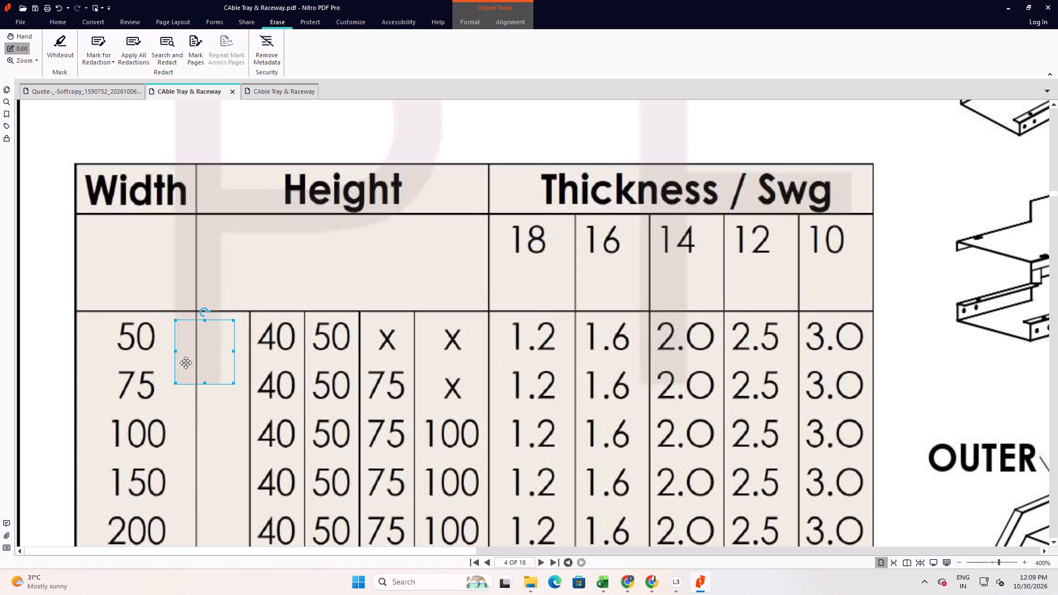
left_click(367, 140)
Add the text 30 in Calibri at the top of the first height column, near the width 50 row.
scroll(366, 139, "down", 6)
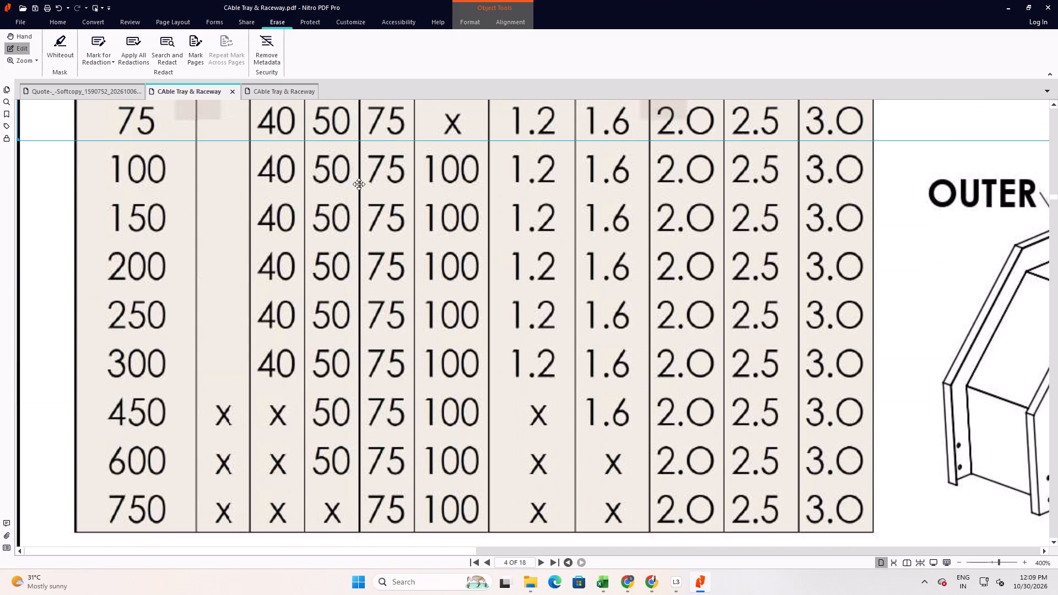
scroll(352, 189, "down", 2)
scroll(228, 259, "up", 5)
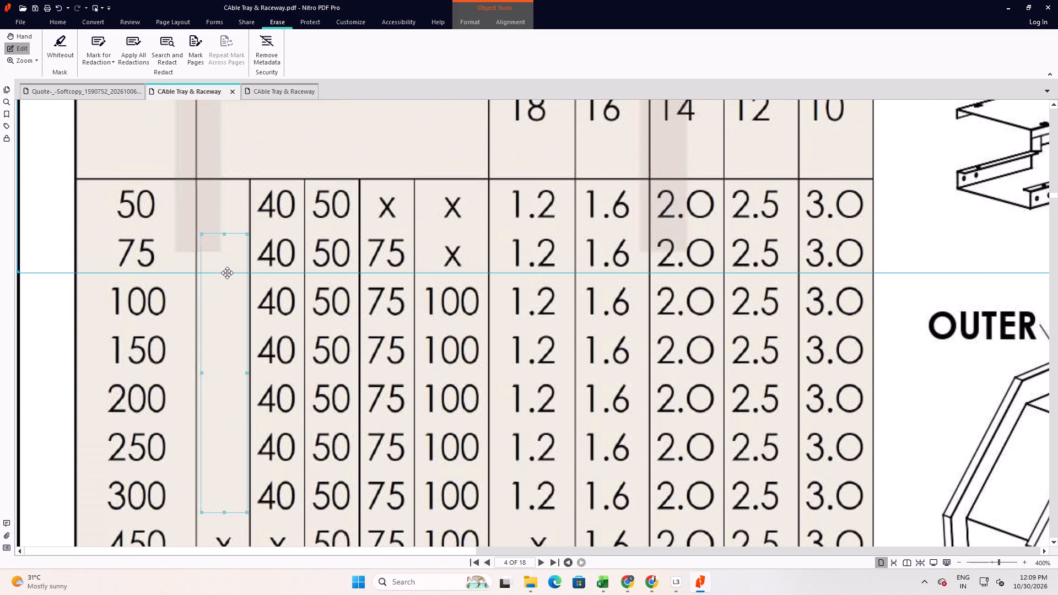
left_click(56, 20)
left_click(82, 47)
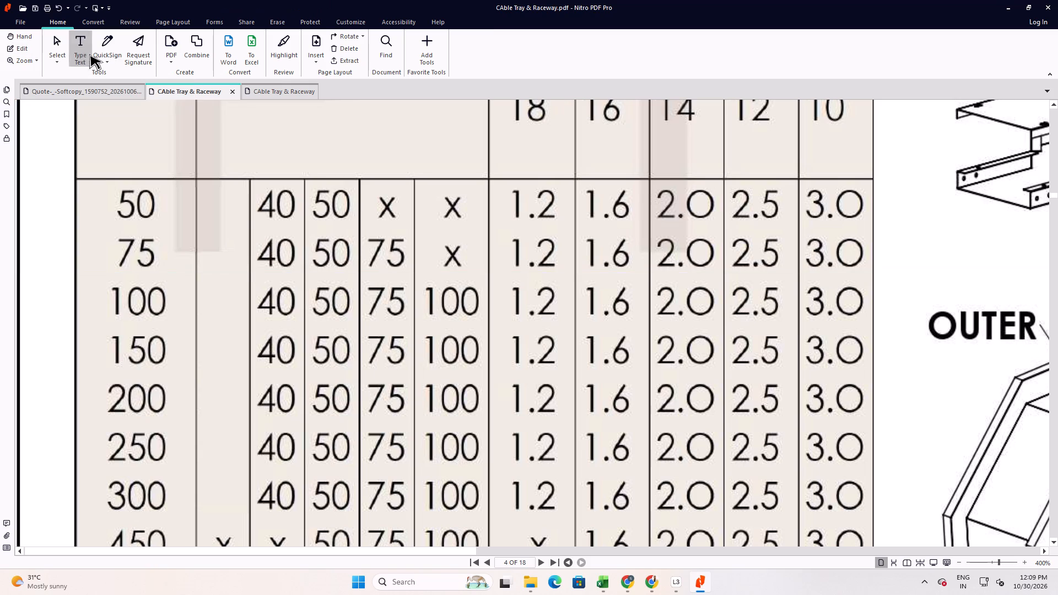
left_click(208, 202)
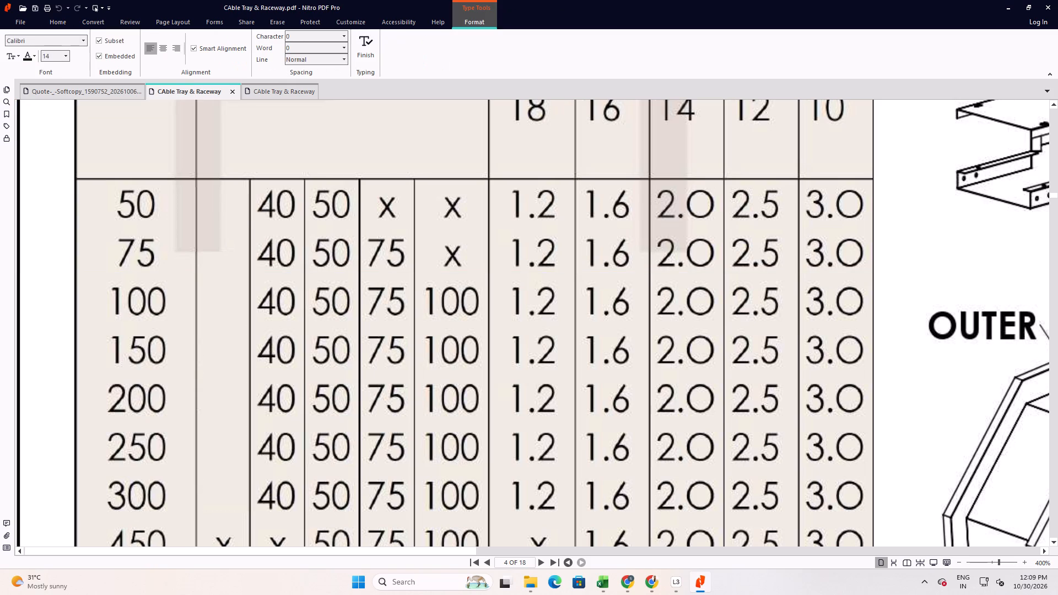
left_click(84, 42)
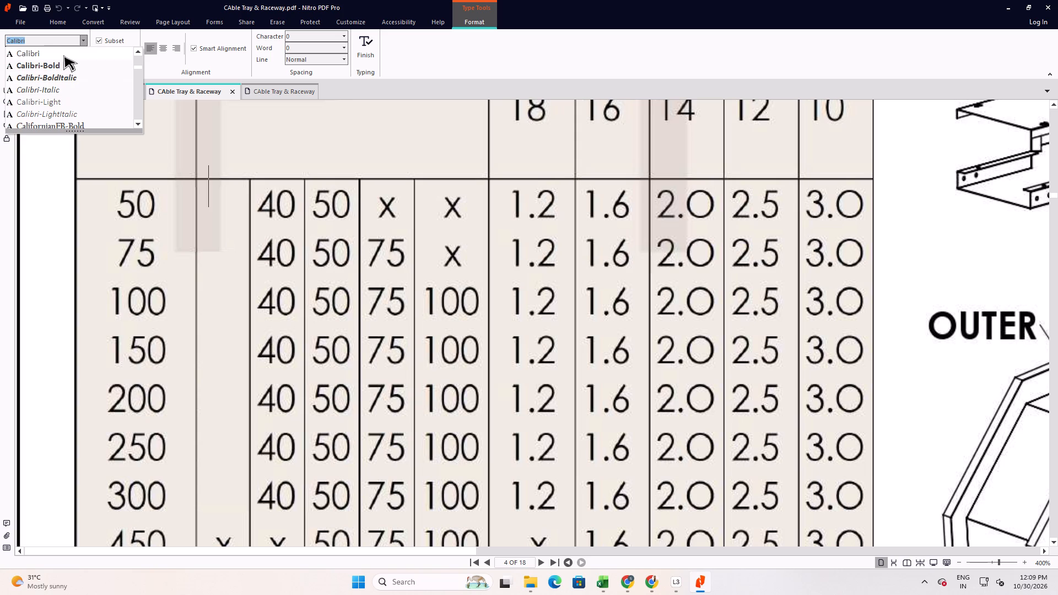
left_click(60, 66)
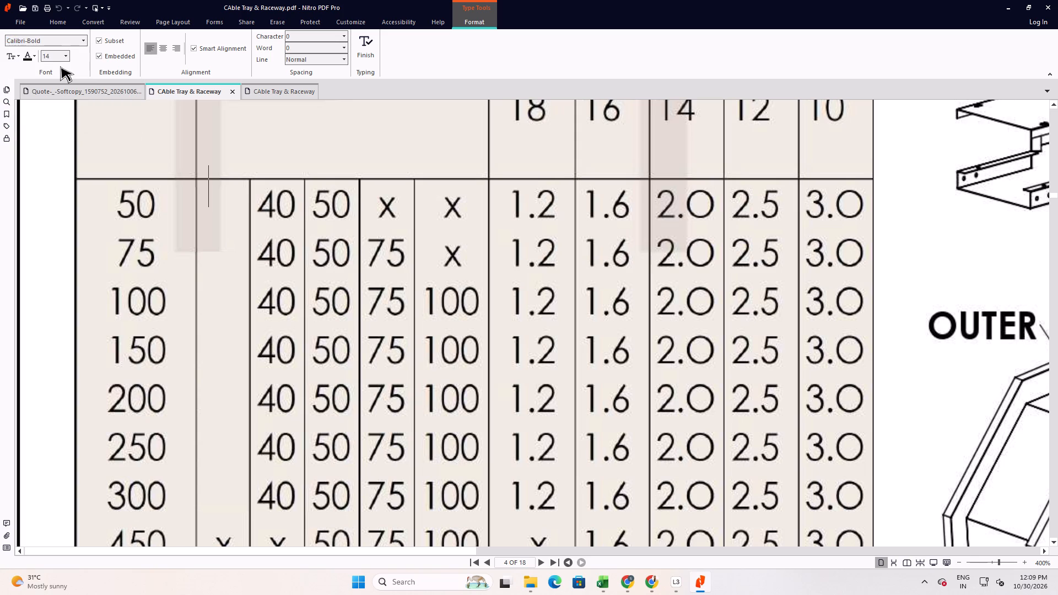
left_click(86, 43)
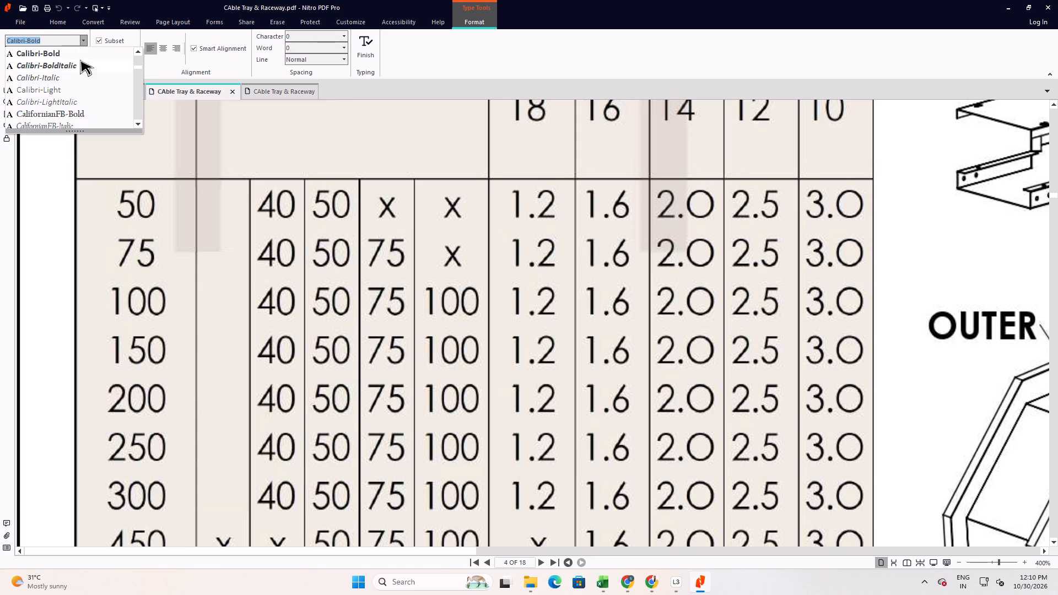
scroll(55, 71, "up", 3)
key("c")
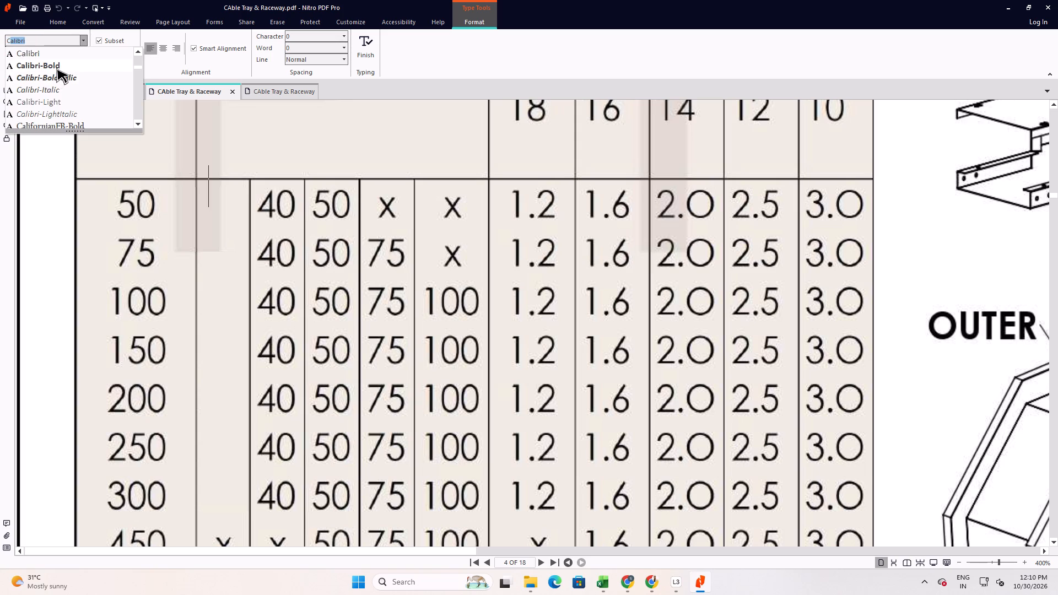
scroll(56, 68, "up", 1)
left_click(56, 67)
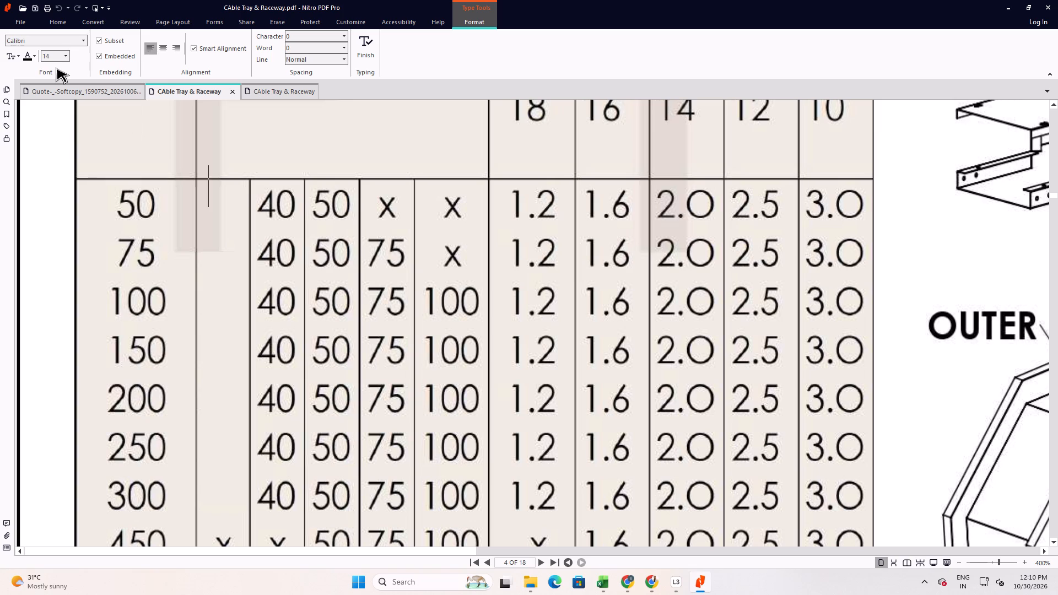
type("30")
key("shift+Left")
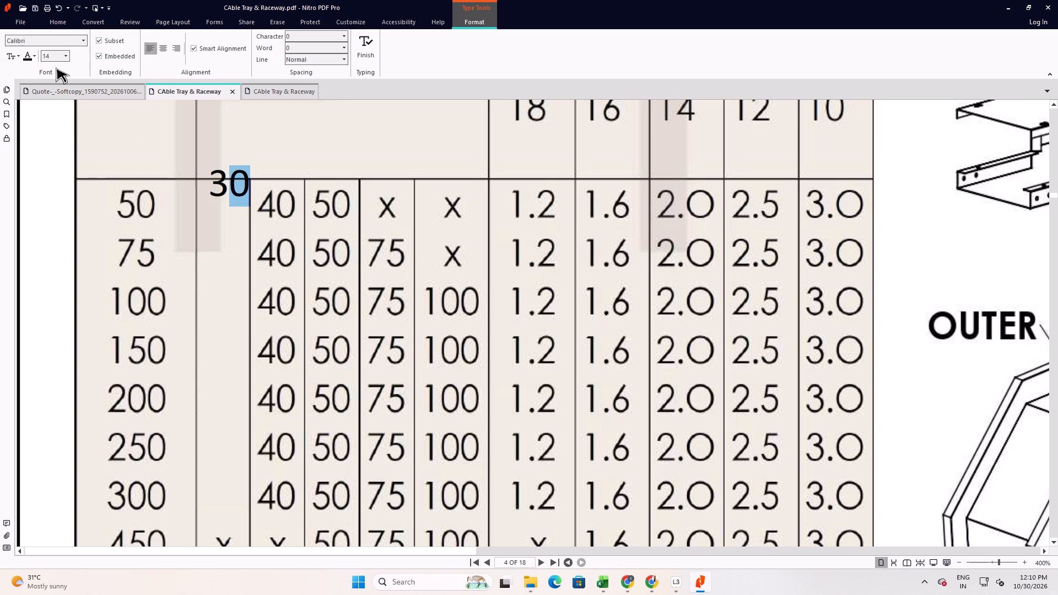
key("shift+Left")
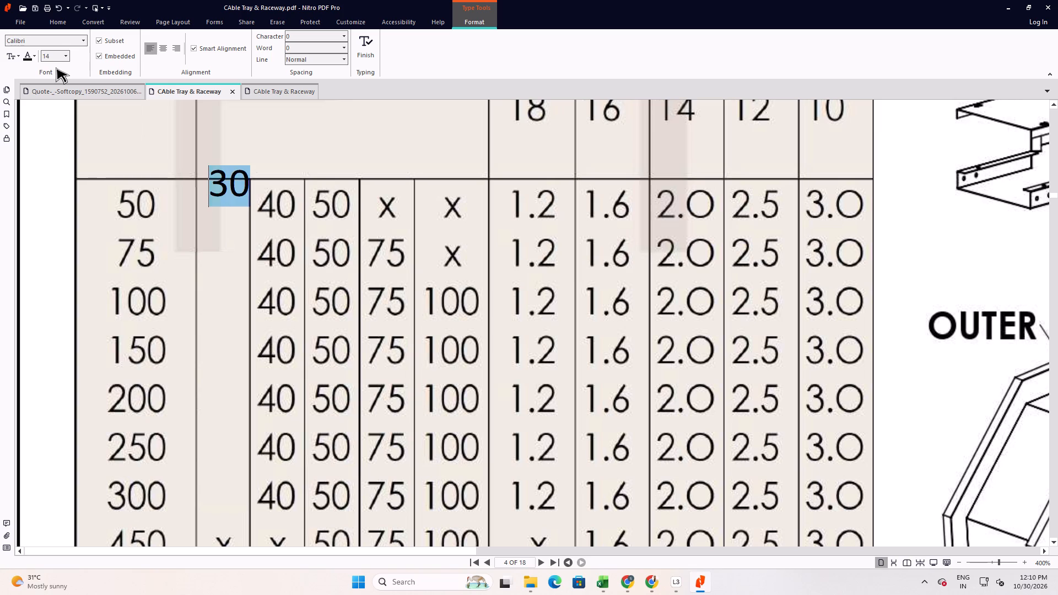
key("Escape")
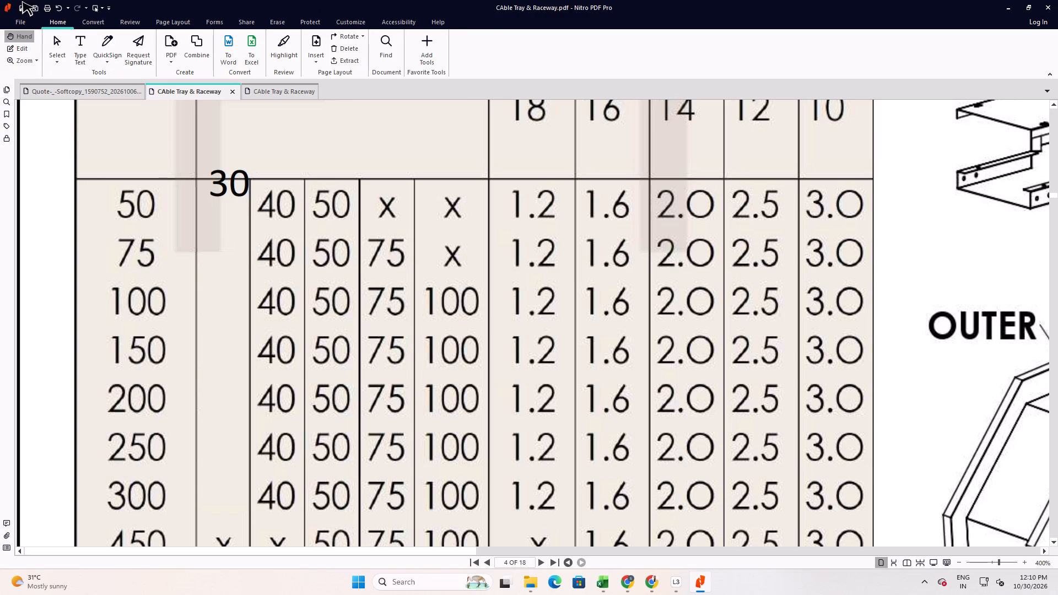
Change the font of the whole added 30 to Calibri-Light.
double_click(232, 186)
left_click(229, 187)
left_click(228, 190)
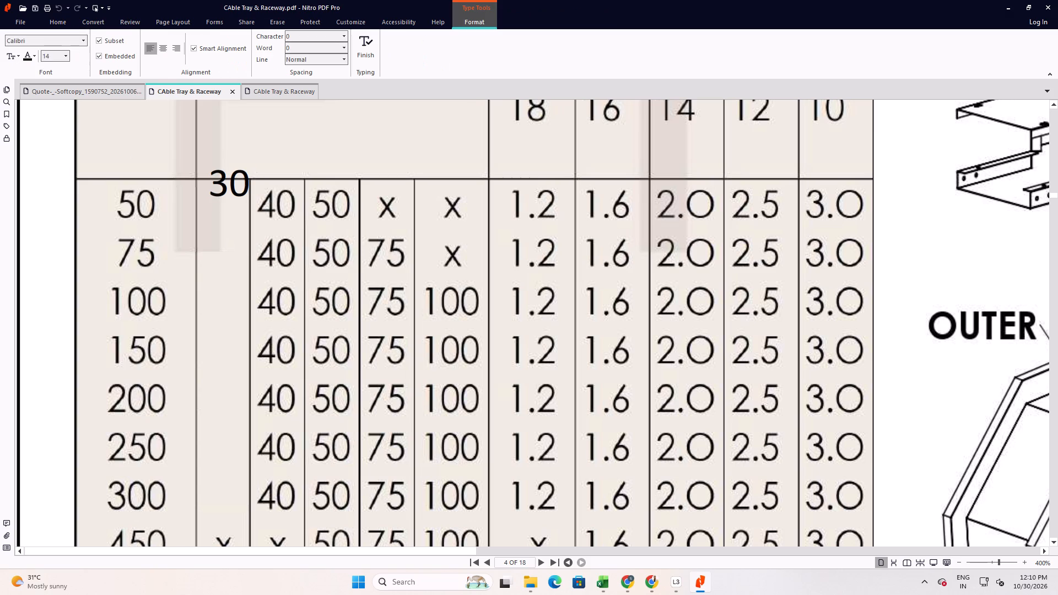
left_click(227, 191)
left_click(227, 191)
left_click(227, 191)
left_click(85, 41)
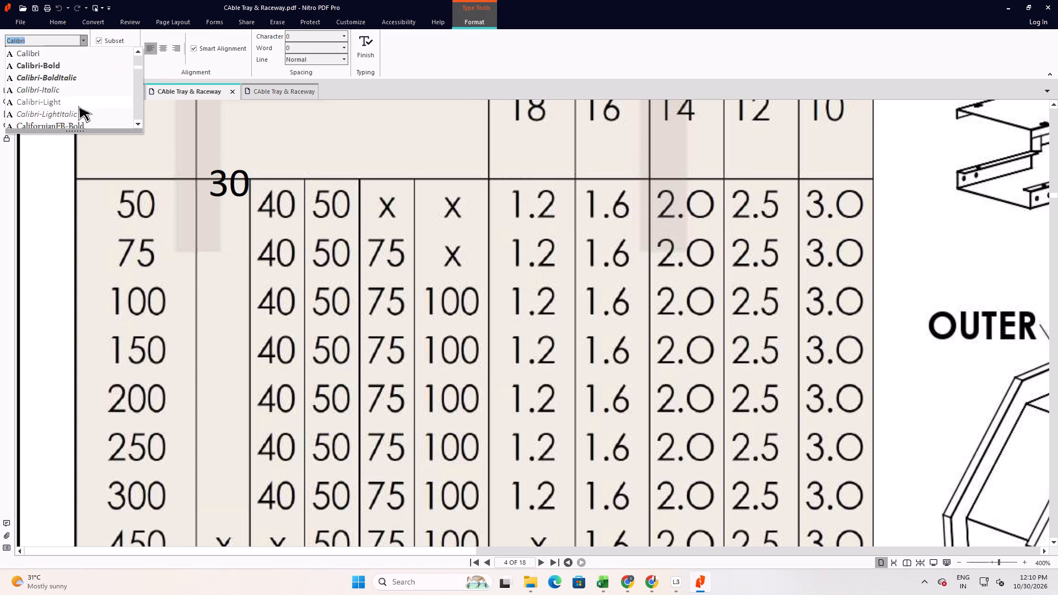
left_click(72, 101)
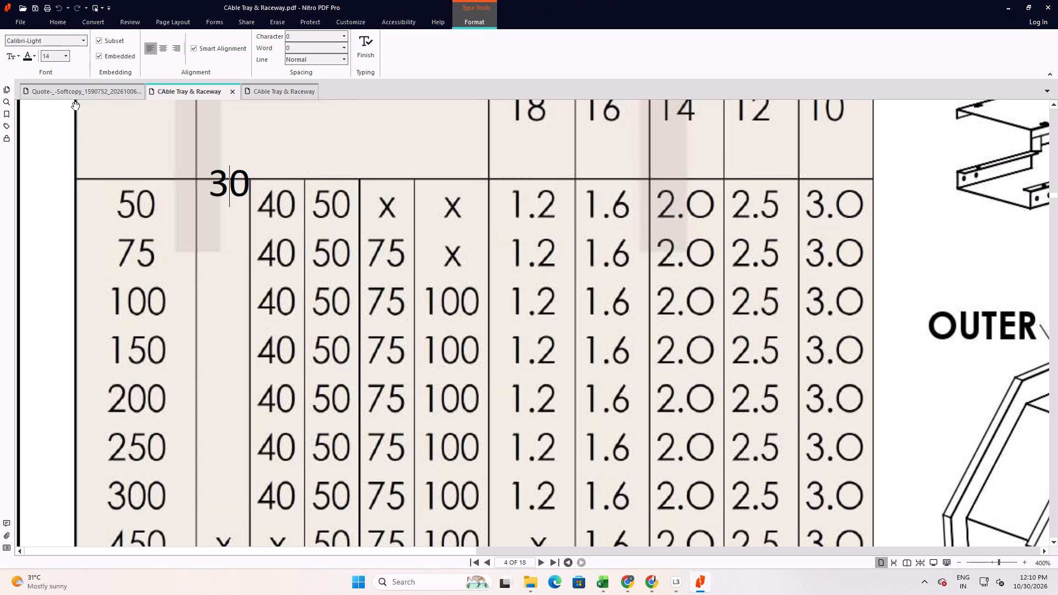
key("Right")
key("shift+Left")
left_click_drag(214, 185, 229, 186, "shift")
key("shift+Left")
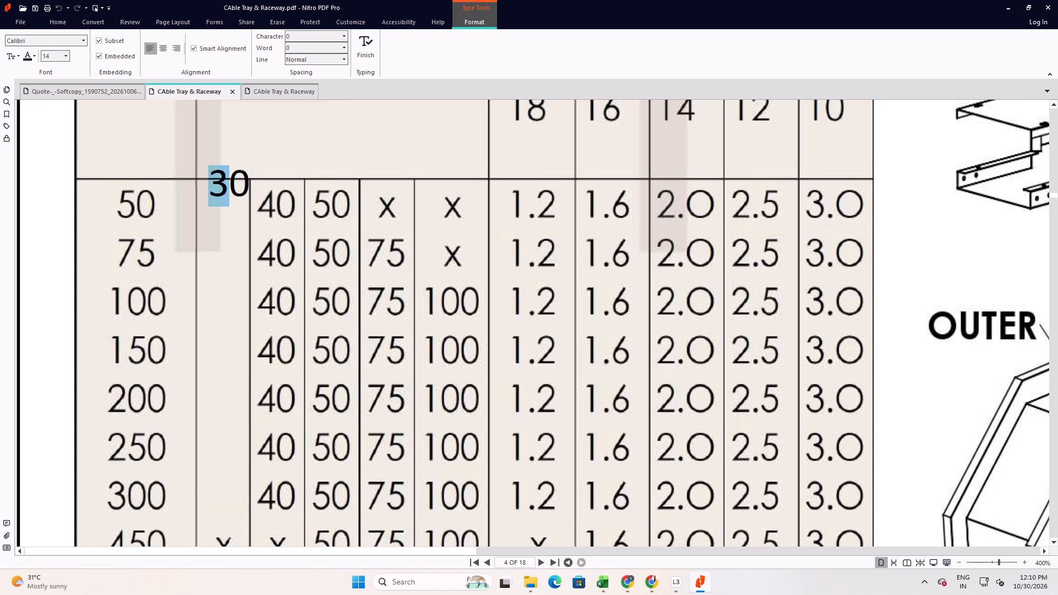
left_click_drag(229, 186, 243, 183, "shift")
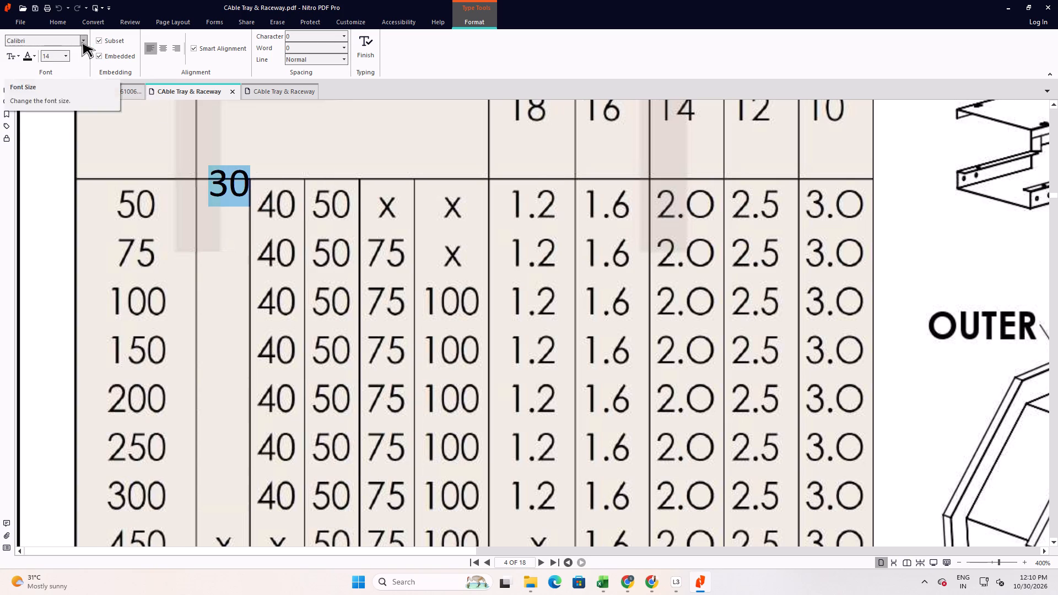
left_click(82, 42)
left_click(53, 102)
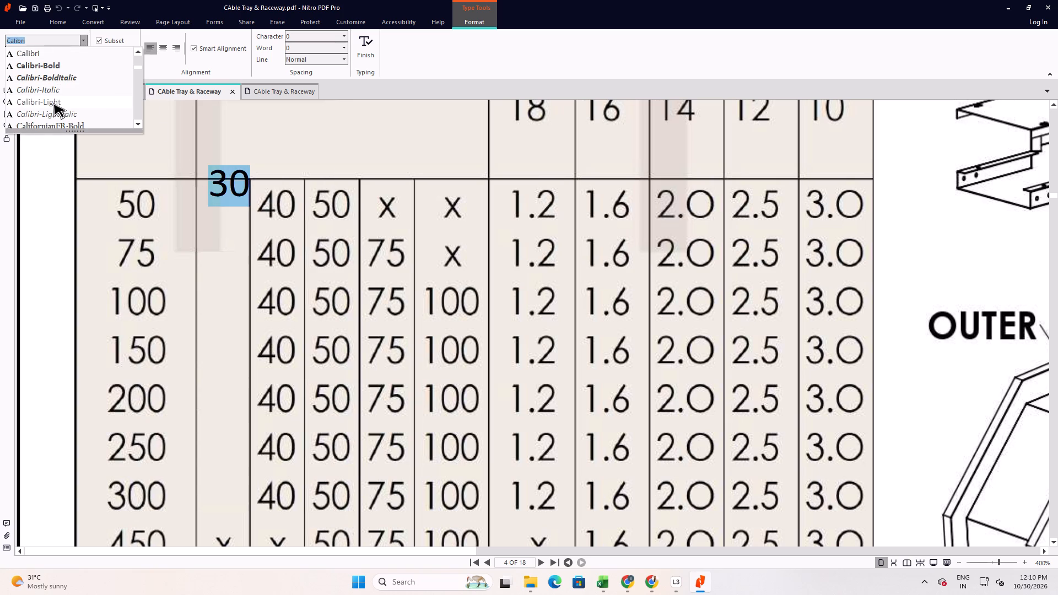
left_click(346, 145)
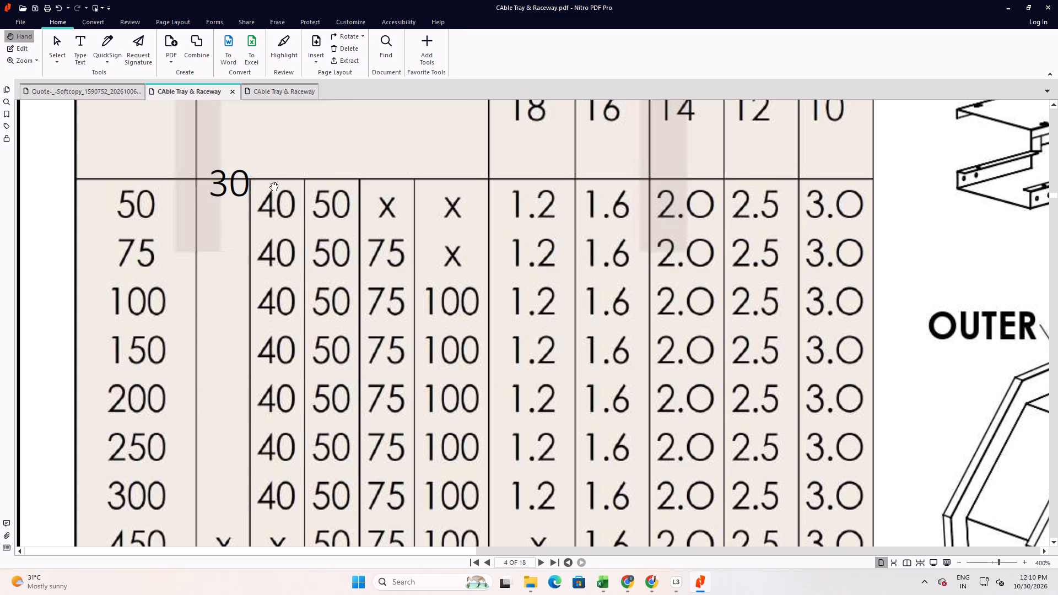
Move the added 30 into the first height column's cell beside width 50, level with the row's other values.
left_click(229, 187)
left_click_drag(230, 189, 225, 209)
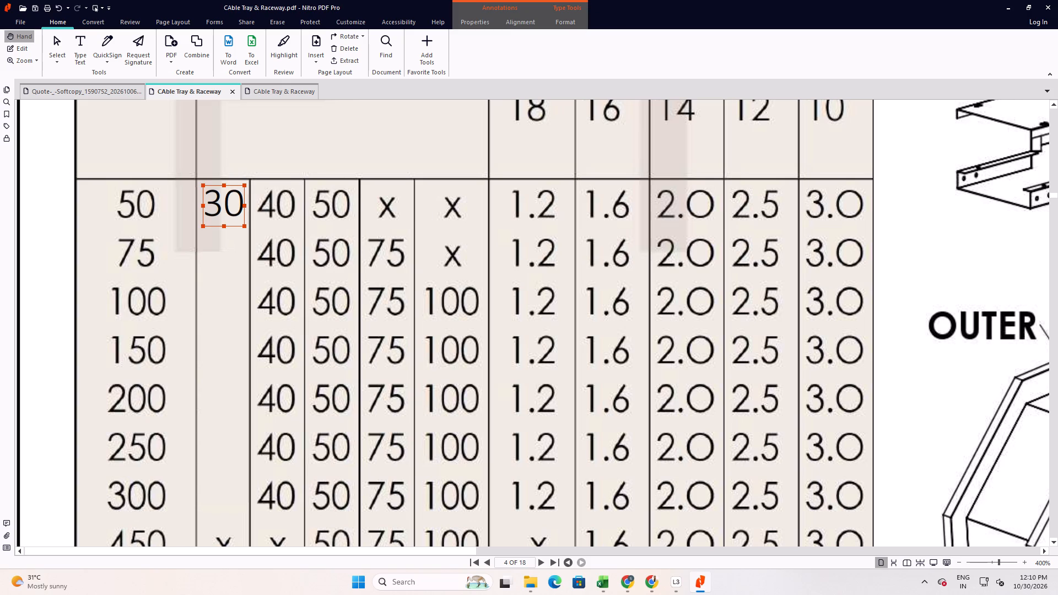
left_click(221, 204)
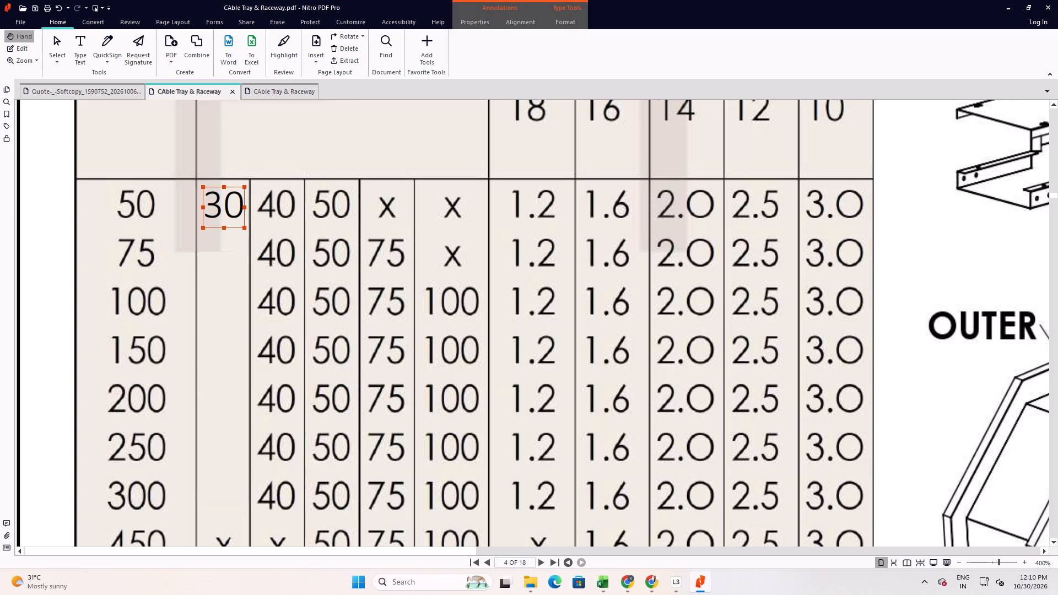
Duplicate the 30 text and align the copy in the first height column beside width 75.
key("ctrl+c")
left_click(224, 279)
key("ctrl+v")
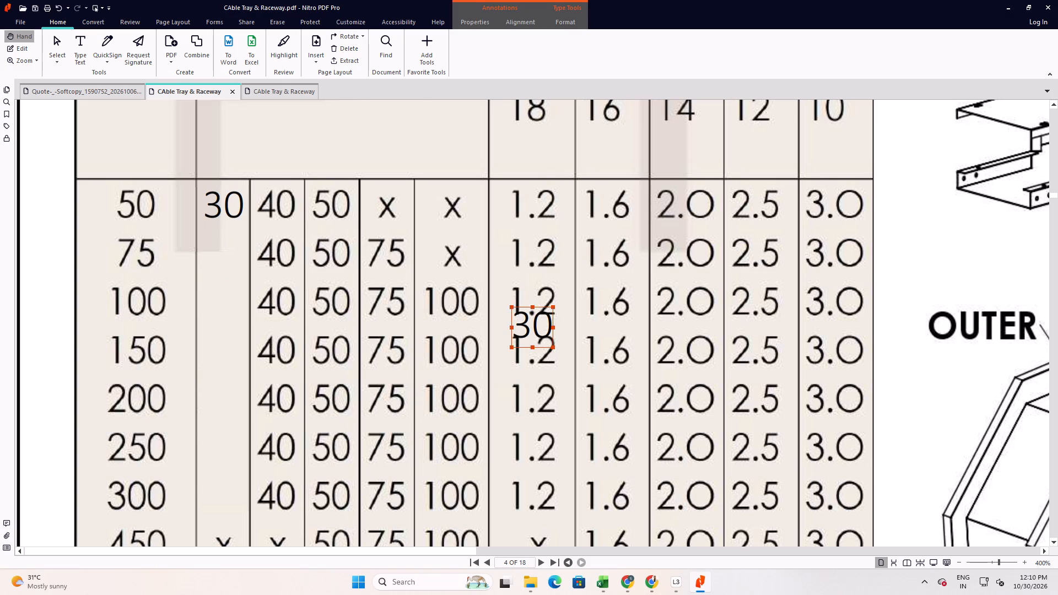
scroll(542, 343, "down", 4)
scroll(536, 333, "up", 2)
scroll(536, 256, "up", 1)
left_click_drag(534, 285, 532, 285)
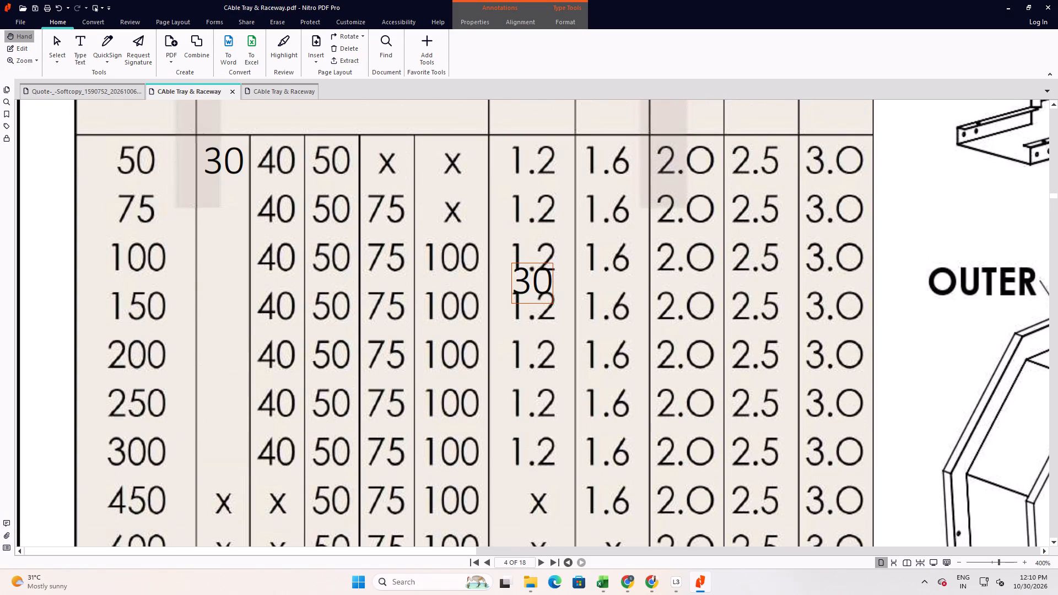
left_click_drag(532, 285, 226, 207)
left_click_drag(230, 206, 229, 212)
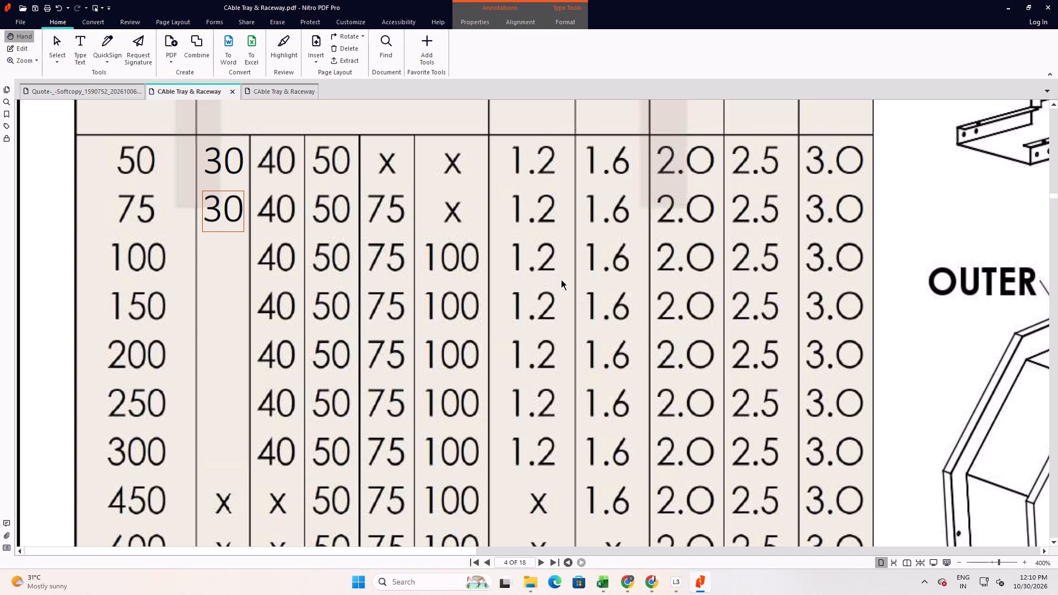
Paste another copy of the 30 text and place it in the first height column beside width 100.
key("ctrl+v")
left_click_drag(520, 328, 212, 261)
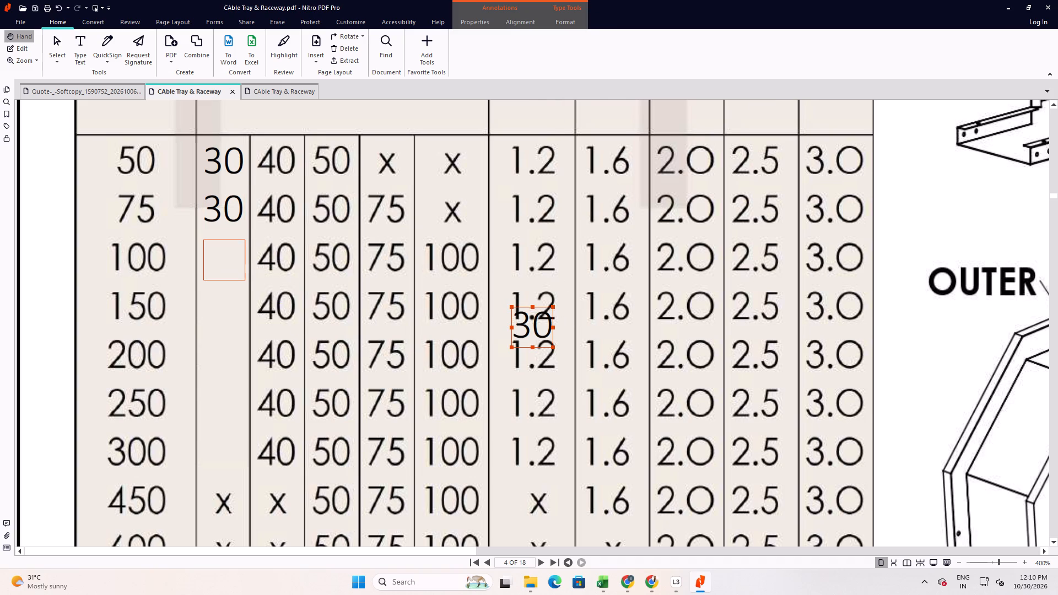
Align the 30 copy beside width 100 with its row and the 30s above it in the first height column.
left_click_drag(212, 261, 212, 256)
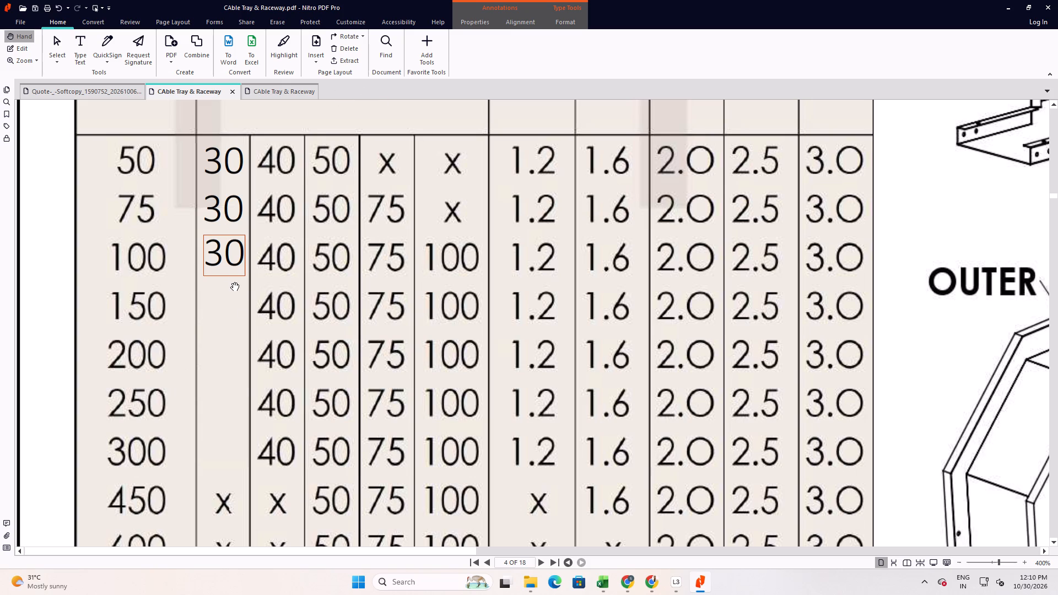
left_click(214, 253)
Paste two more copies of the 30 text and place them in the first height column beside widths 150 and 200.
left_click(227, 321)
key("ctrl+v")
left_click_drag(530, 321, 500, 323)
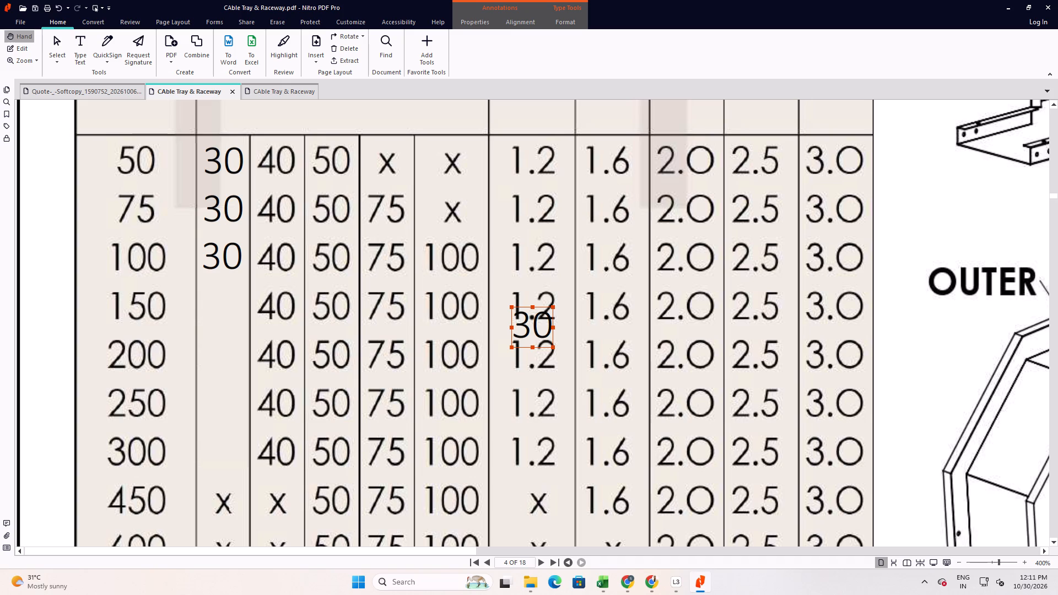
left_click_drag(500, 323, 219, 302)
left_click(215, 383)
key("ctrl+v")
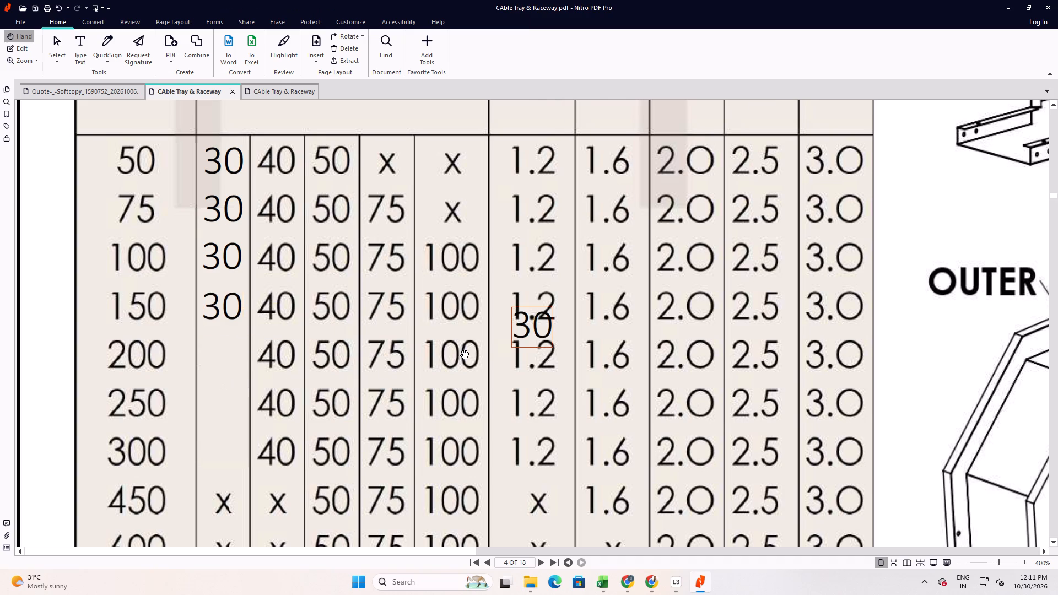
left_click_drag(523, 329, 210, 360)
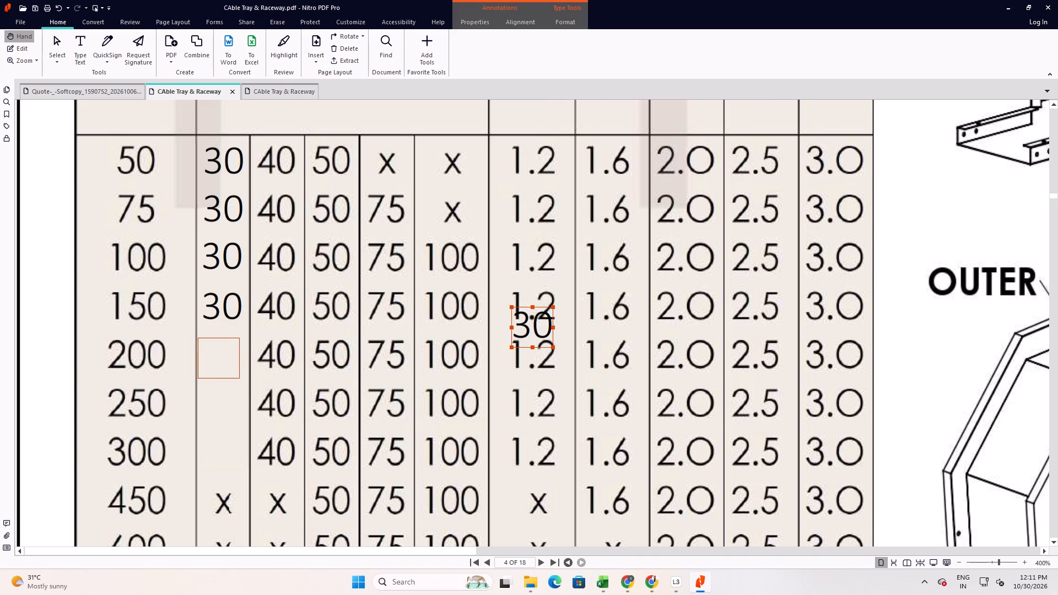
left_click_drag(210, 360, 213, 359)
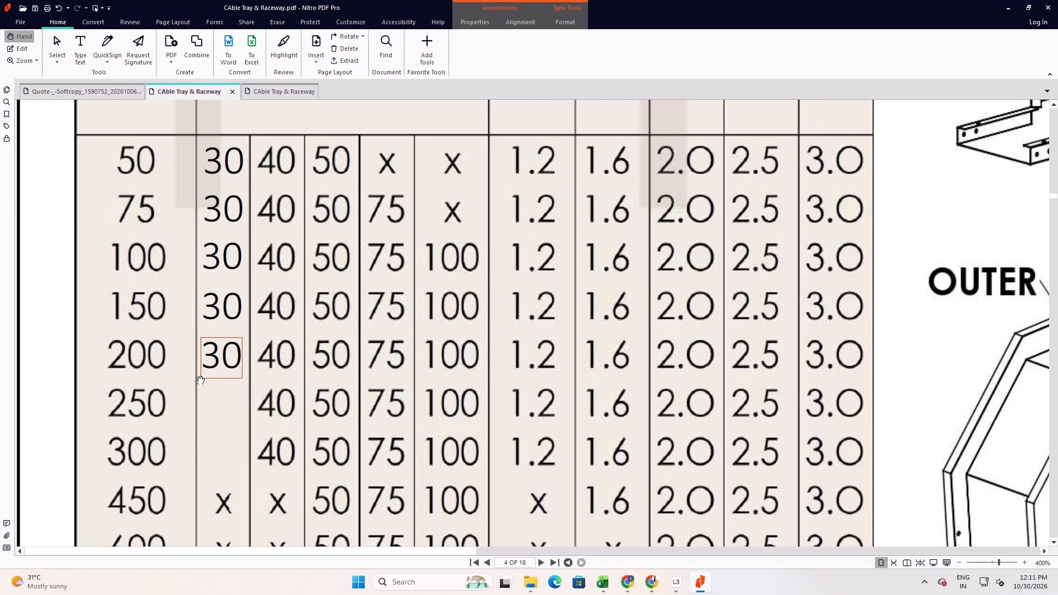
Paste two more copies of the 30 text and place them in the first height column beside widths 250 and 300.
left_click(217, 407)
key("ctrl+v")
left_click_drag(521, 321, 234, 404)
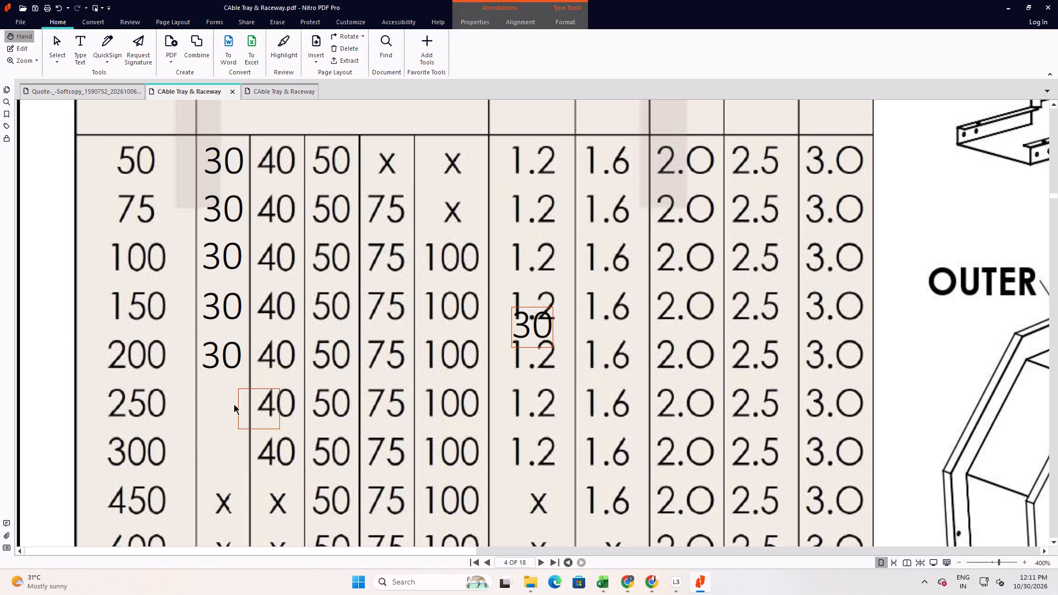
left_click_drag(234, 404, 210, 401)
left_click_drag(210, 401, 209, 399)
key("ctrl+v")
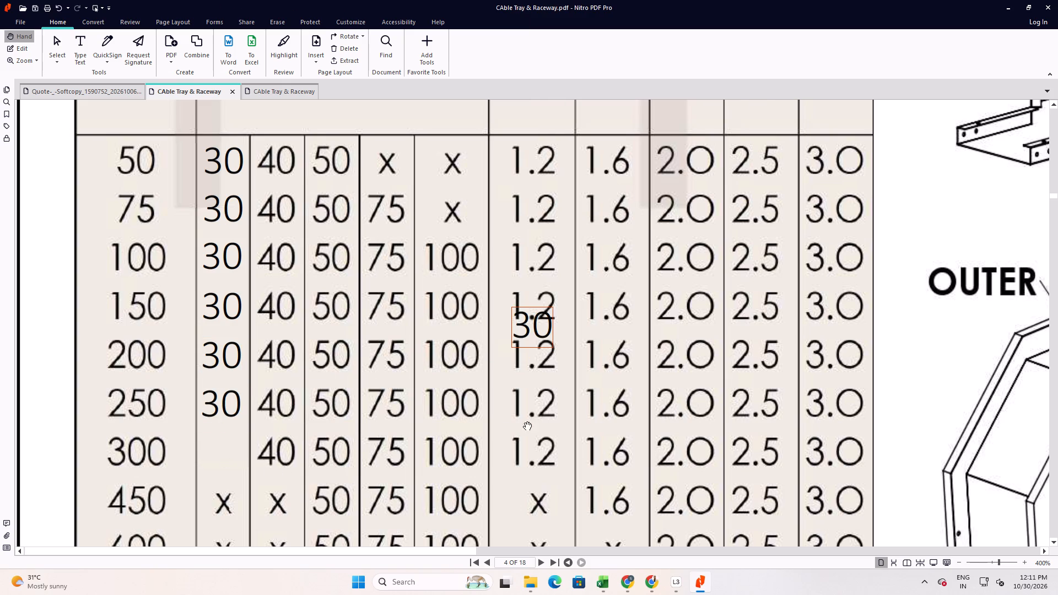
left_click_drag(530, 339, 218, 463)
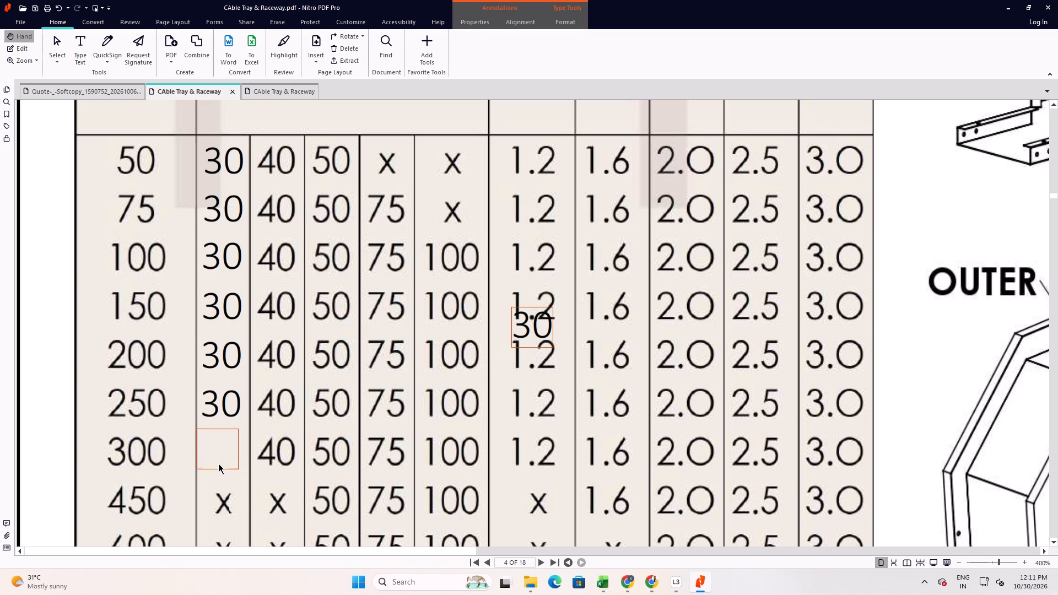
left_click_drag(218, 463, 219, 465)
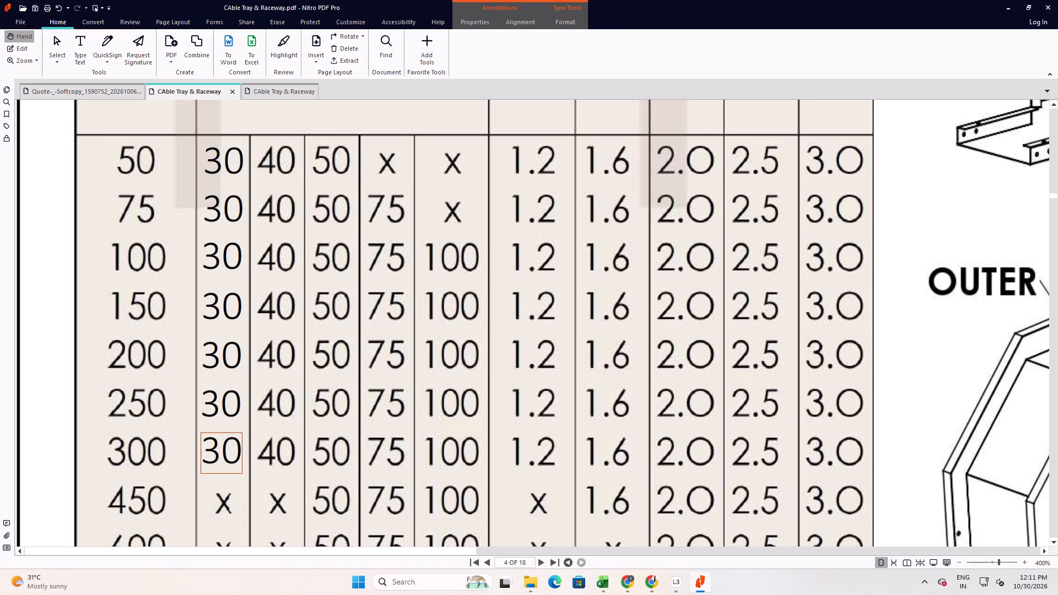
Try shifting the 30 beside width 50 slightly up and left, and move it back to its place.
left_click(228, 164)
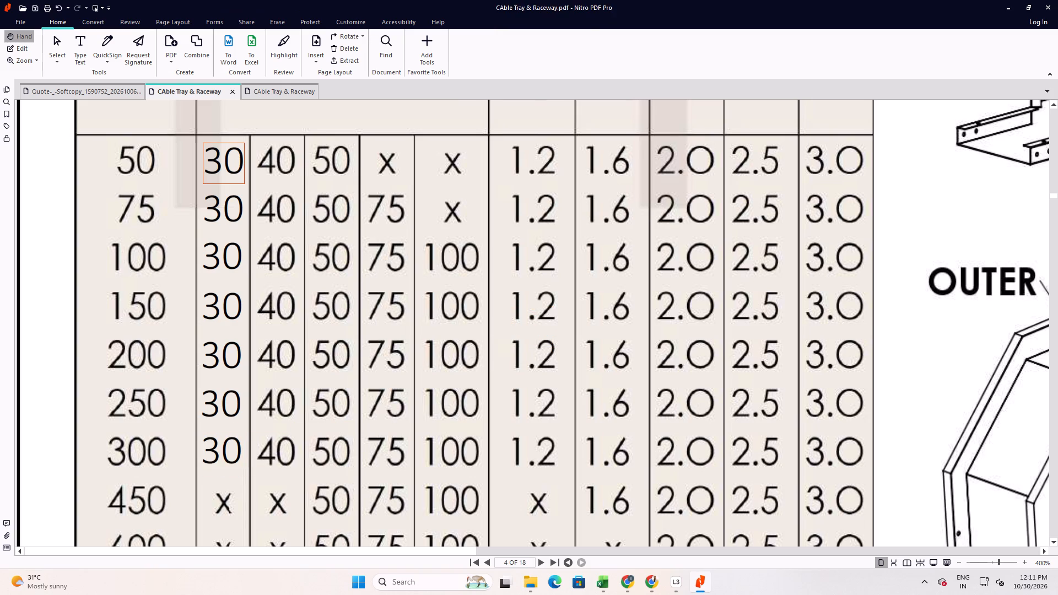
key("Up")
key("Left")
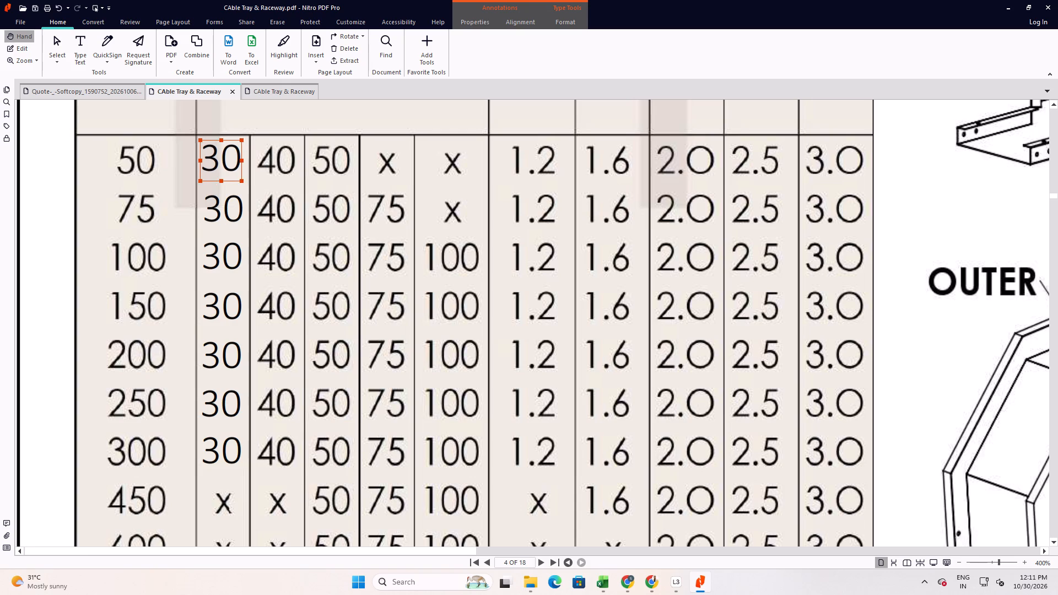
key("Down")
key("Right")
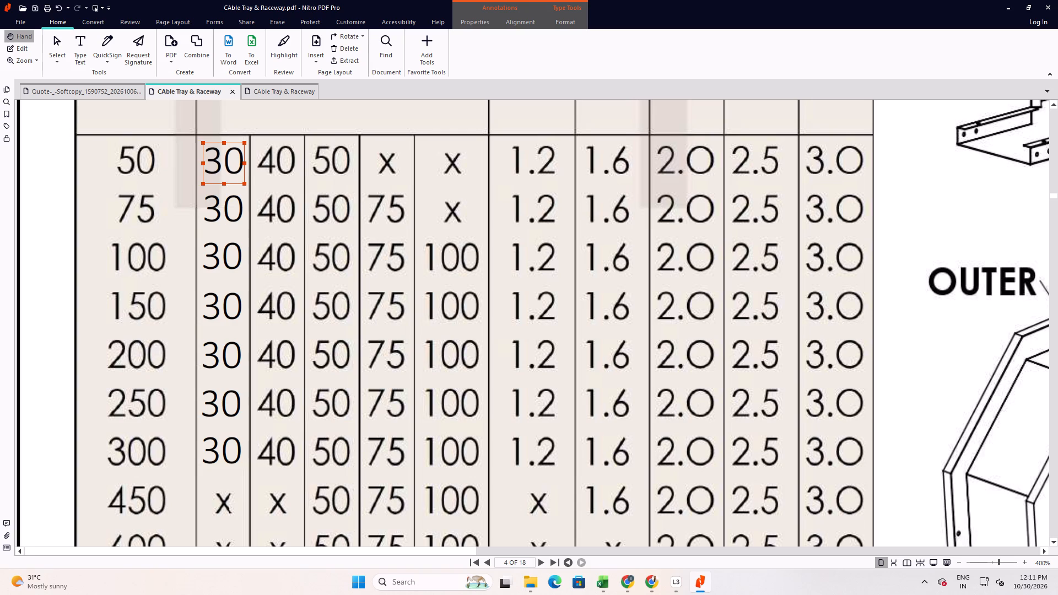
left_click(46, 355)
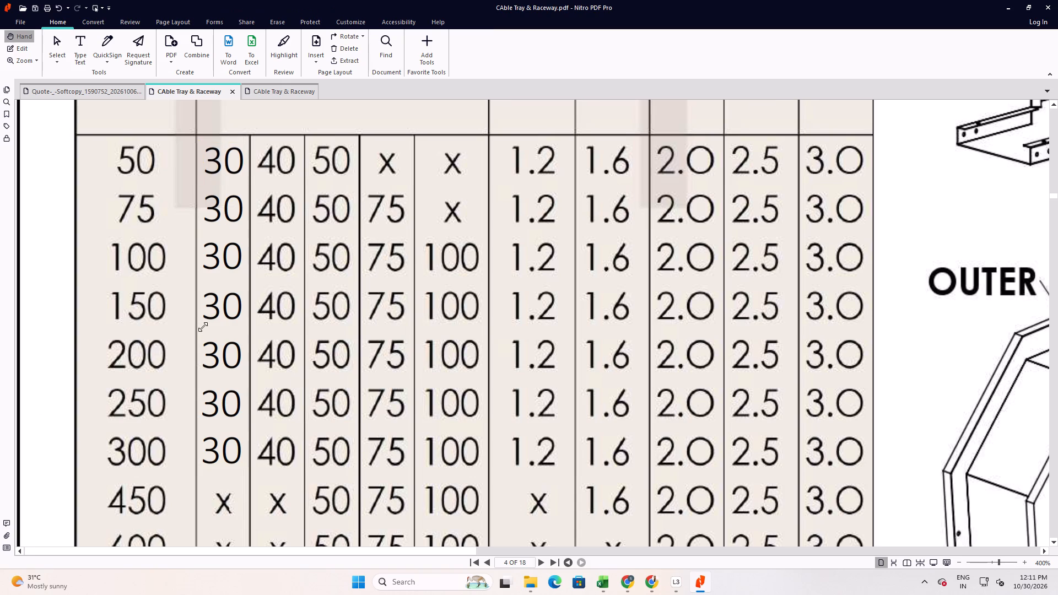
Nudge the 30 beside width 300 slightly down to level it with its row.
scroll(203, 327, "down", 3, "ctrl")
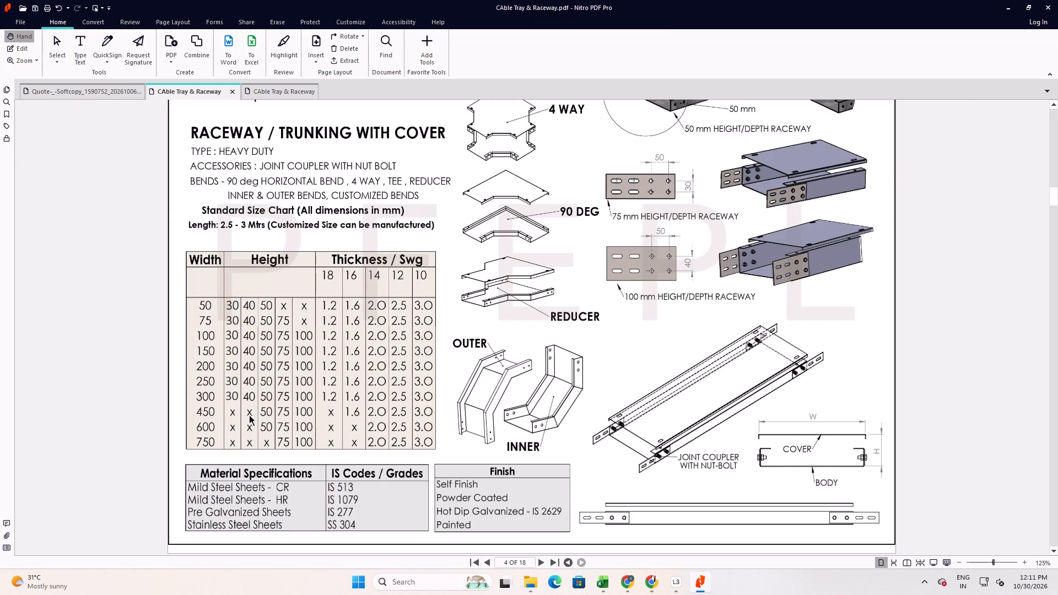
scroll(236, 409, "up", 1, "ctrl")
scroll(133, 391, "up", 1, "ctrl")
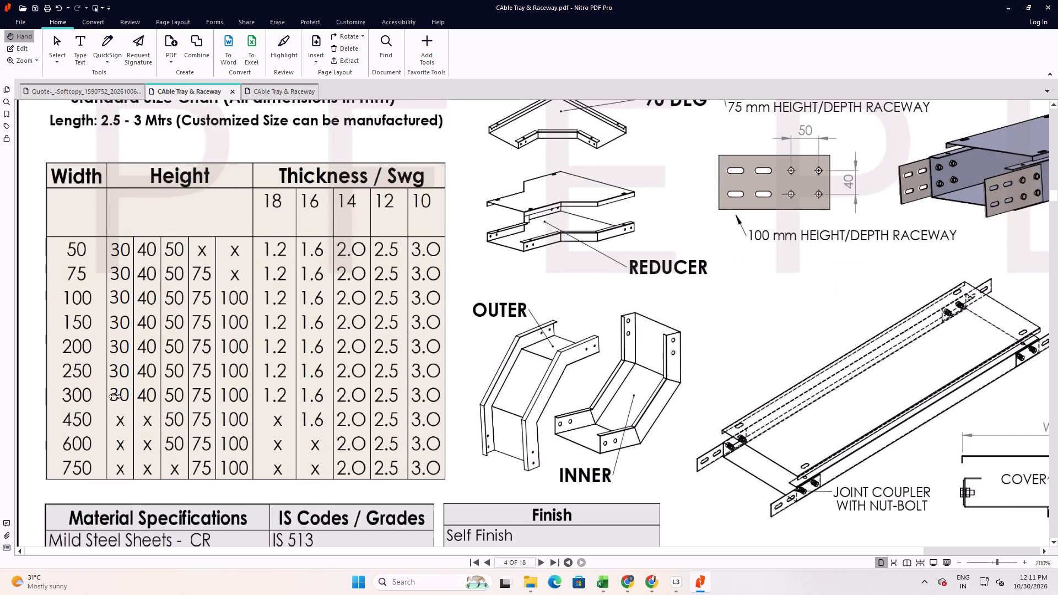
scroll(83, 399, "up", 2, "ctrl")
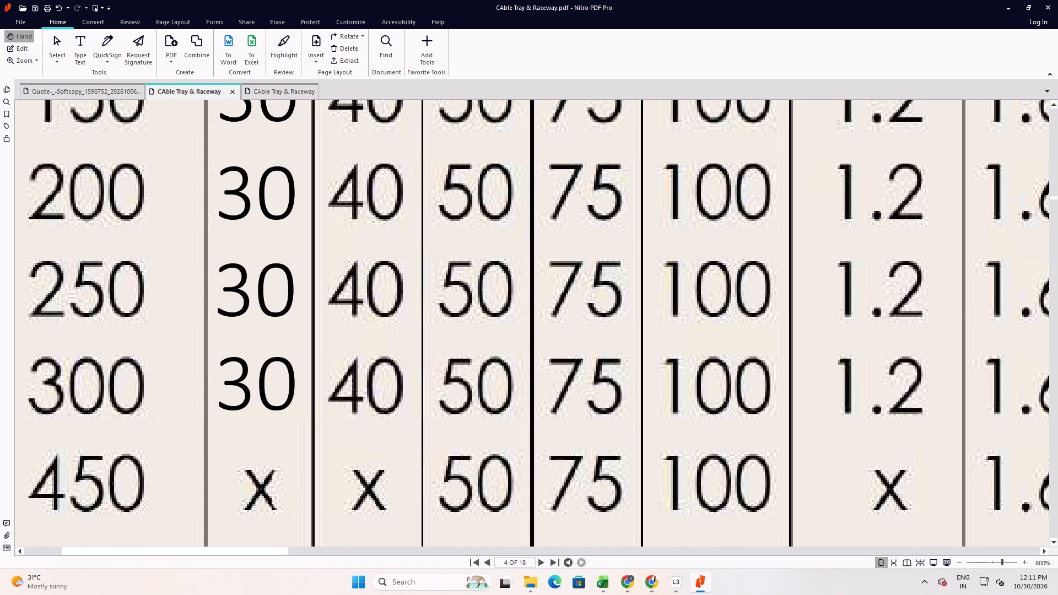
left_click(247, 382)
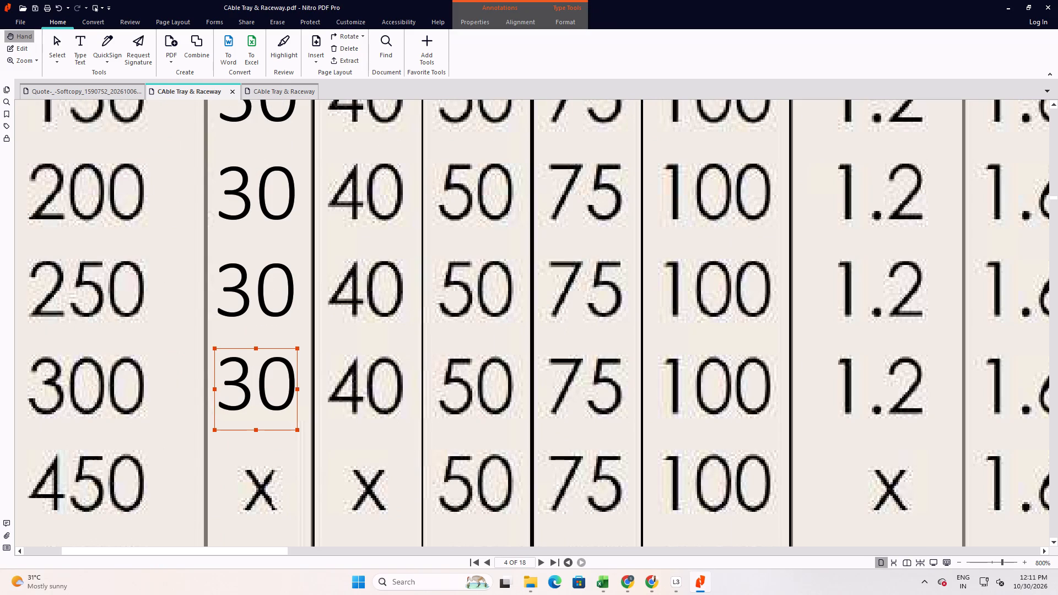
key("Down")
scroll(283, 387, "up", 2)
scroll(230, 391, "down", 3, "ctrl")
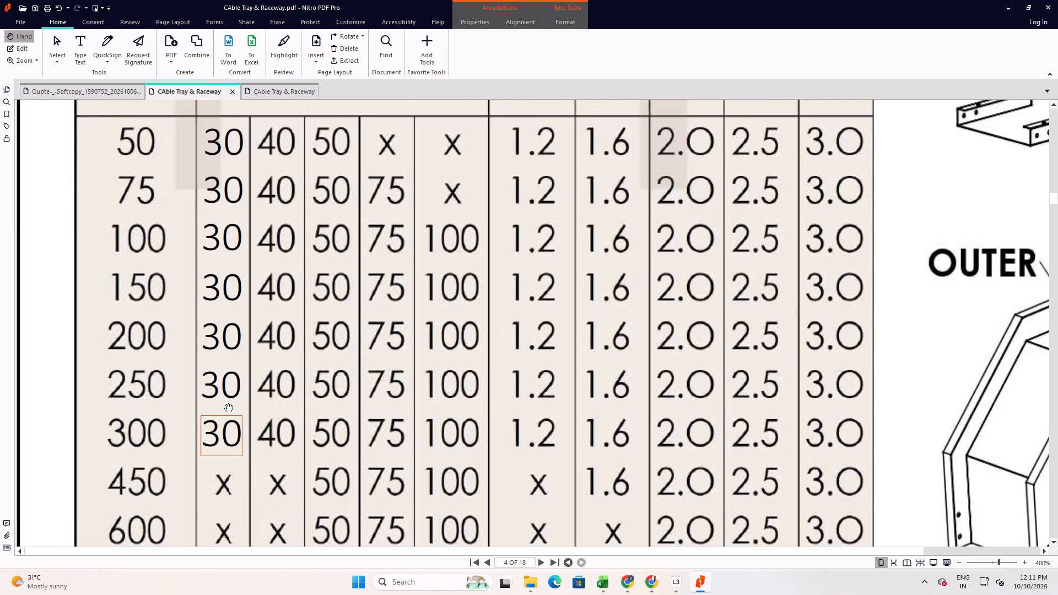
scroll(223, 406, "down", 1, "ctrl")
left_click(107, 426)
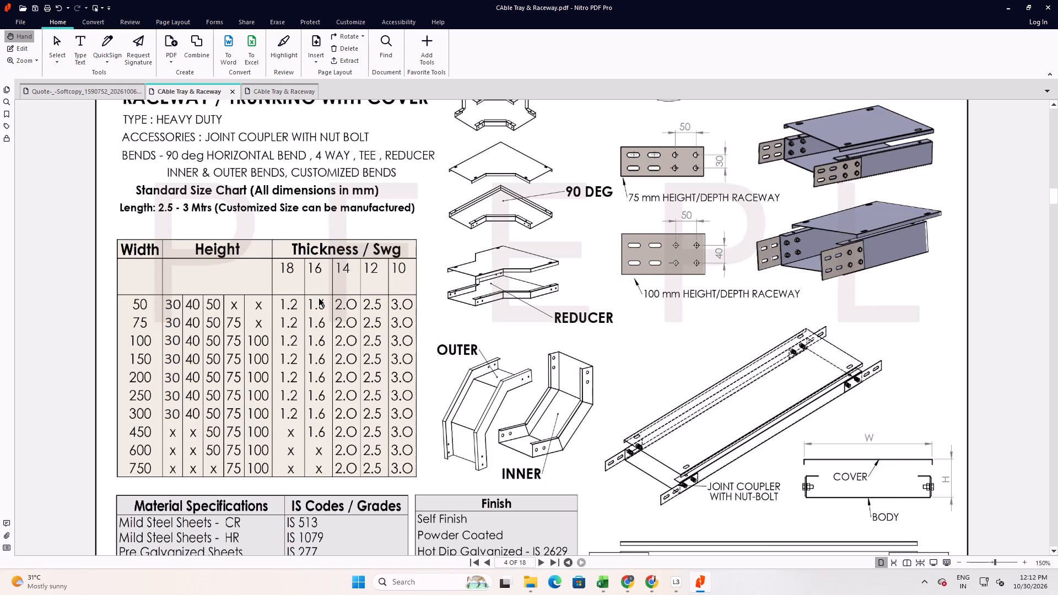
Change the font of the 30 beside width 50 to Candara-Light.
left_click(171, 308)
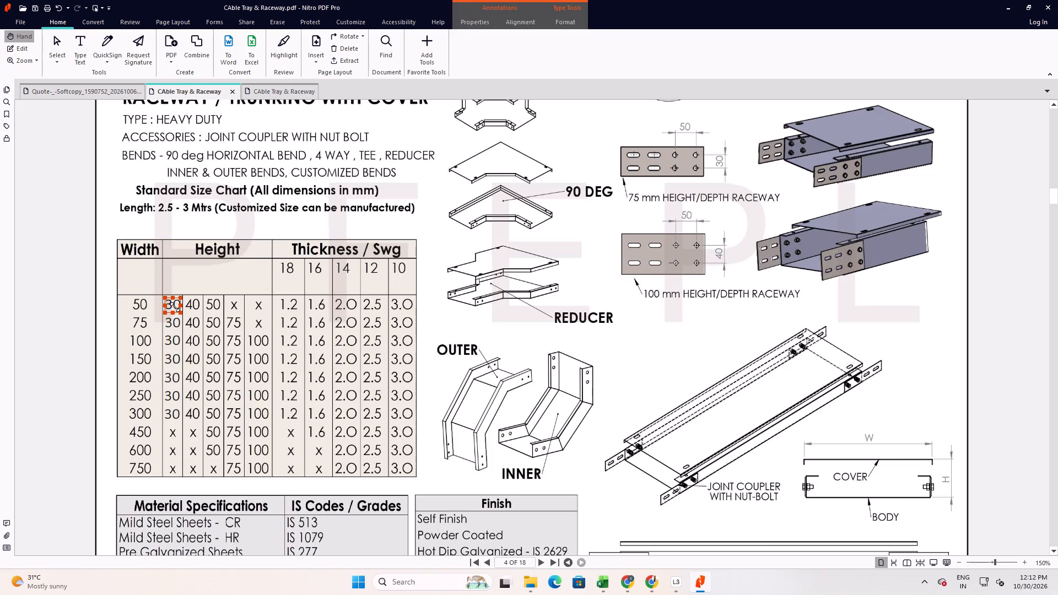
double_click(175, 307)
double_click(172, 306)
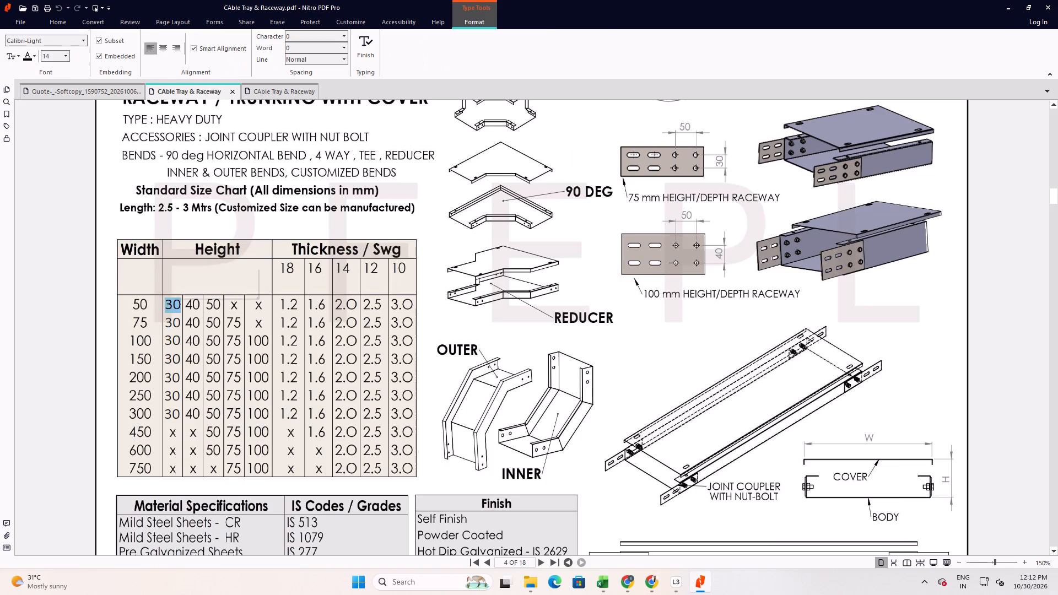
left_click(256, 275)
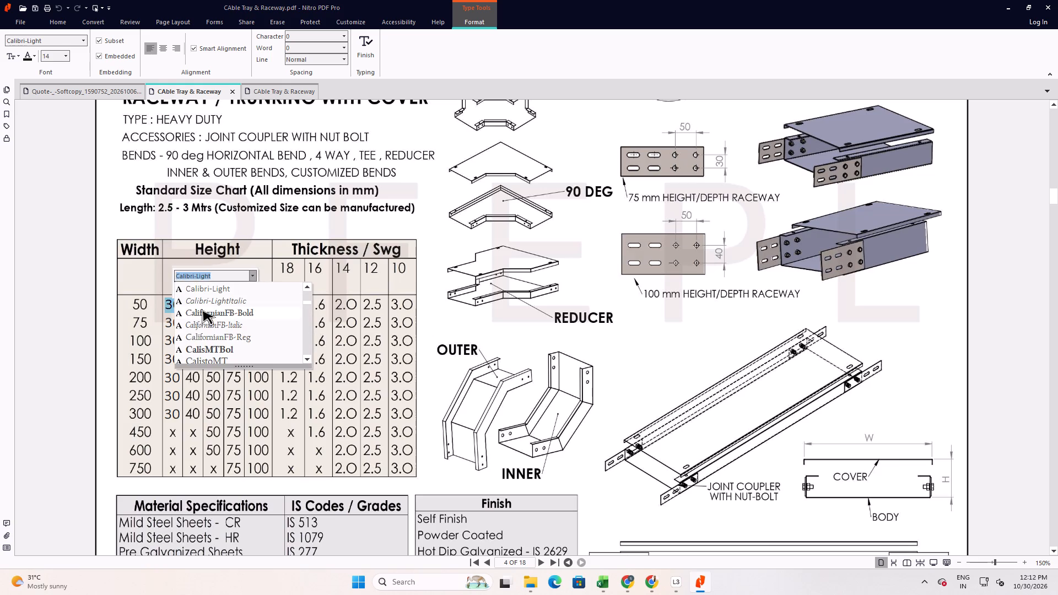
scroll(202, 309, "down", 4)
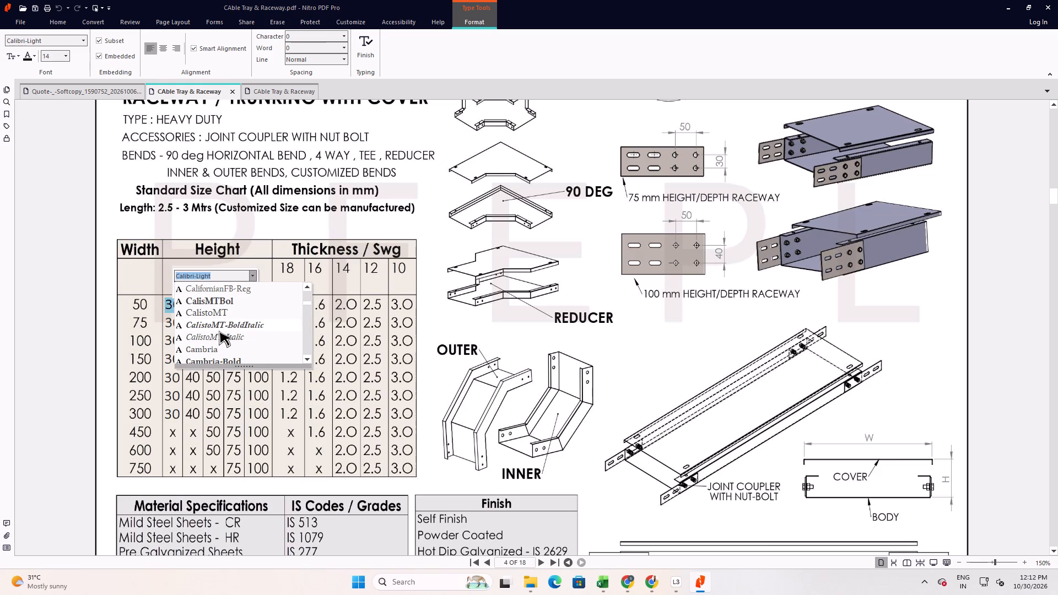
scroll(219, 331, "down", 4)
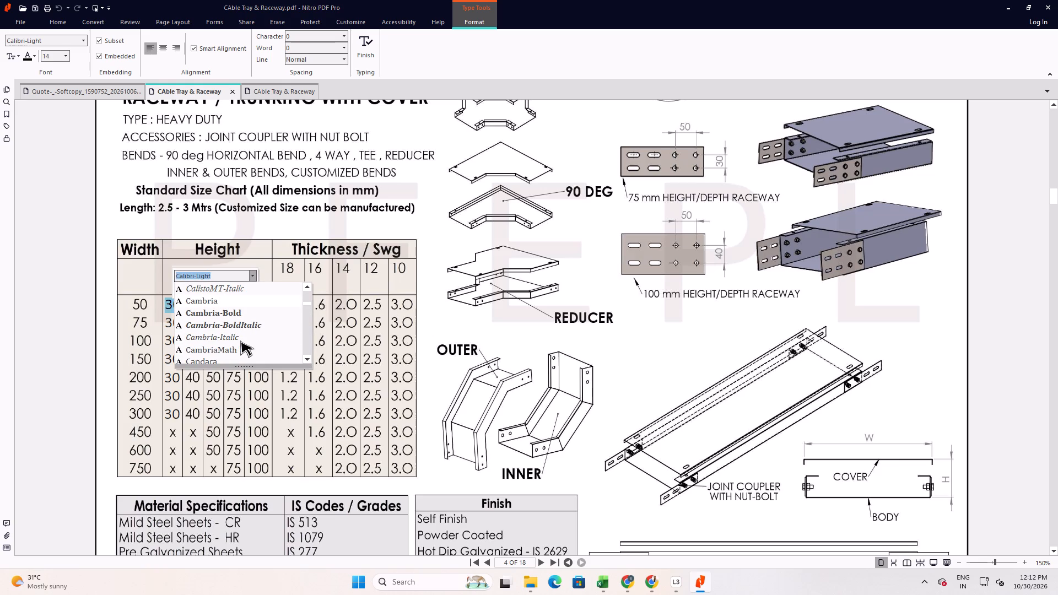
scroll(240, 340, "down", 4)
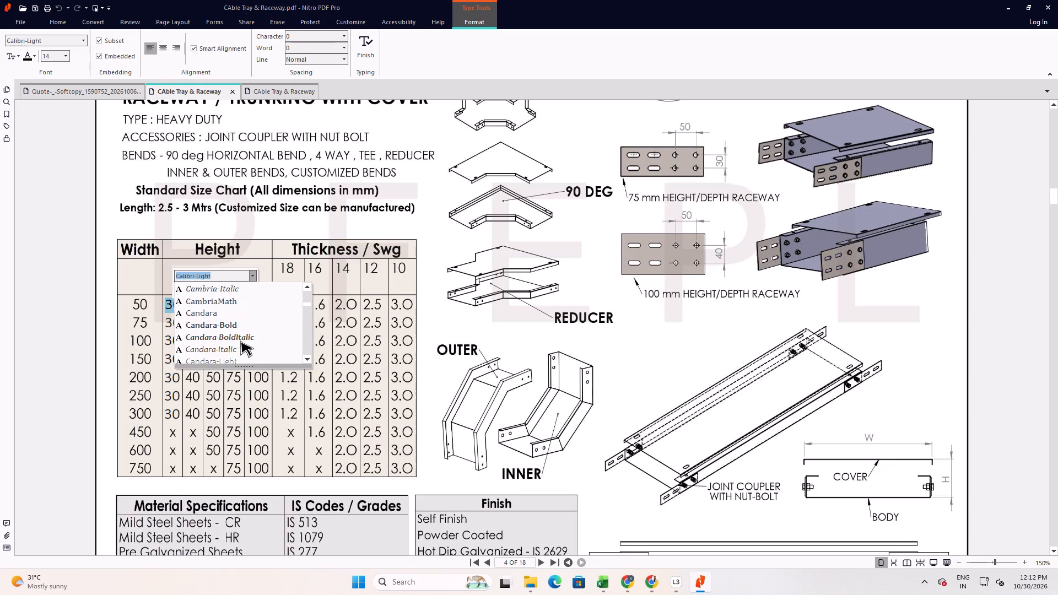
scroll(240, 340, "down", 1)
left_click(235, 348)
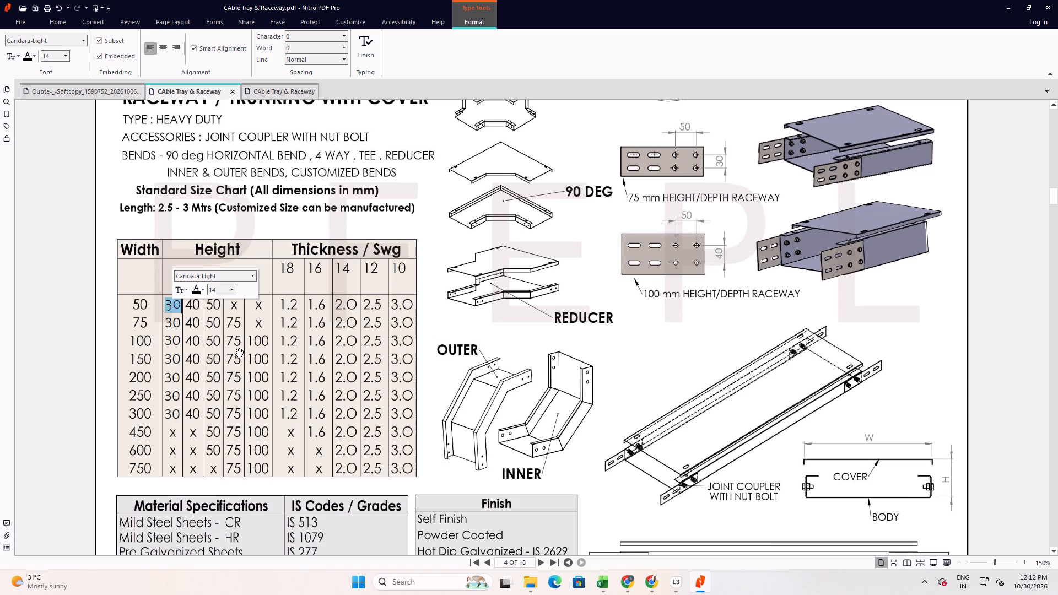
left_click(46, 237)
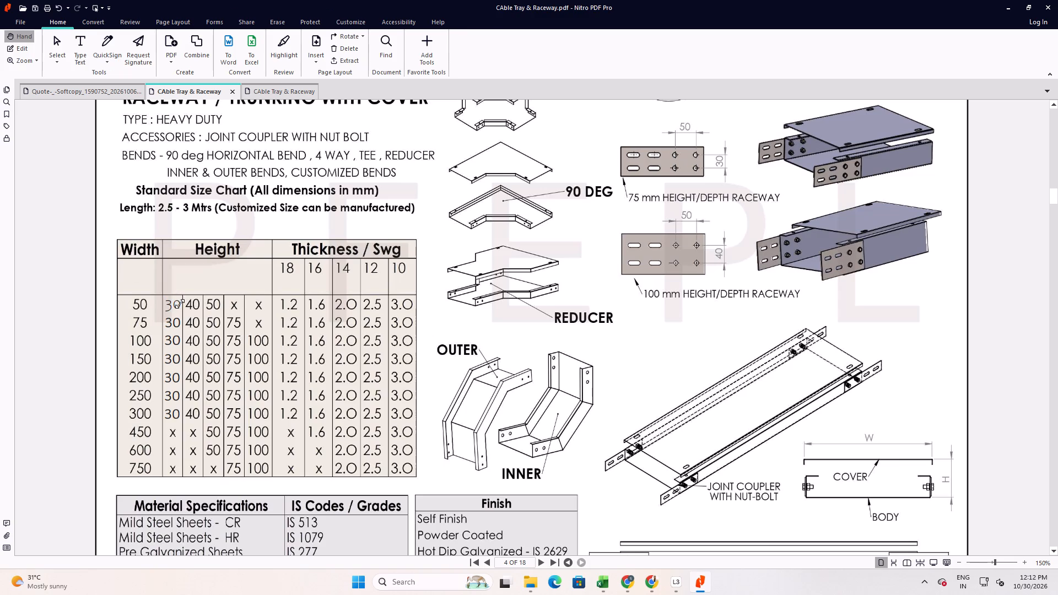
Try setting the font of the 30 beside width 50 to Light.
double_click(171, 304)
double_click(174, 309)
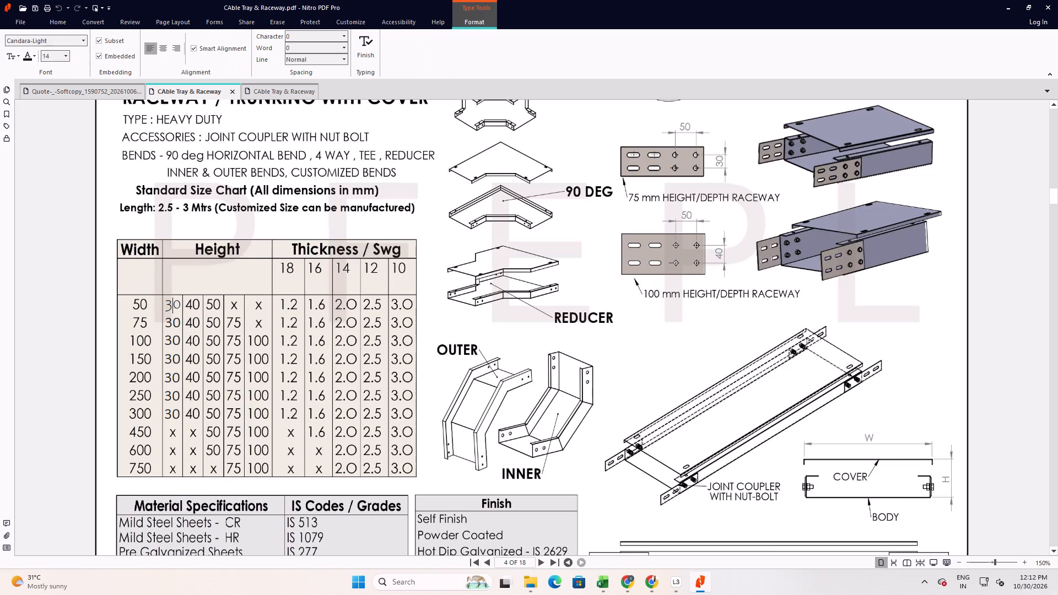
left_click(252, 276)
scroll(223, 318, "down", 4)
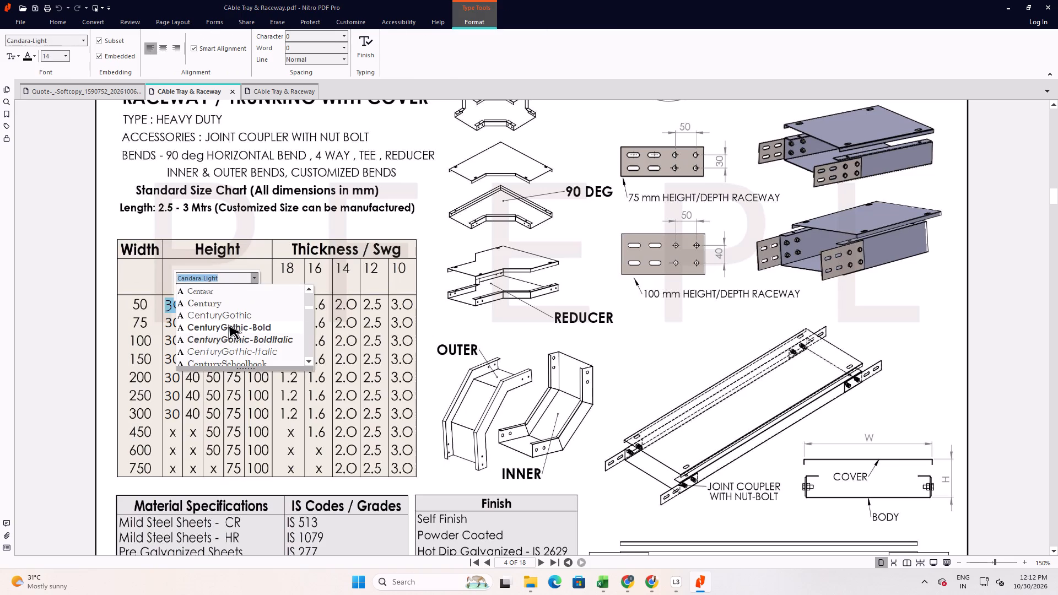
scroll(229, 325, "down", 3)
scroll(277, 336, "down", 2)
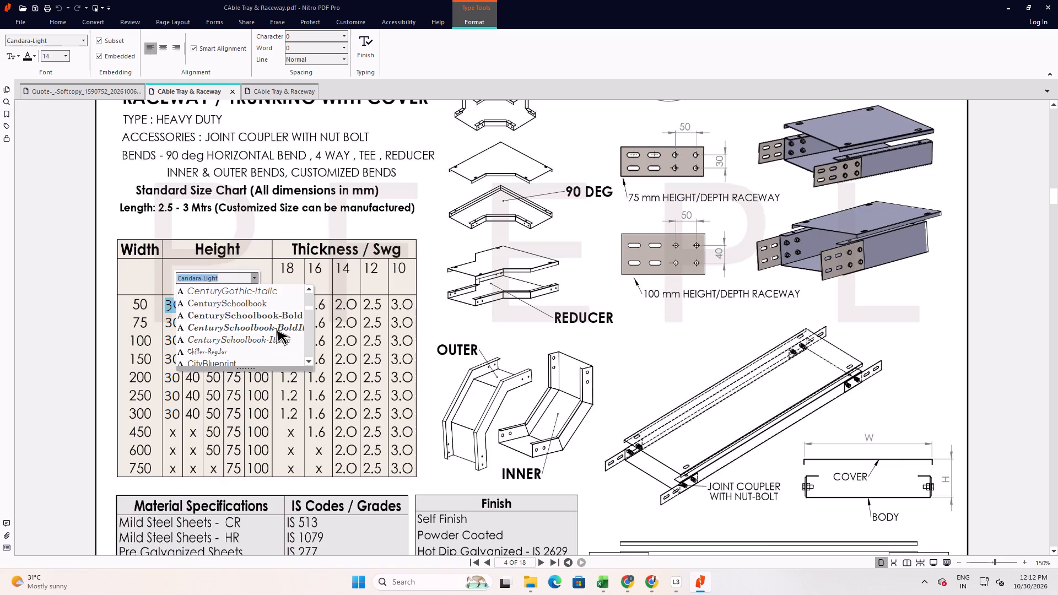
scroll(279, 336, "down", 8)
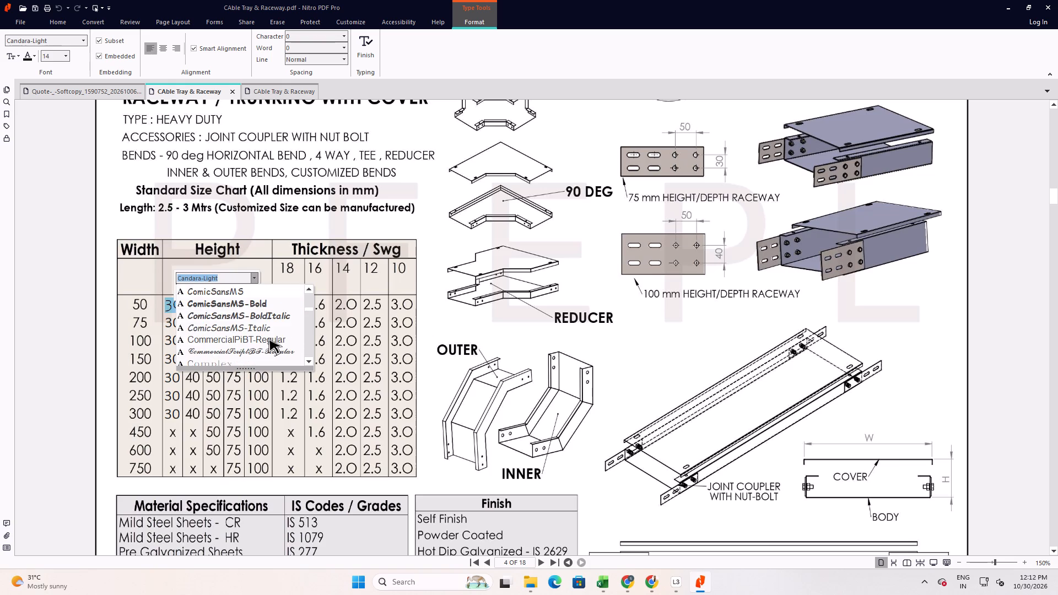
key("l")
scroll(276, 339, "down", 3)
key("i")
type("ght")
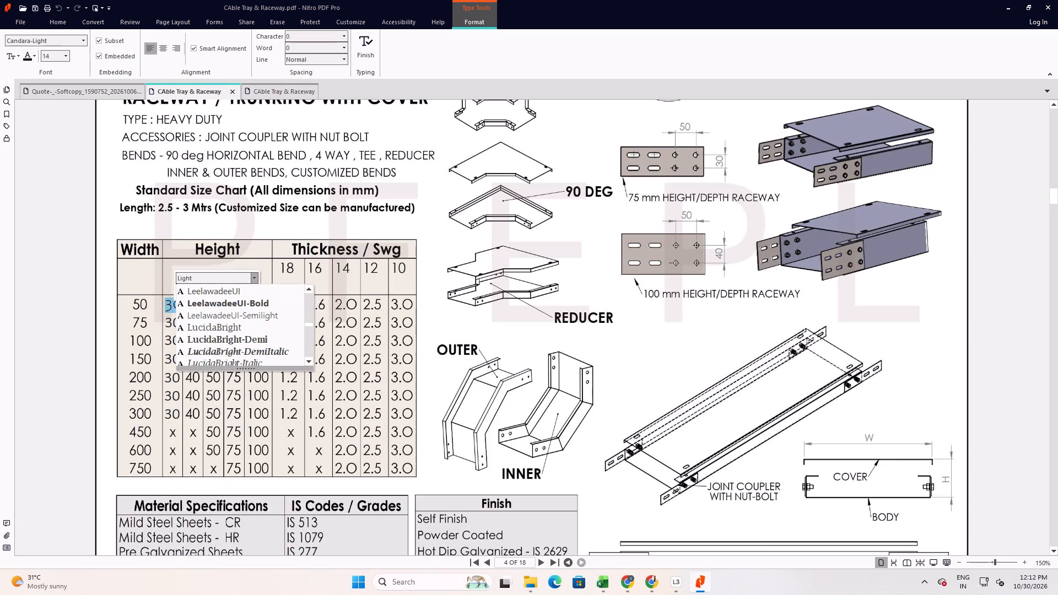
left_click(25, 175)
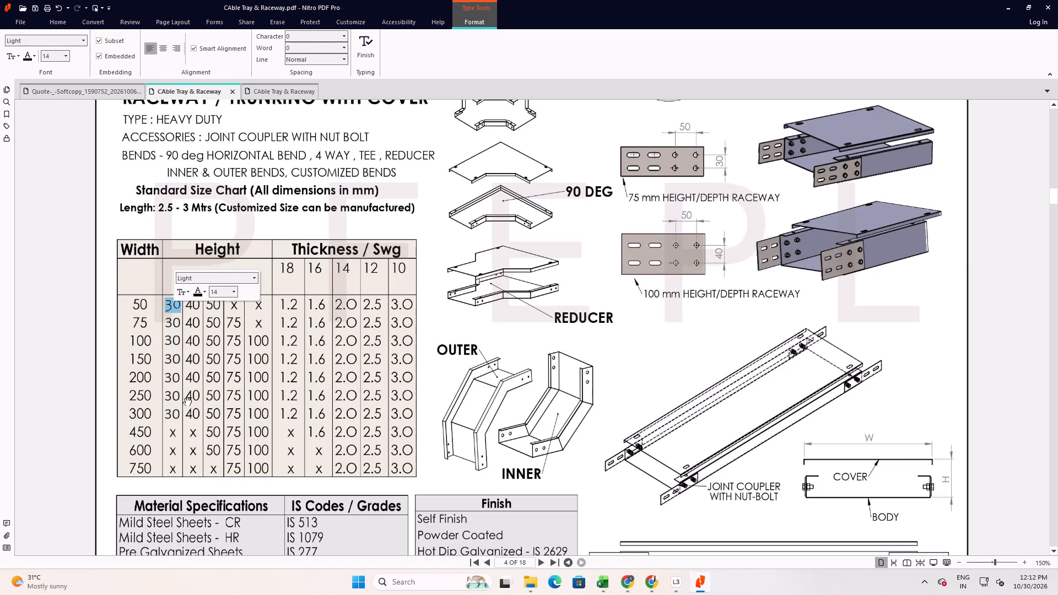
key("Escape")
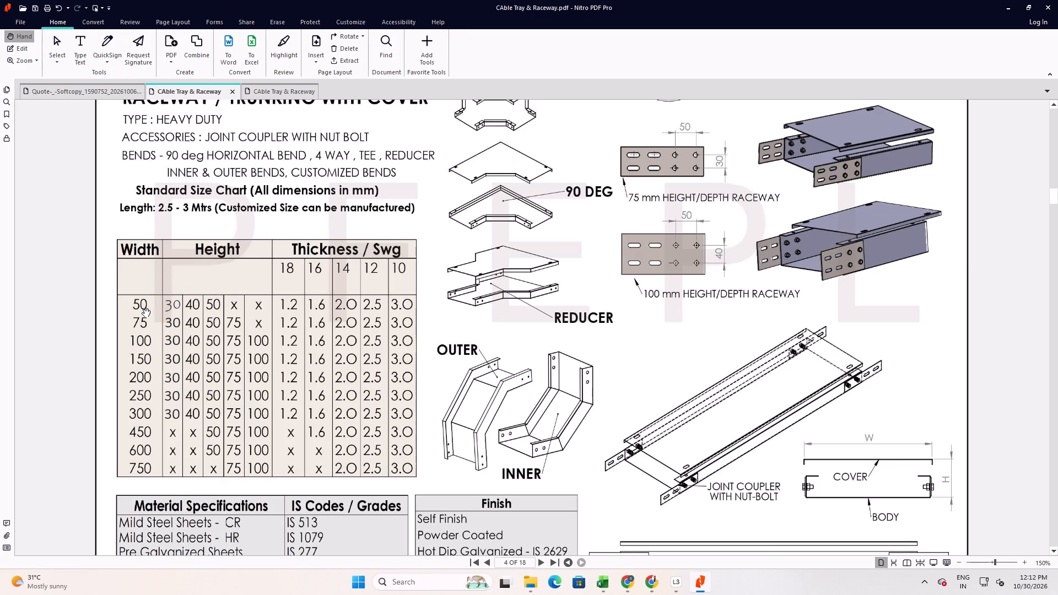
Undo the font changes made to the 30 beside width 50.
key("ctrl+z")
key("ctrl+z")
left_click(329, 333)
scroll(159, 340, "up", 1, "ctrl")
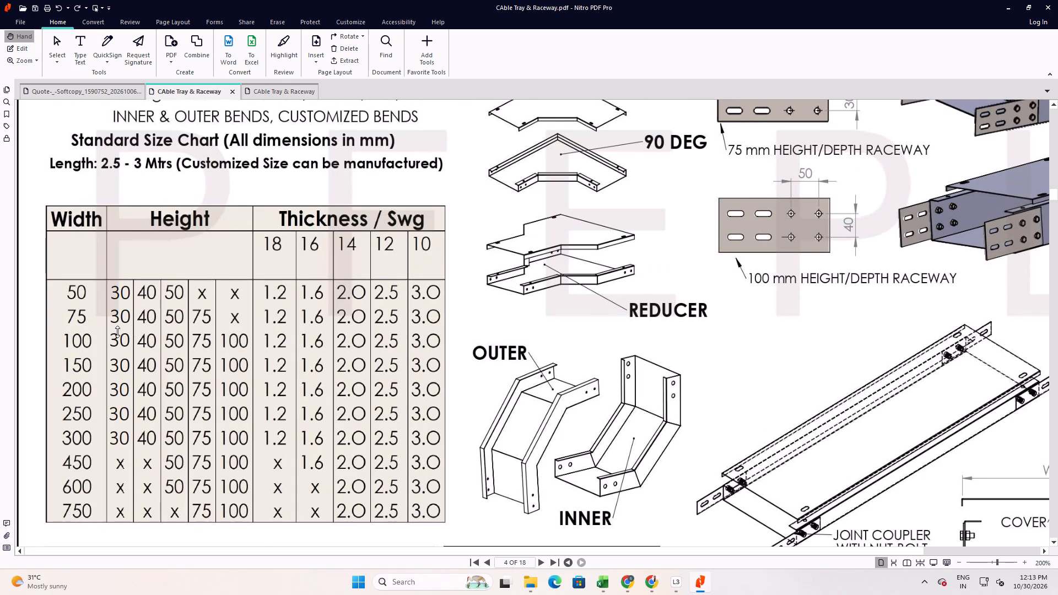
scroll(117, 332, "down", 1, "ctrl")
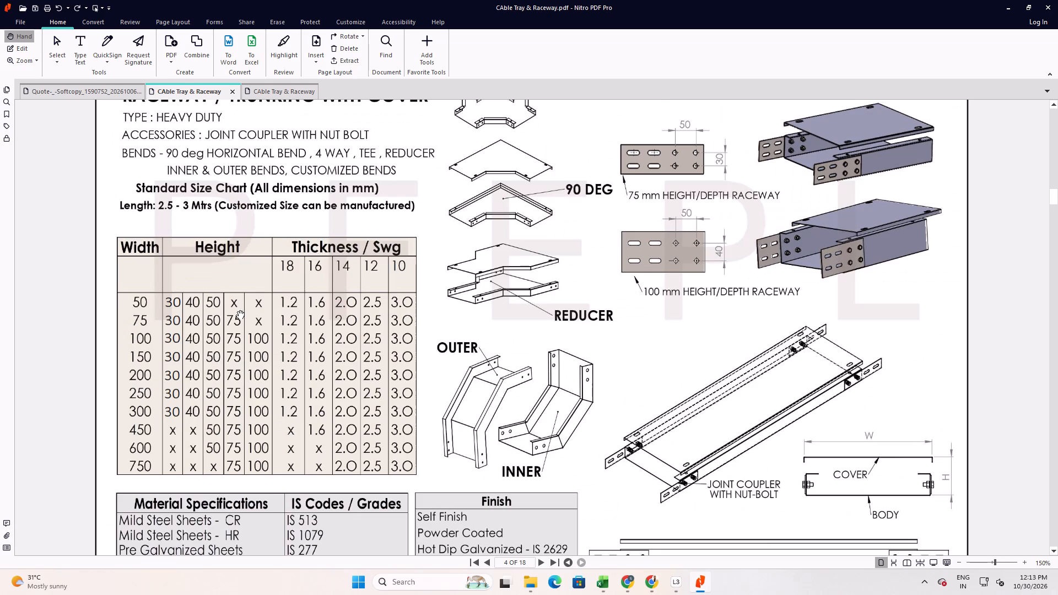
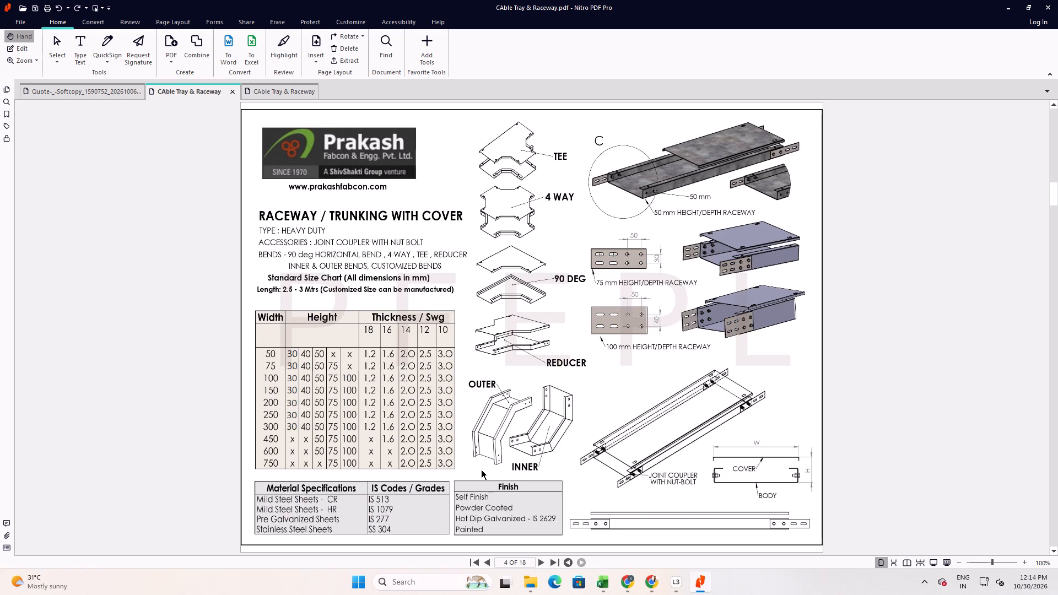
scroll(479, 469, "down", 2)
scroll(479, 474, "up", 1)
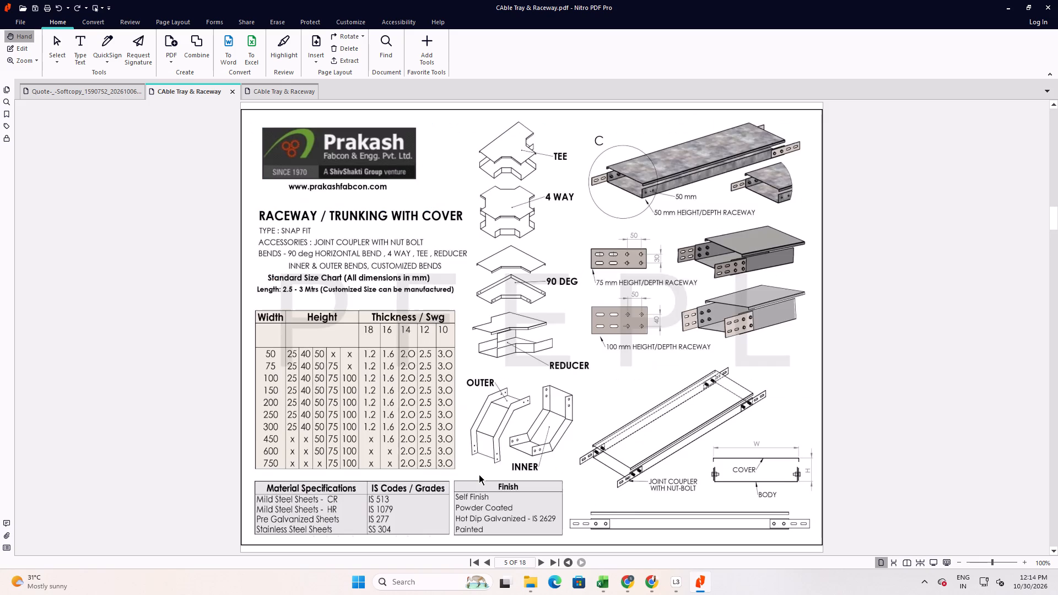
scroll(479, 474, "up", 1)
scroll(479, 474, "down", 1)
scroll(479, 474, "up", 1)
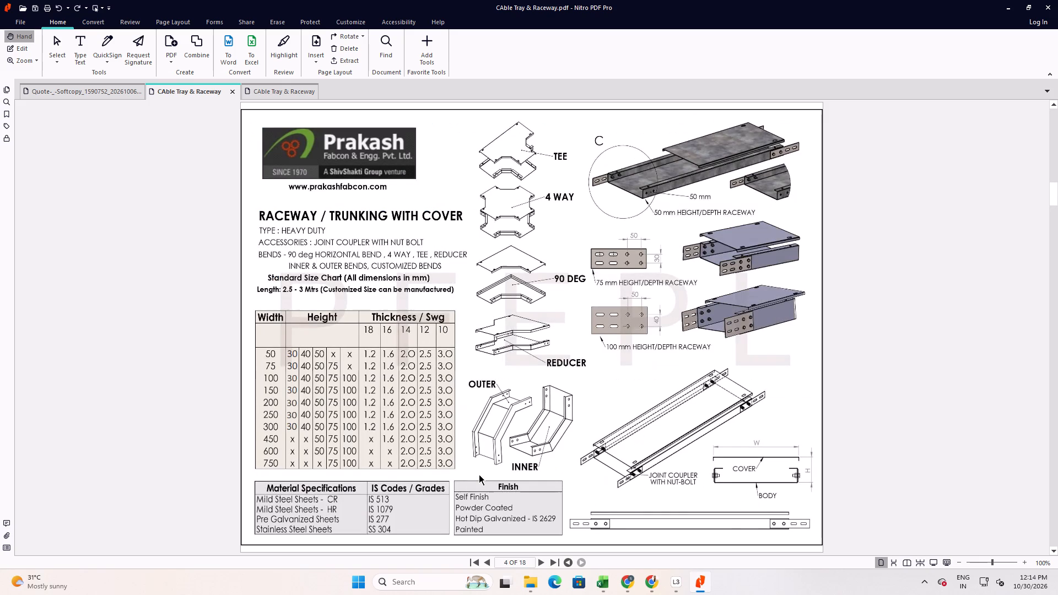
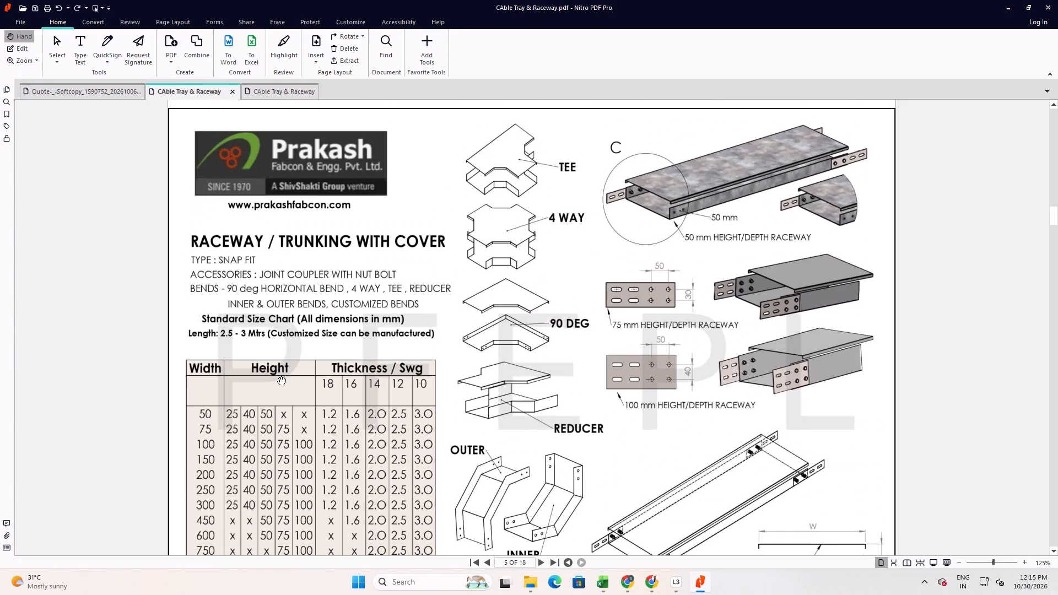
Compare the height columns of the heavy-duty raceway size chart on page 4 and the snap-fit raceway chart on page 5.
scroll(278, 376, "down", 1)
scroll(278, 373, "down", 1, "ctrl")
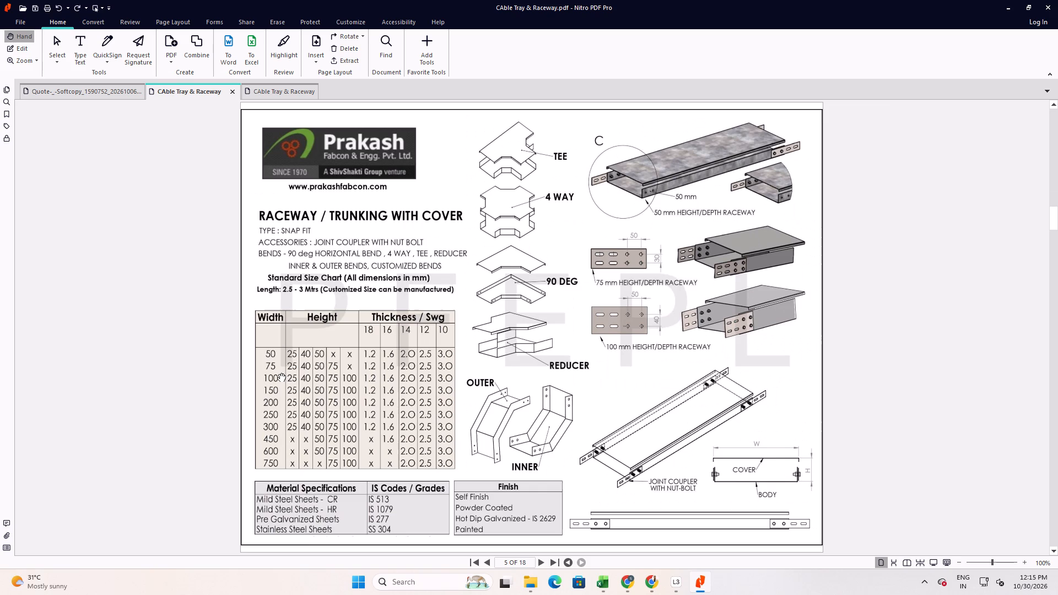
scroll(314, 416, "up", 1)
scroll(314, 416, "down", 1)
scroll(314, 416, "up", 1)
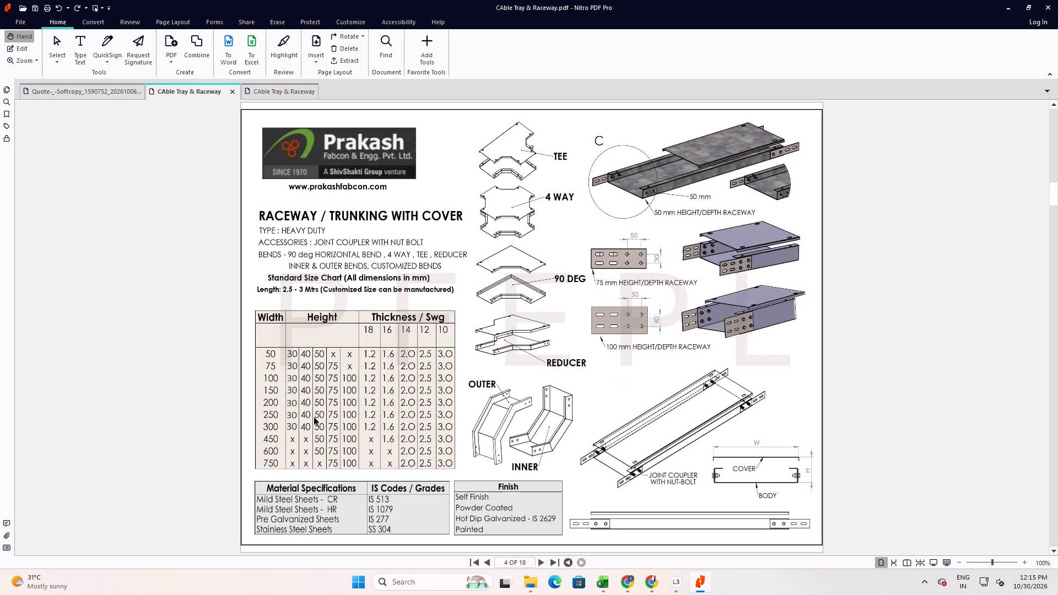
scroll(314, 416, "down", 1)
scroll(314, 416, "up", 1)
scroll(314, 416, "down", 1)
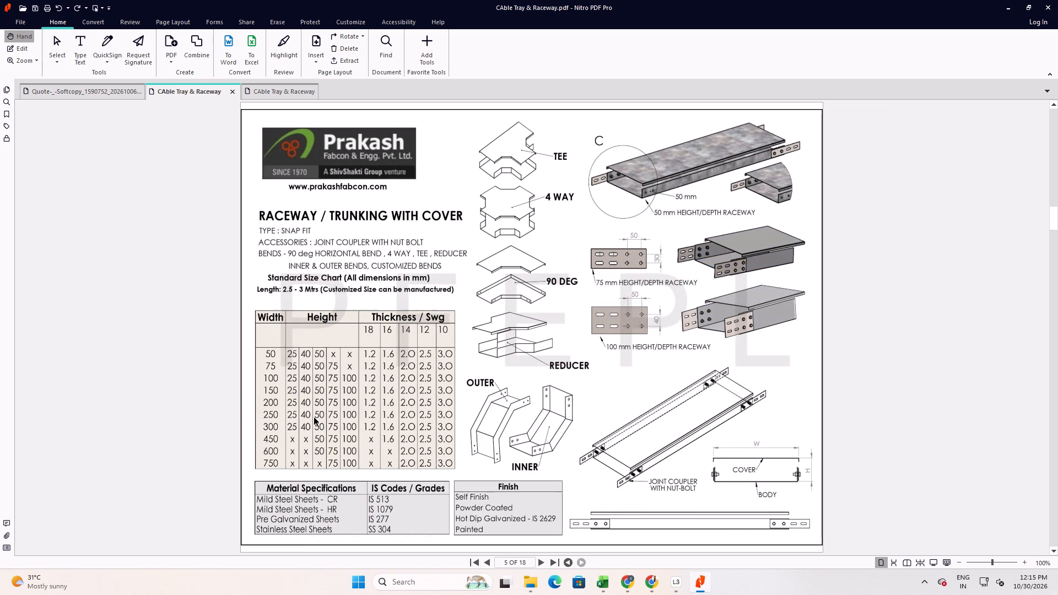
scroll(314, 416, "up", 1)
scroll(314, 416, "down", 1)
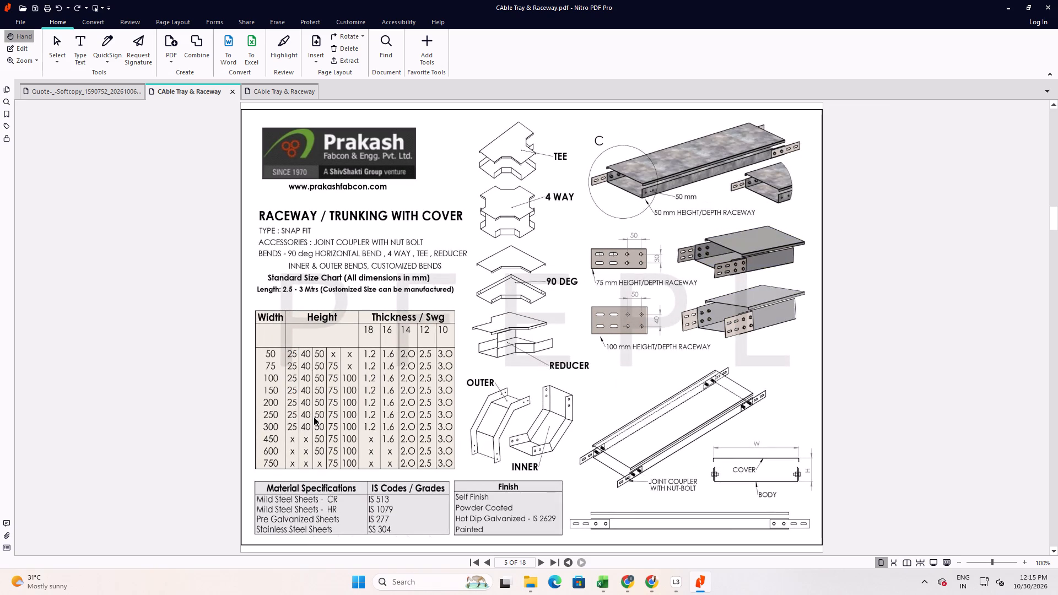
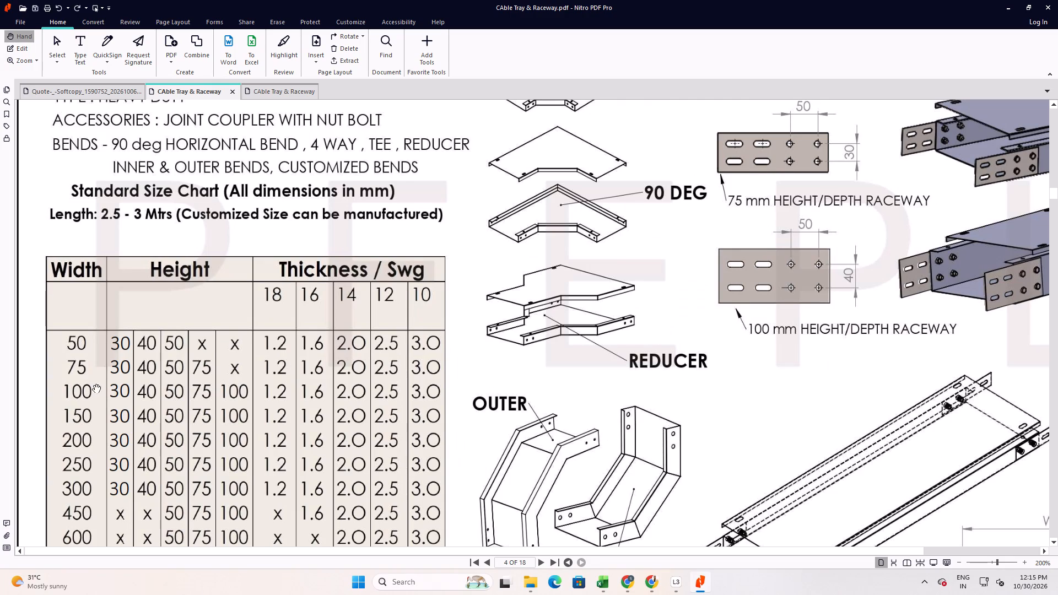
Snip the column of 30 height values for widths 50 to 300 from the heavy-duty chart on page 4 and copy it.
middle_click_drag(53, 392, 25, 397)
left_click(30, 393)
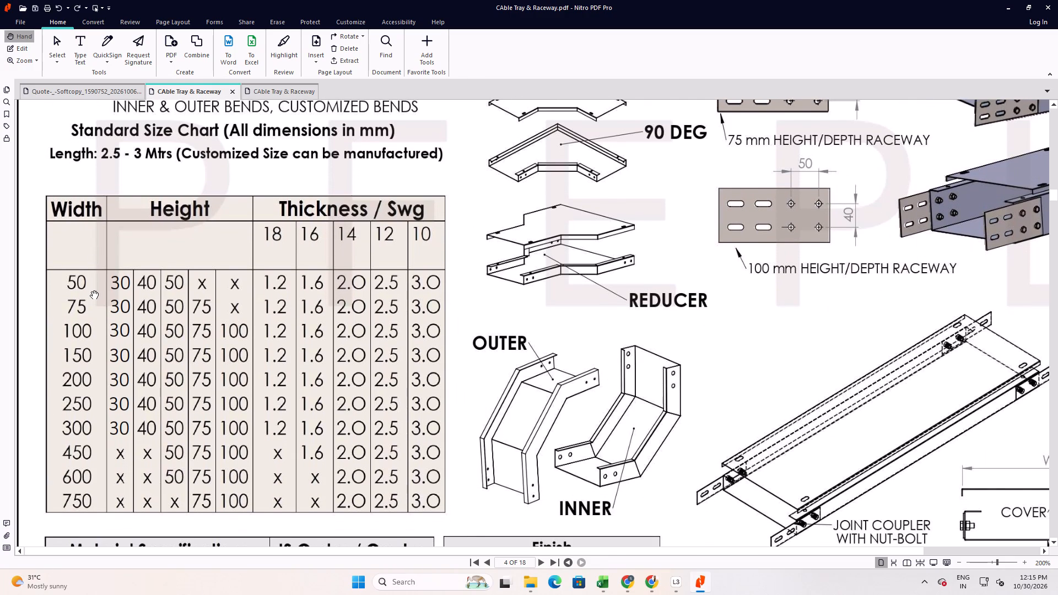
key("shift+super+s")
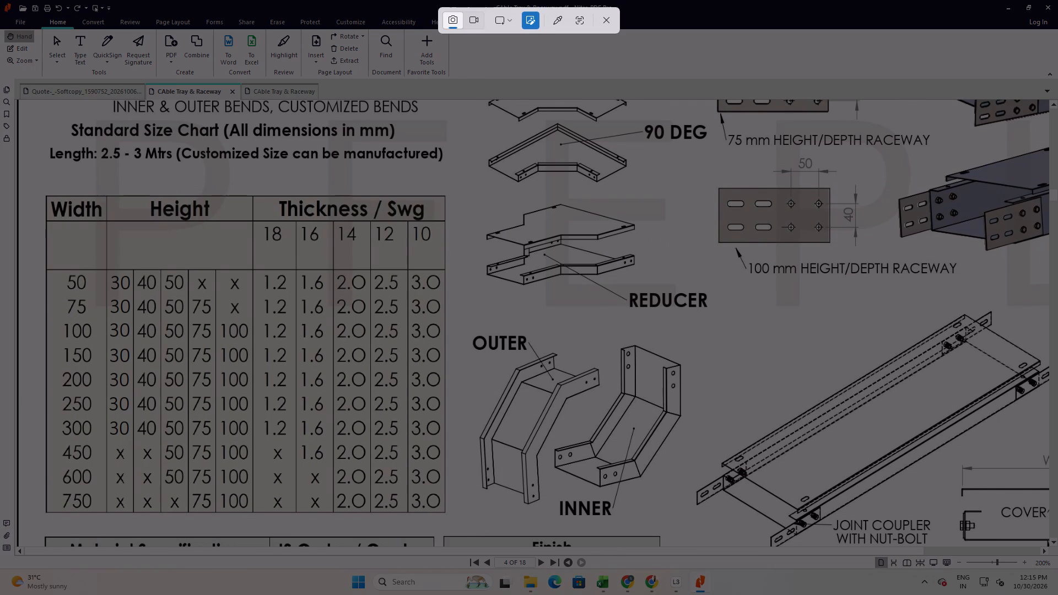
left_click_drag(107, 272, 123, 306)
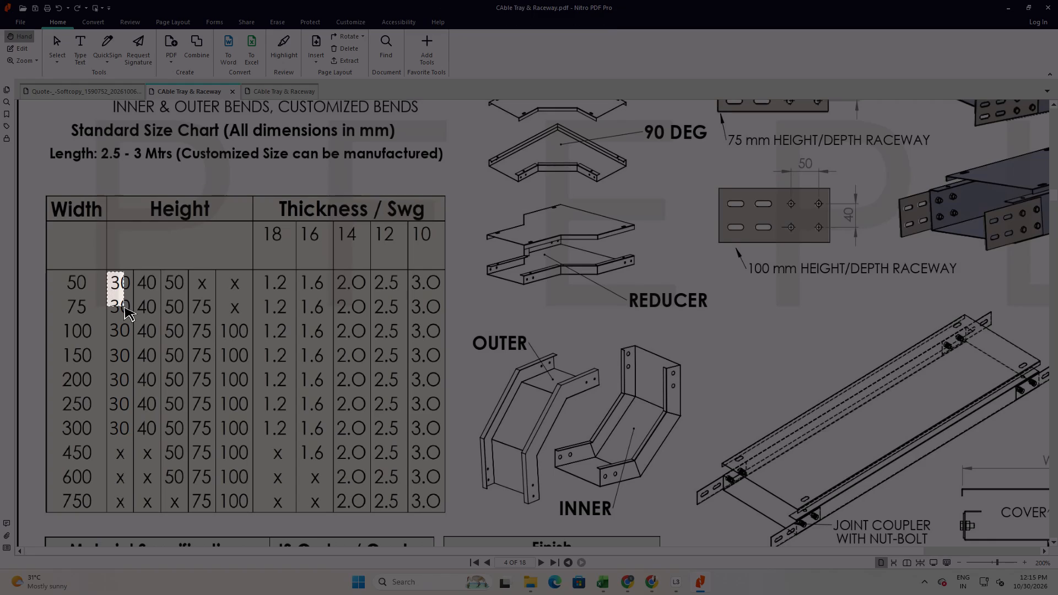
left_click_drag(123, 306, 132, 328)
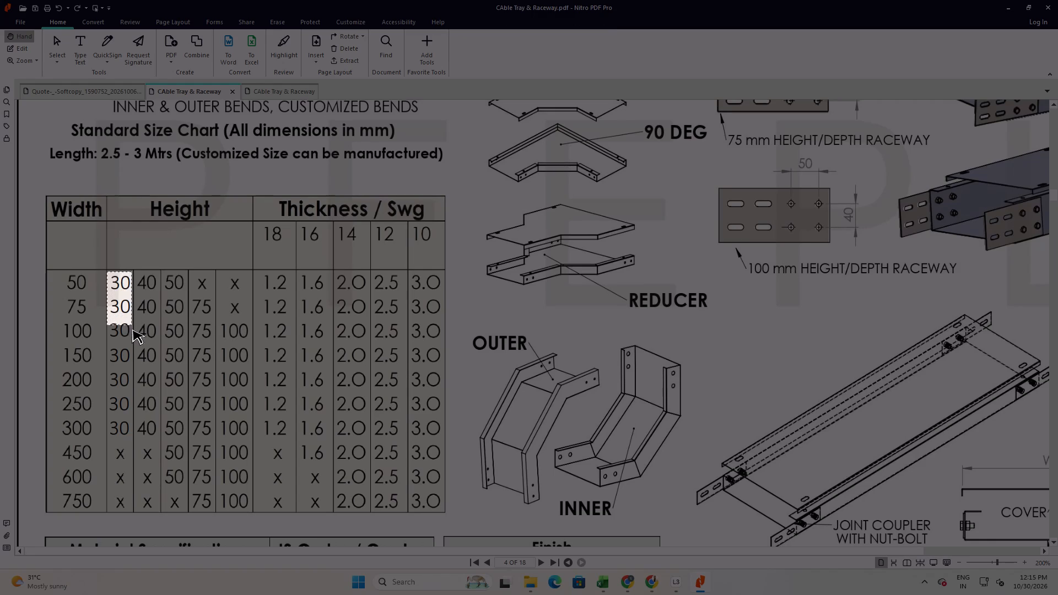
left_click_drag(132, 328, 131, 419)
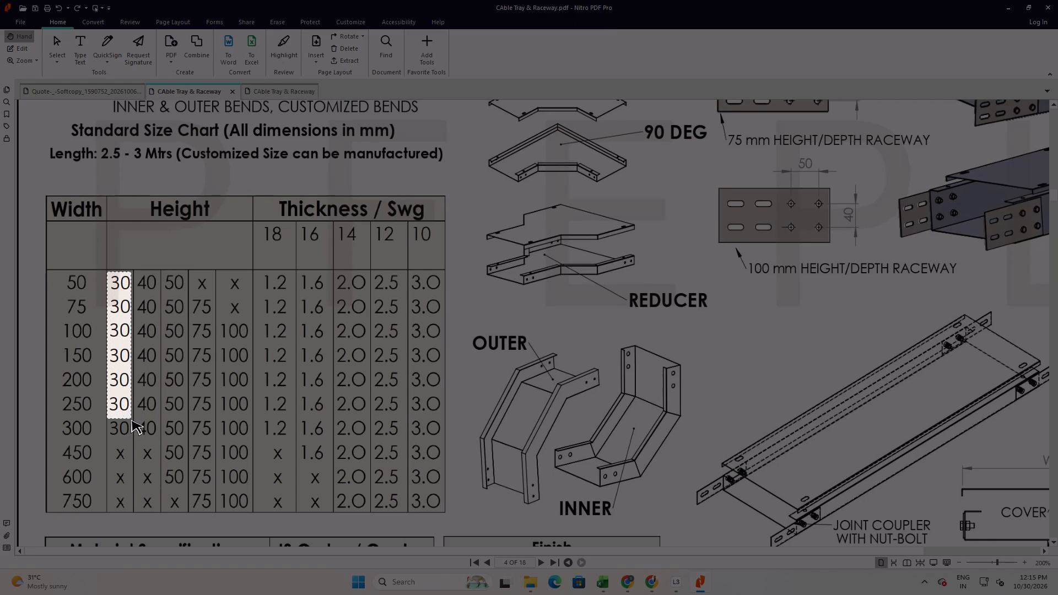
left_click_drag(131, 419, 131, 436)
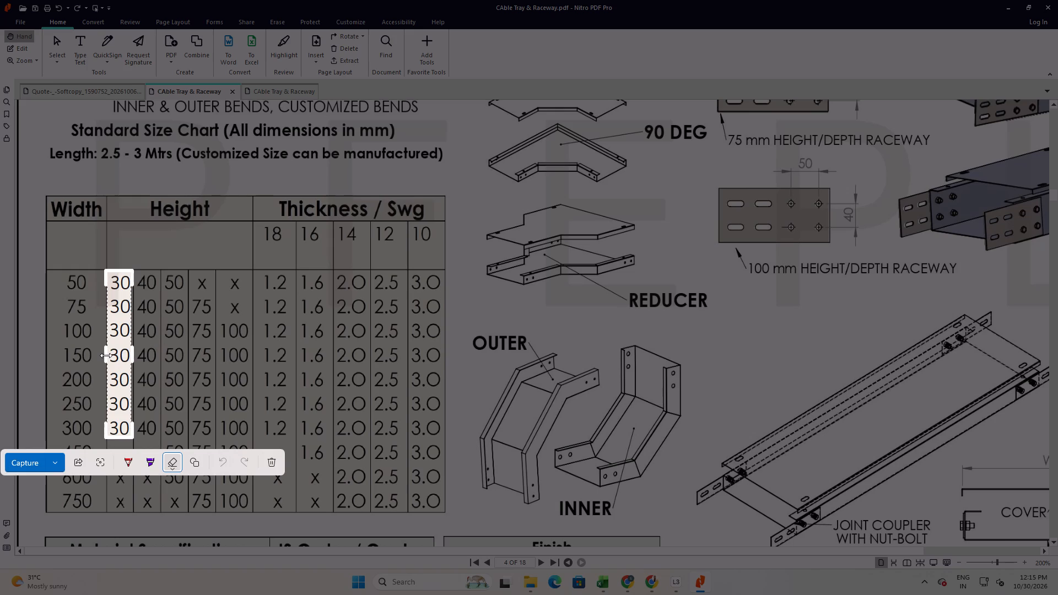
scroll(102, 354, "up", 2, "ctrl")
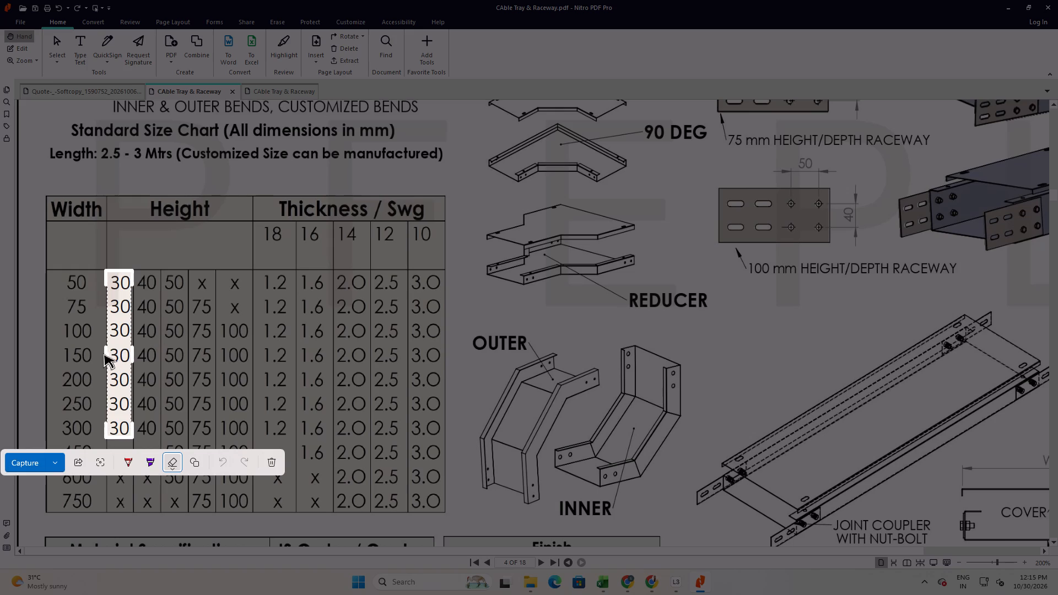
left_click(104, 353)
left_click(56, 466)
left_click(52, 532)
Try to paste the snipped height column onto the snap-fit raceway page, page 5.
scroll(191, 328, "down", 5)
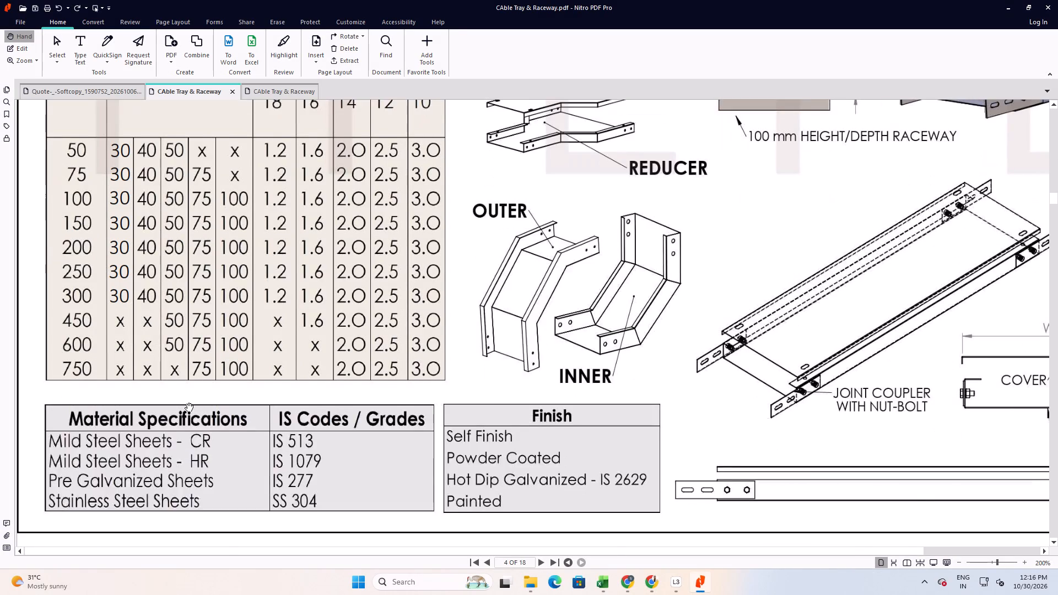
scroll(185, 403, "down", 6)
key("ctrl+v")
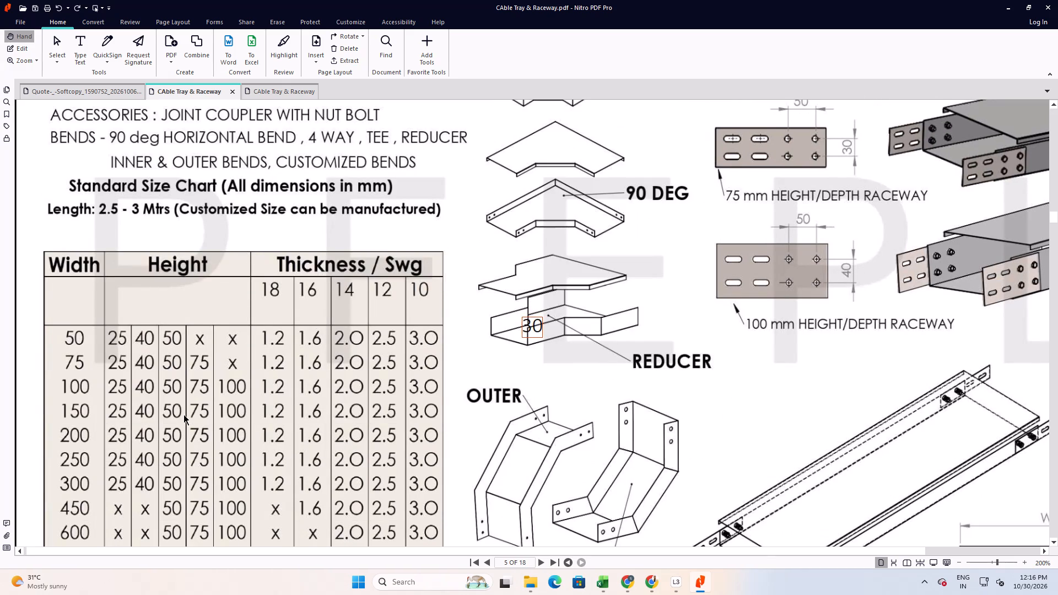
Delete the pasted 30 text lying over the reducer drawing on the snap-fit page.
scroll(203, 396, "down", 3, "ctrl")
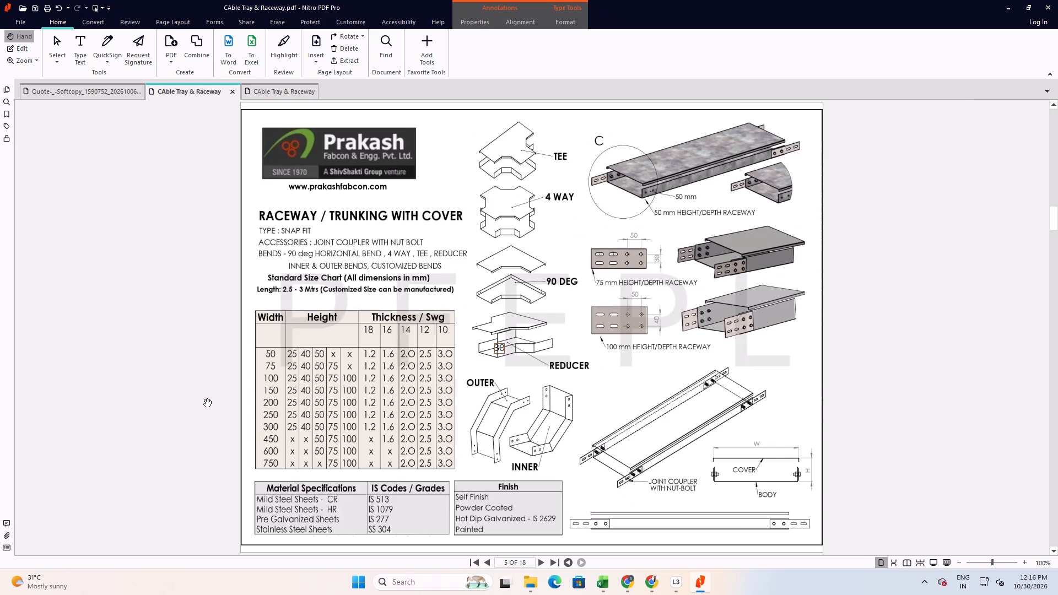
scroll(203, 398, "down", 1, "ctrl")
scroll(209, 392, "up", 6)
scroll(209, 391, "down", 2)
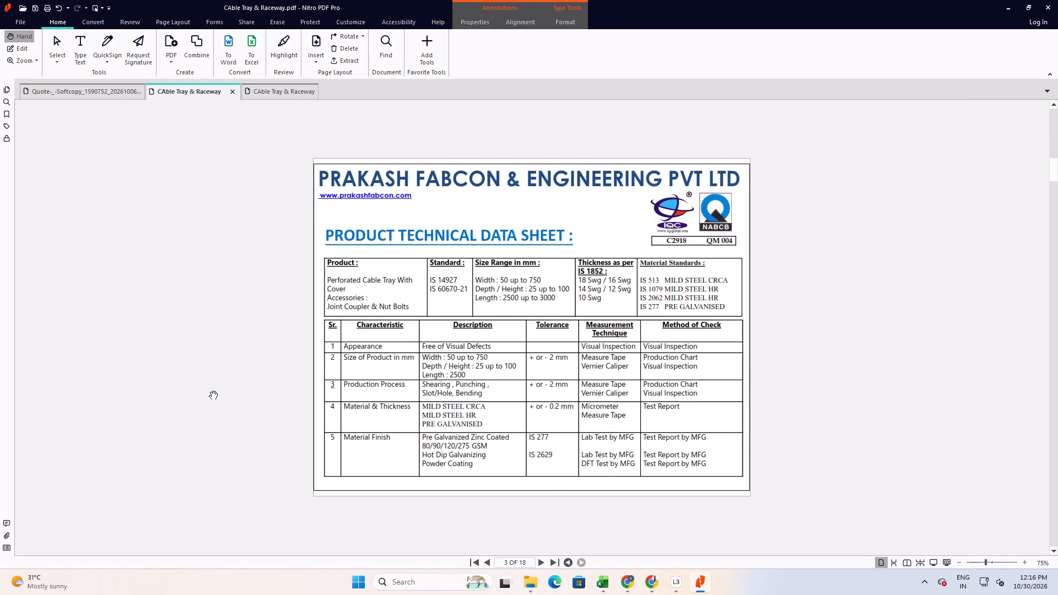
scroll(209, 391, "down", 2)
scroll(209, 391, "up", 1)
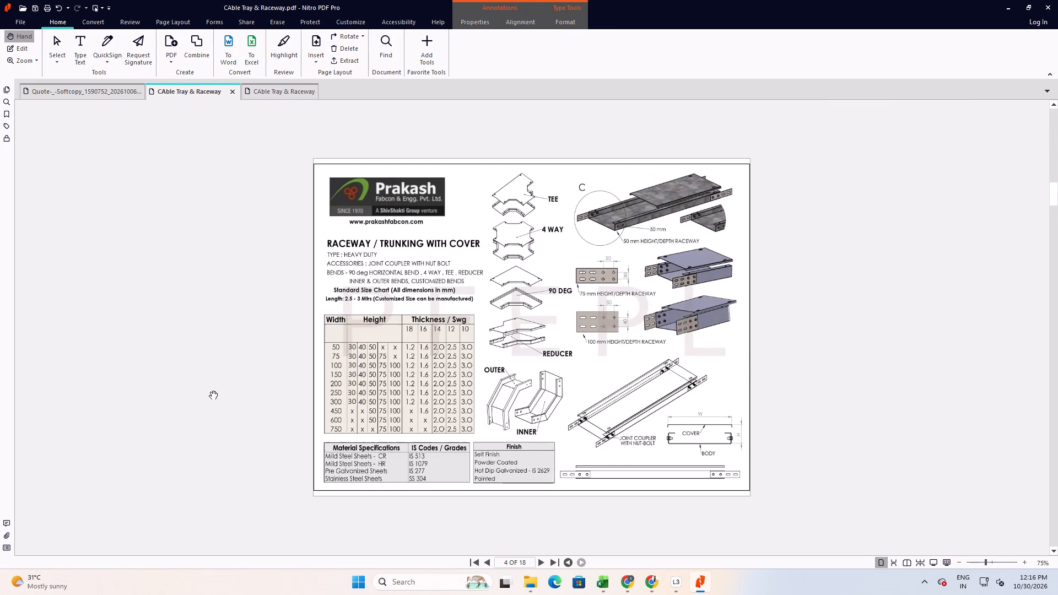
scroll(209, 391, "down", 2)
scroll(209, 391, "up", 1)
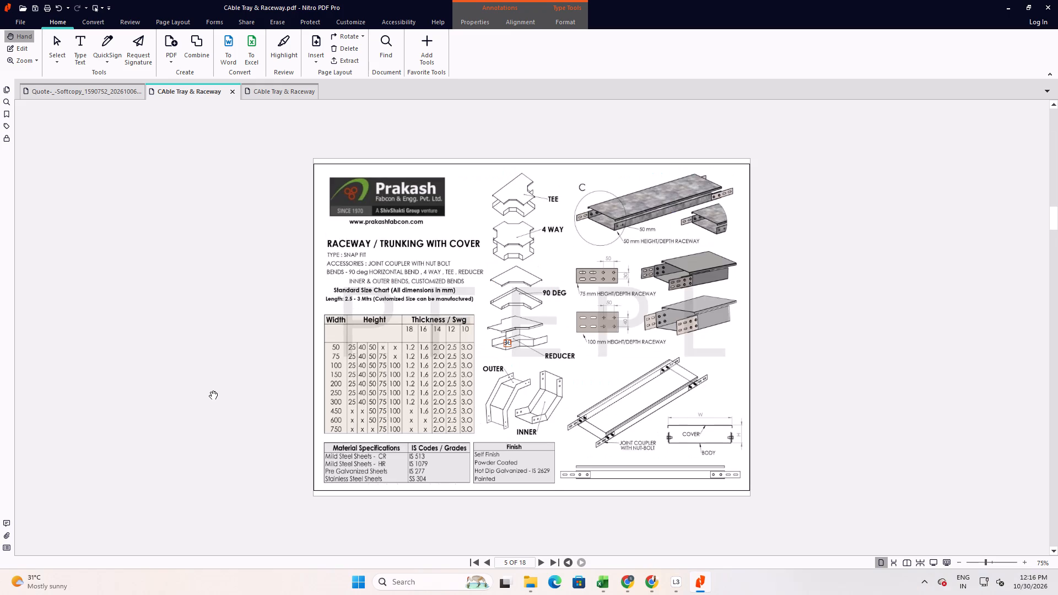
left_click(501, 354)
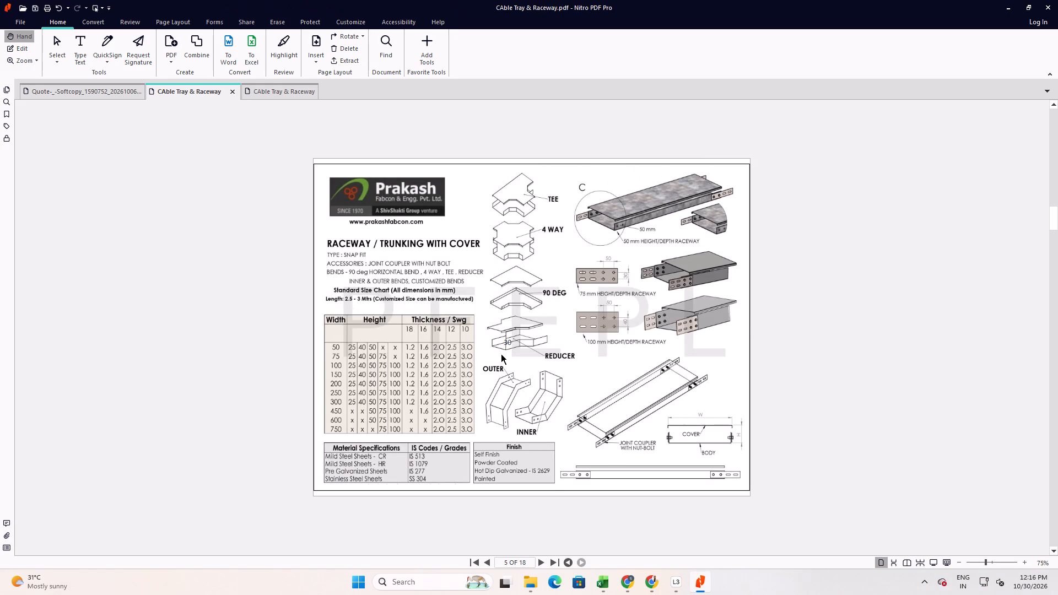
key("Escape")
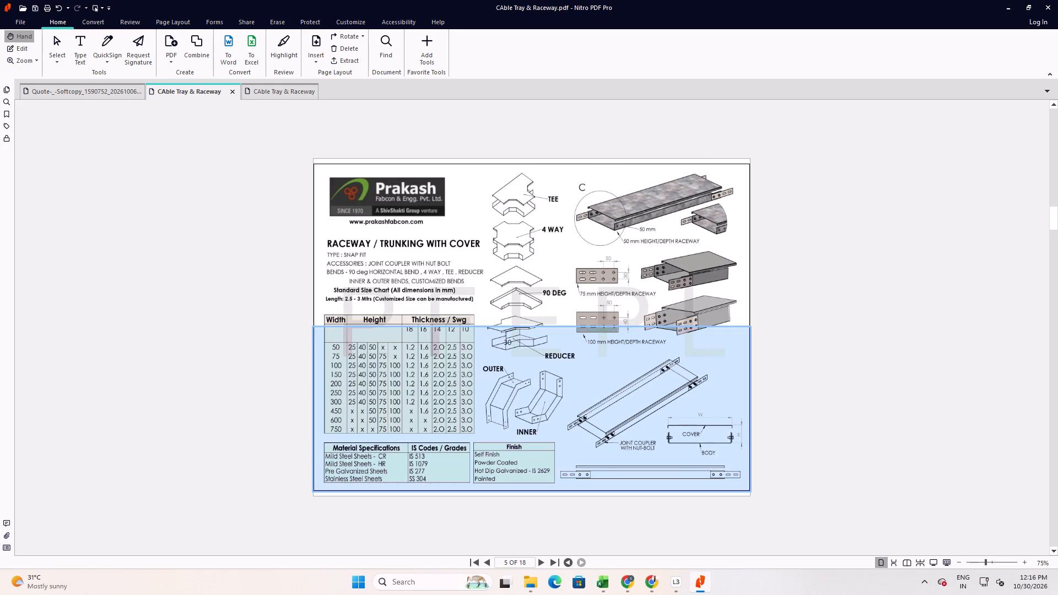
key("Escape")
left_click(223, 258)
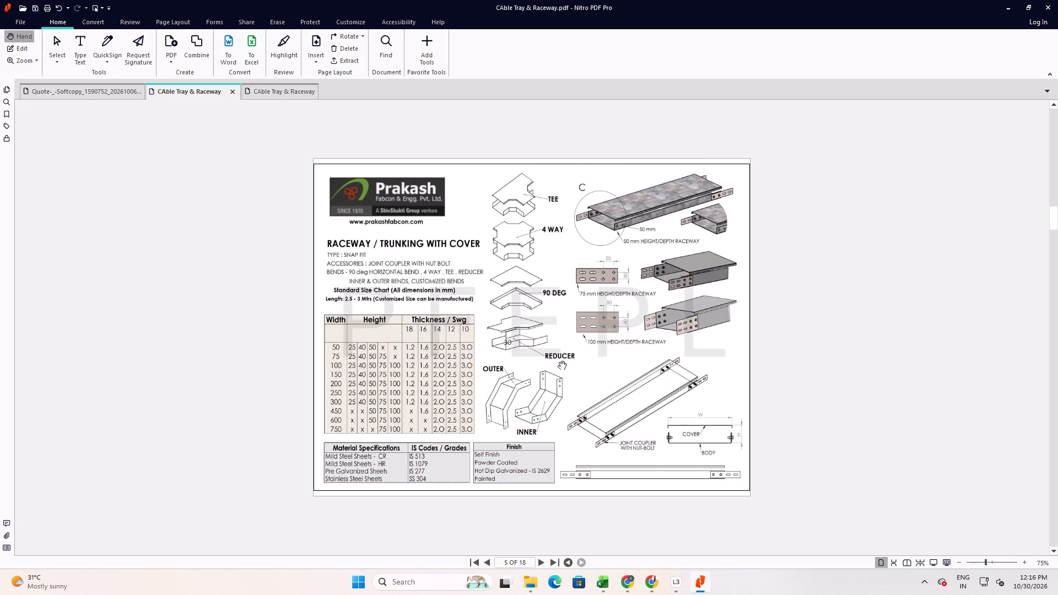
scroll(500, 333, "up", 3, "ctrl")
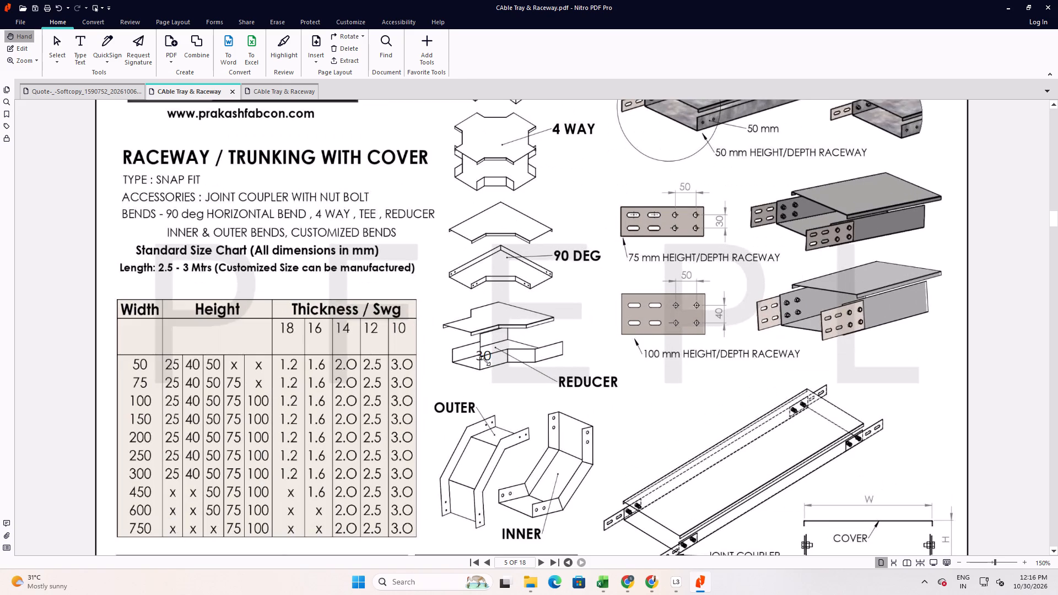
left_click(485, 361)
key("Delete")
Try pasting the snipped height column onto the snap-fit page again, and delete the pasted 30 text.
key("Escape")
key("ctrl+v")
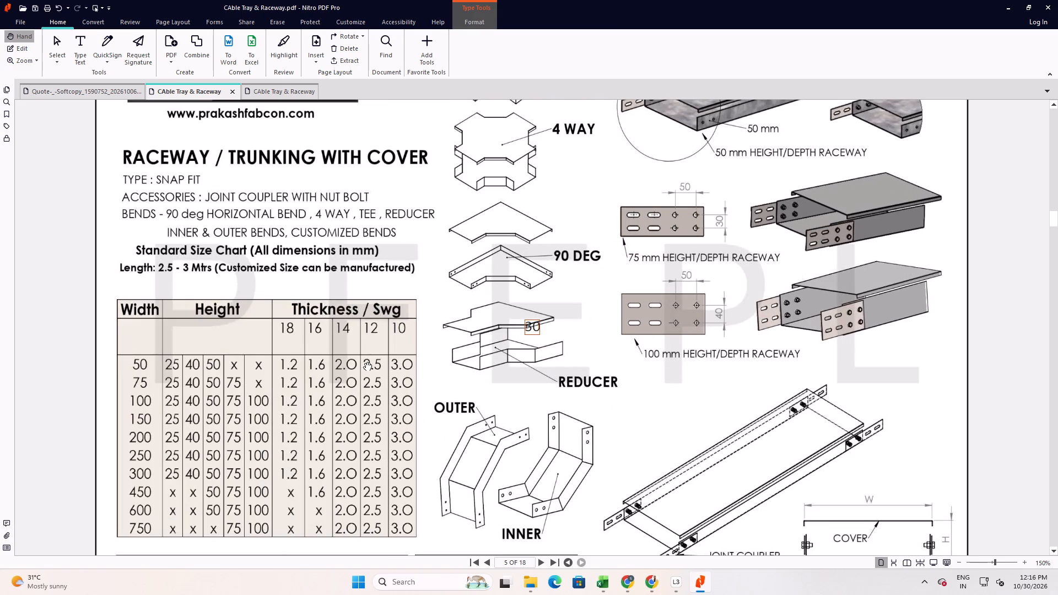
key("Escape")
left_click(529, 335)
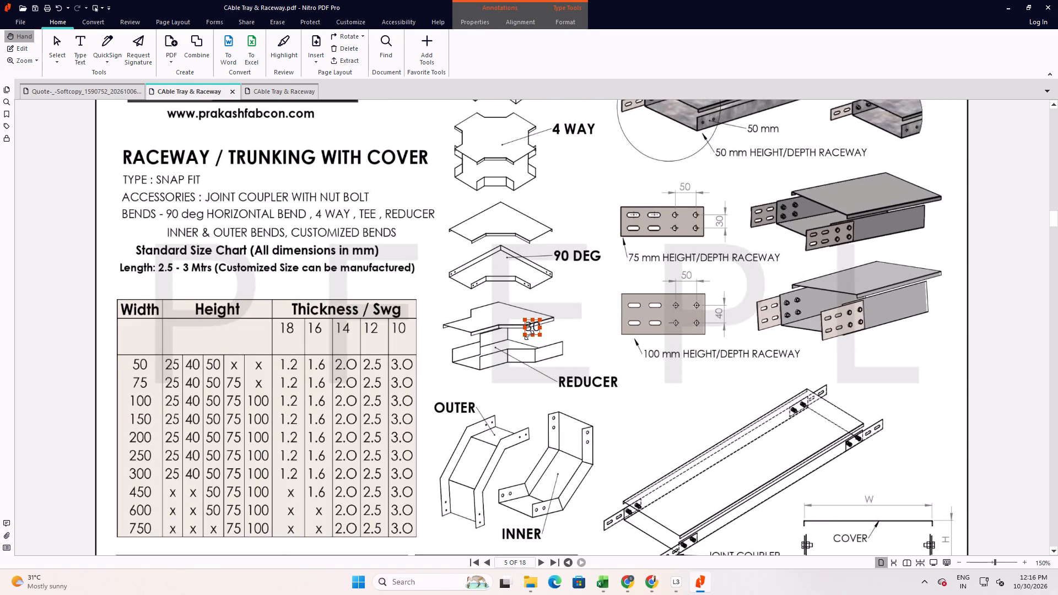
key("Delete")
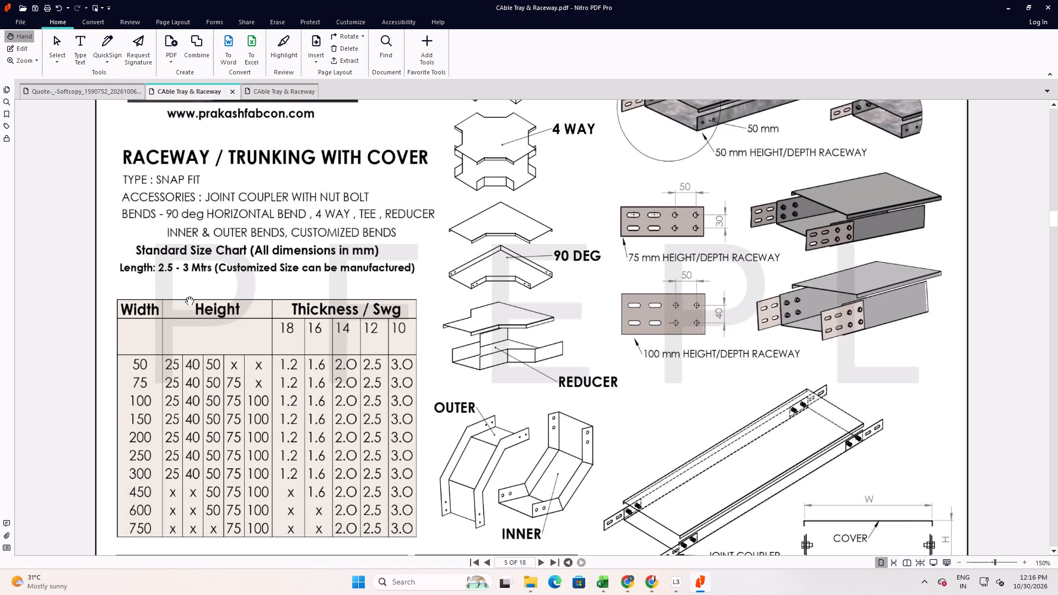
Snip the 30 height values for widths 50 to 300 on the heavy-duty page 4 again, using Copy only.
scroll(184, 339, "up", 8)
scroll(187, 377, "down", 2)
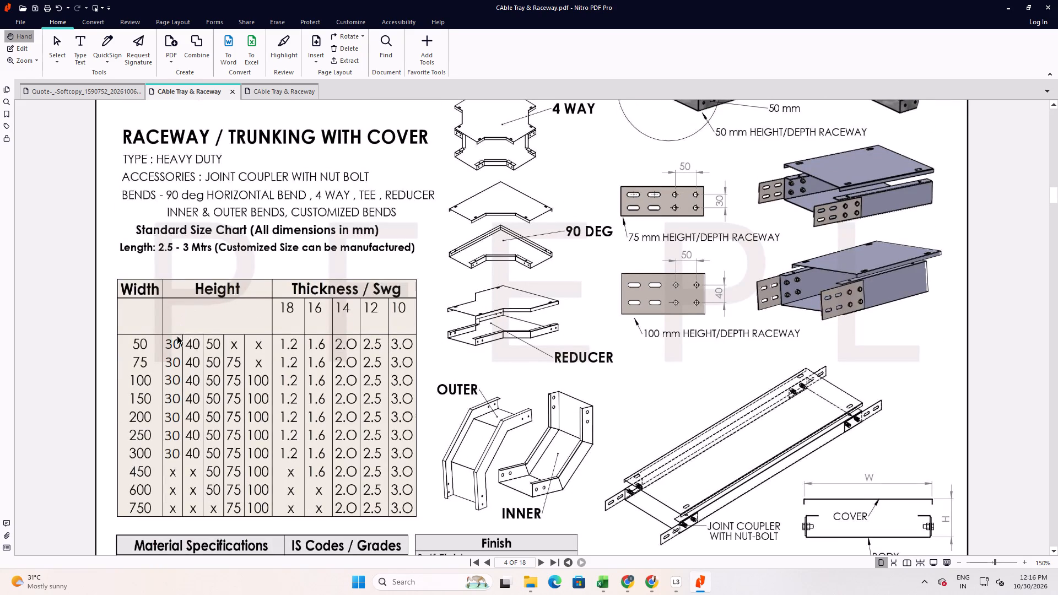
key("shift+super+s")
left_click_drag(164, 338, 167, 350)
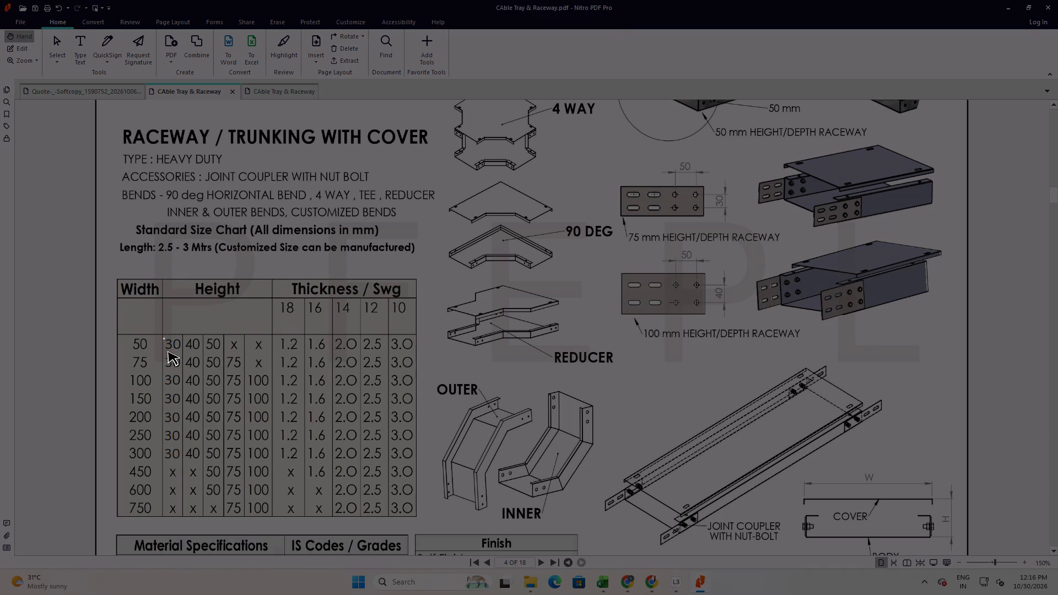
left_click_drag(167, 350, 178, 467)
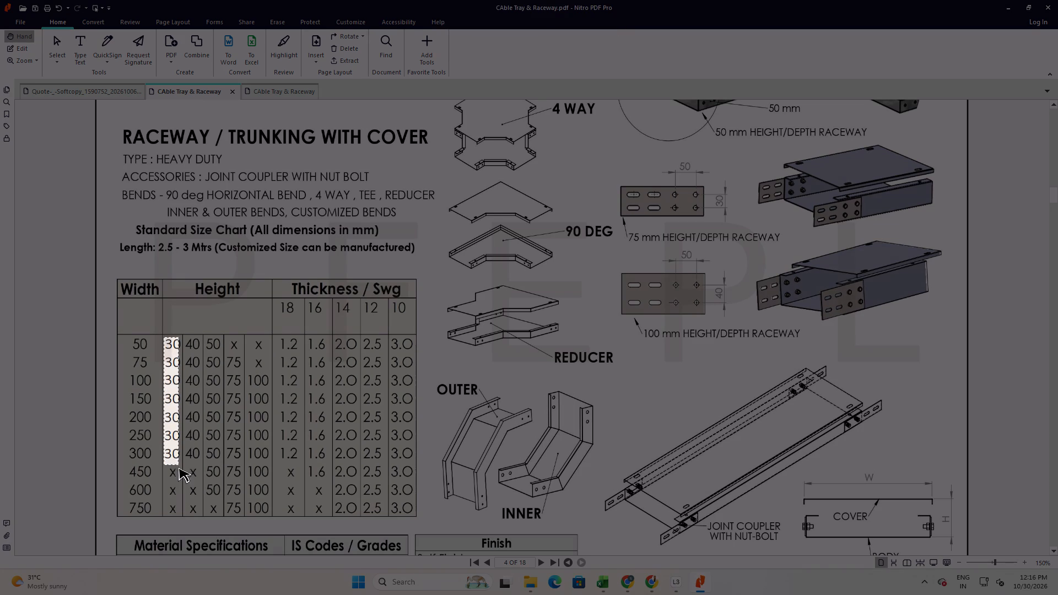
left_click_drag(178, 467, 182, 459)
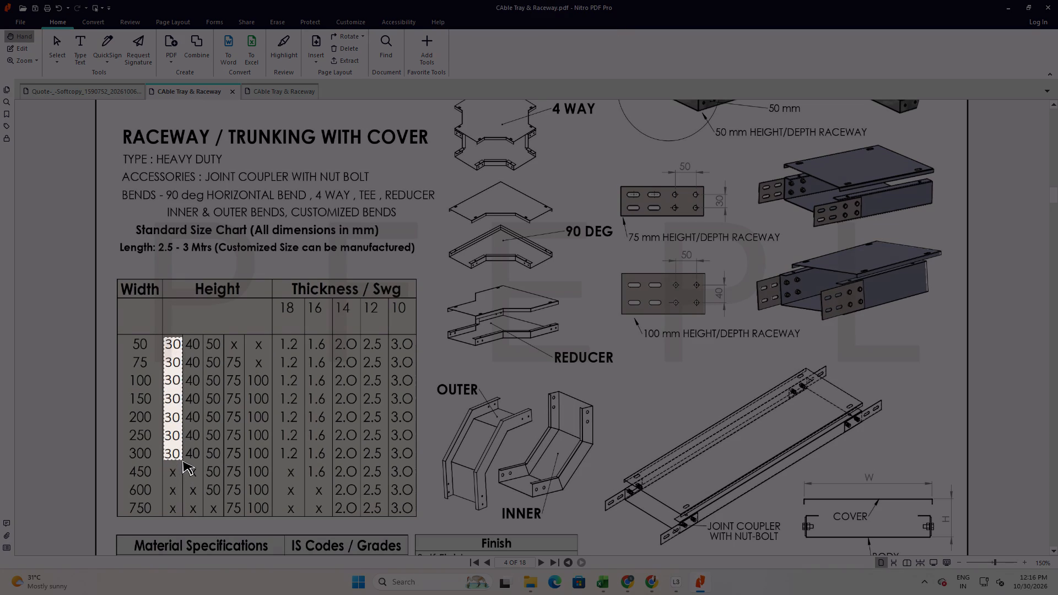
left_click_drag(182, 459, 181, 460)
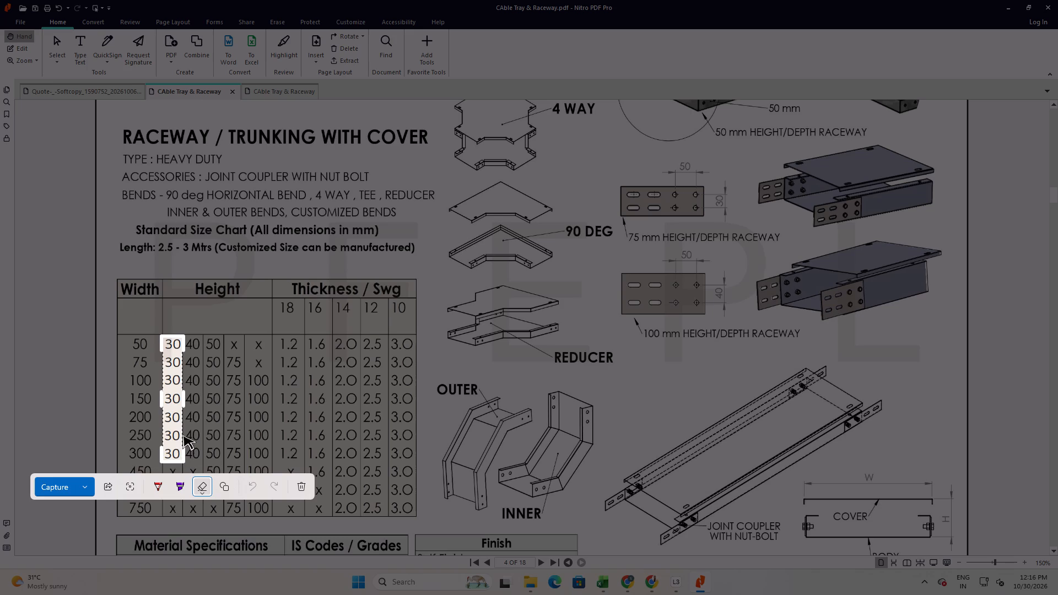
left_click(82, 483)
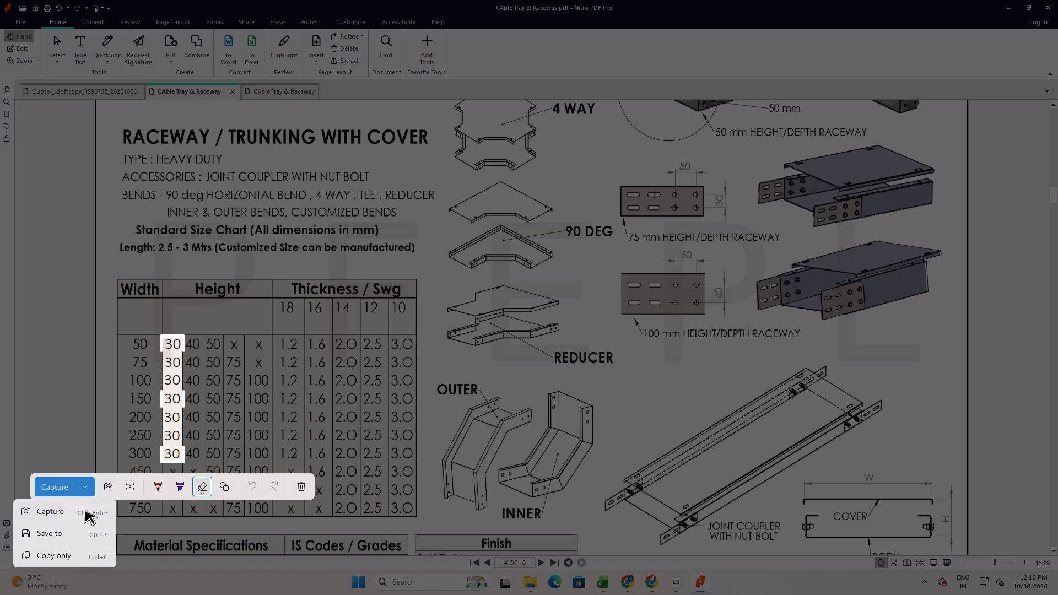
left_click(79, 558)
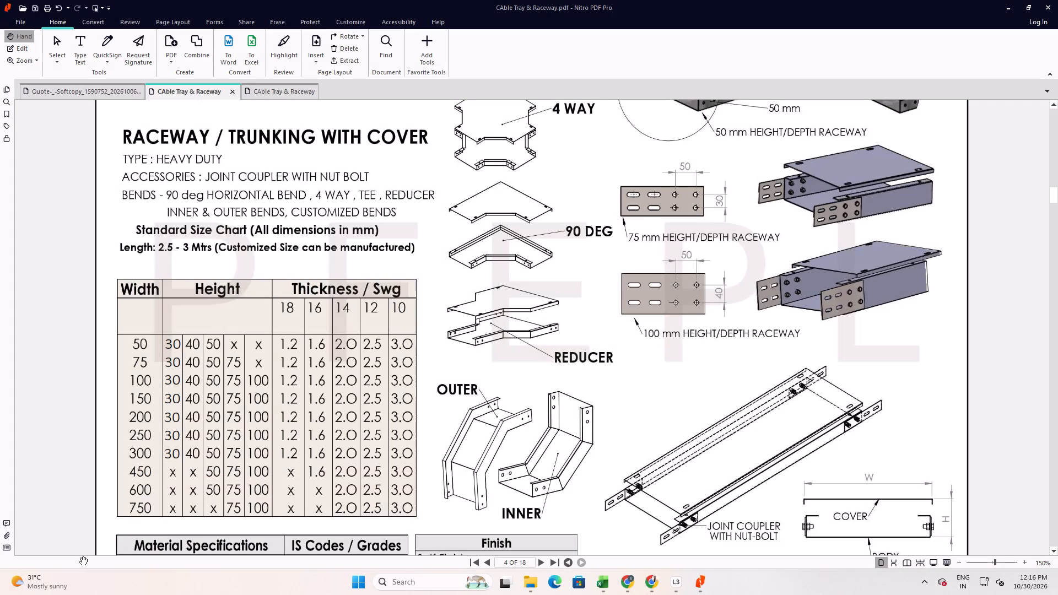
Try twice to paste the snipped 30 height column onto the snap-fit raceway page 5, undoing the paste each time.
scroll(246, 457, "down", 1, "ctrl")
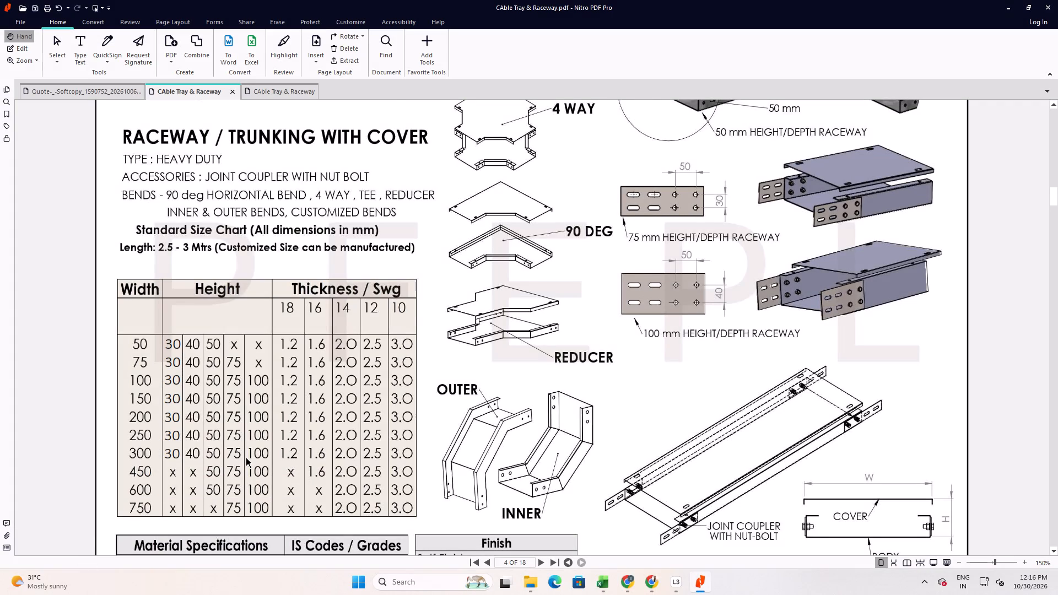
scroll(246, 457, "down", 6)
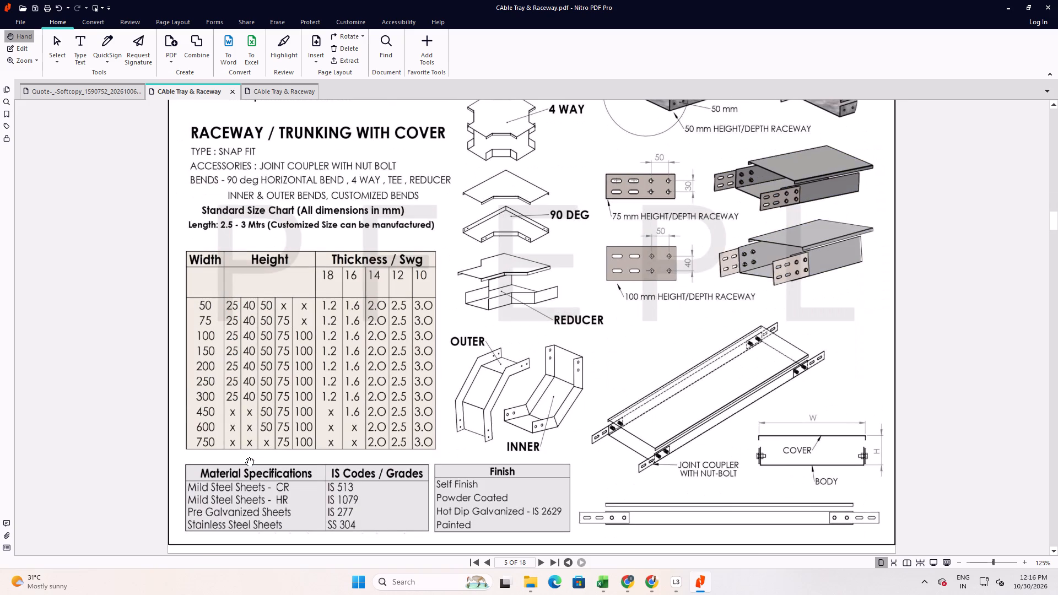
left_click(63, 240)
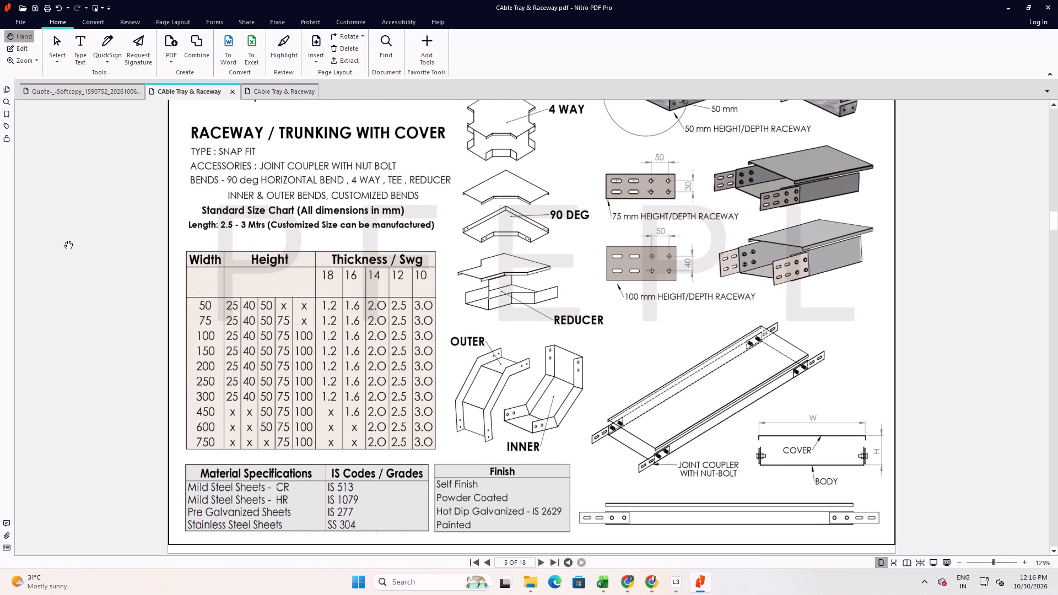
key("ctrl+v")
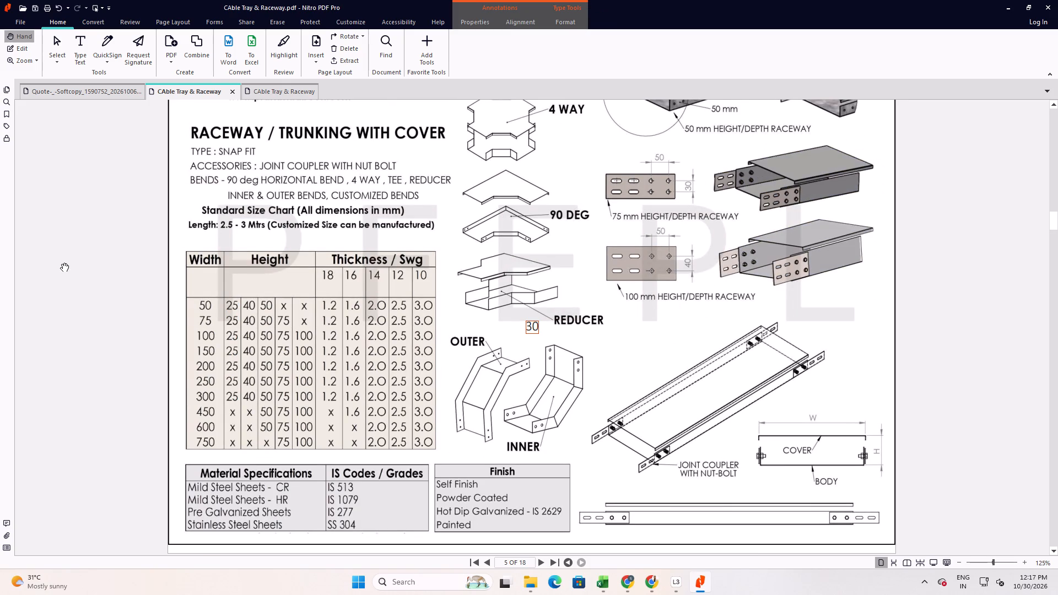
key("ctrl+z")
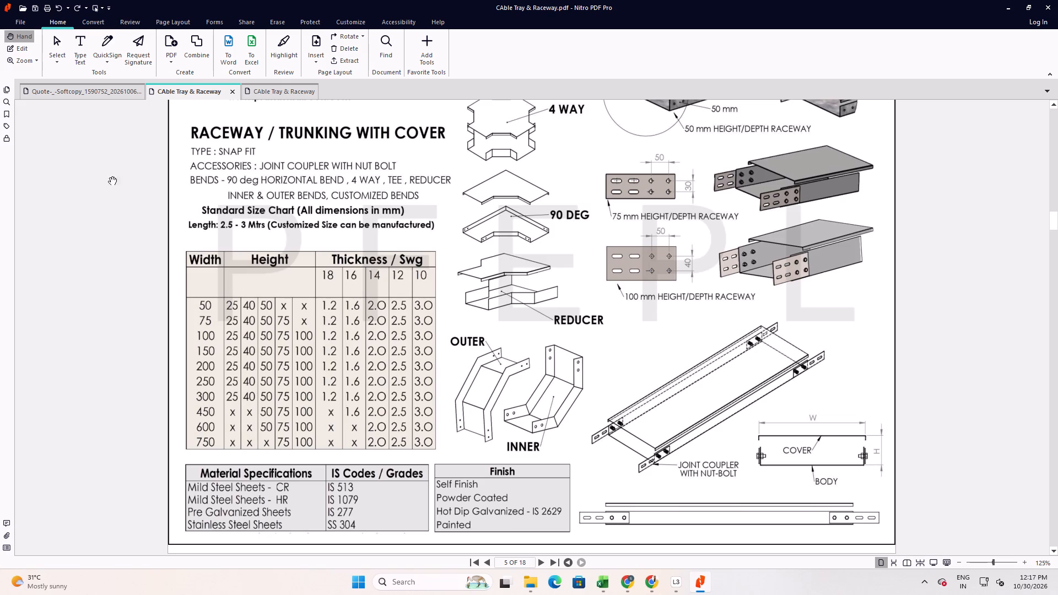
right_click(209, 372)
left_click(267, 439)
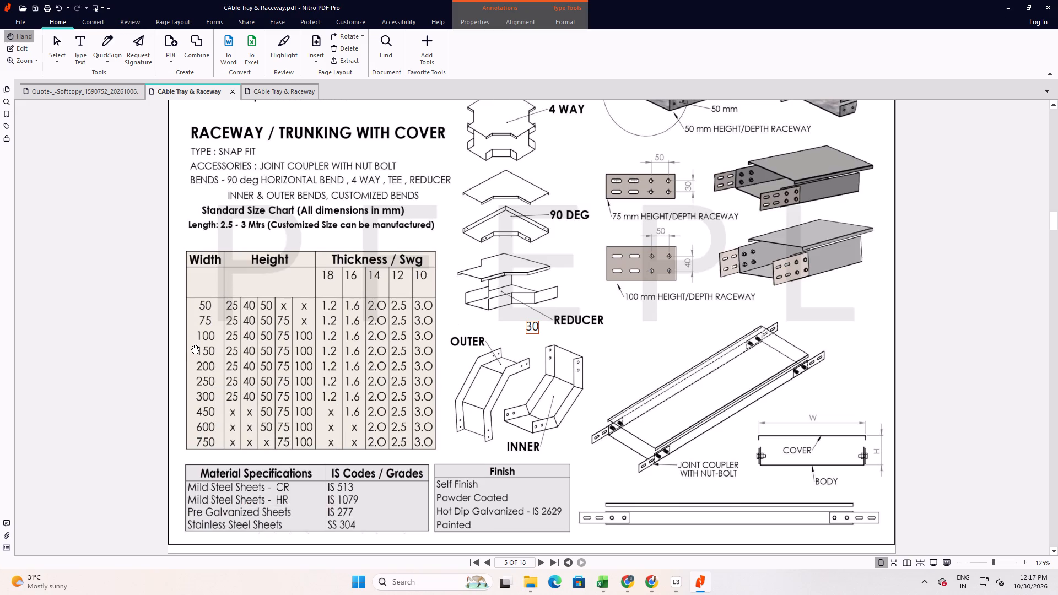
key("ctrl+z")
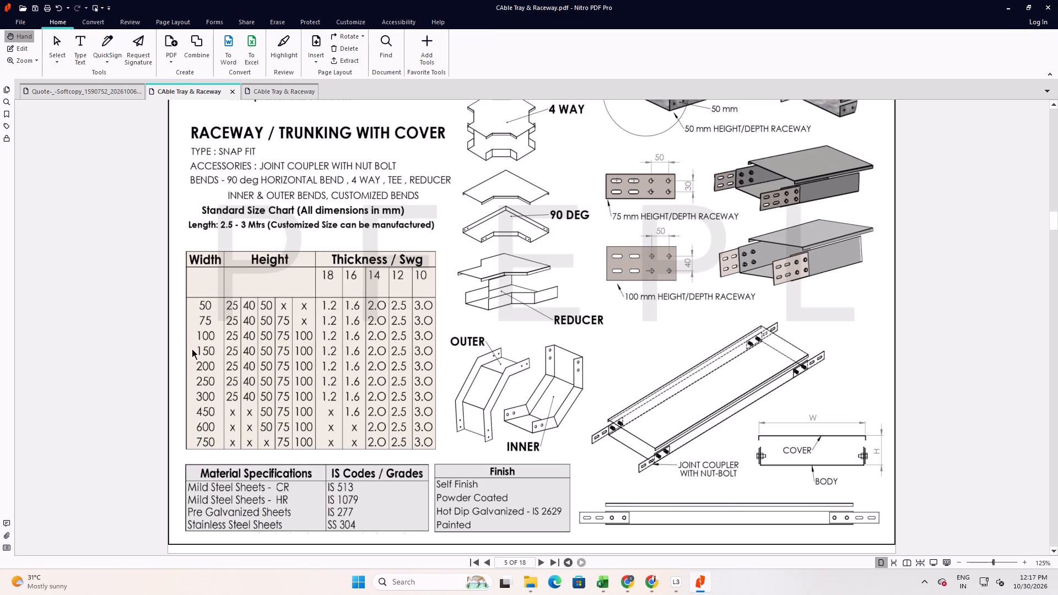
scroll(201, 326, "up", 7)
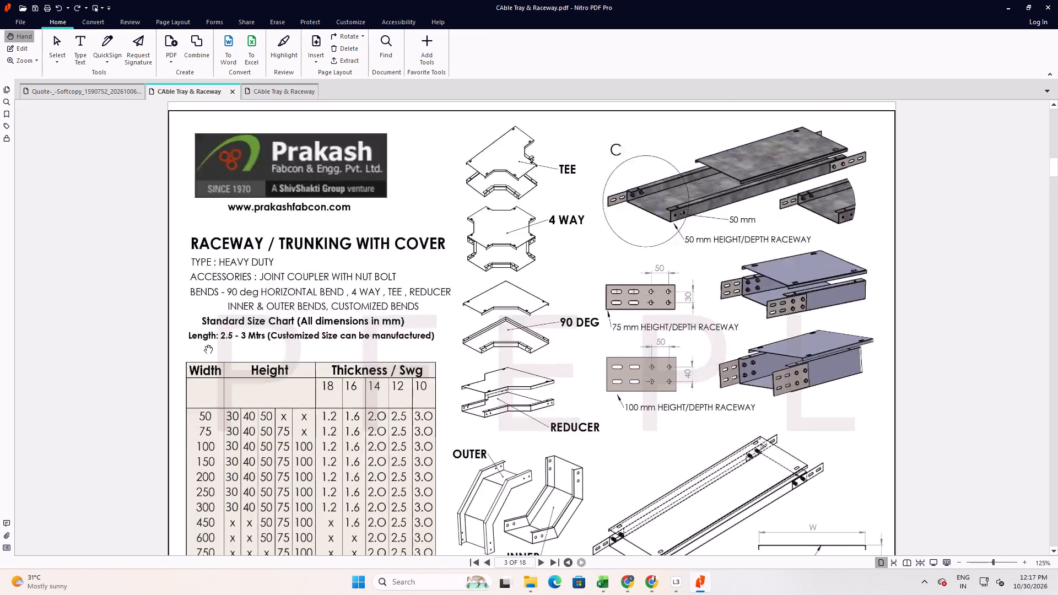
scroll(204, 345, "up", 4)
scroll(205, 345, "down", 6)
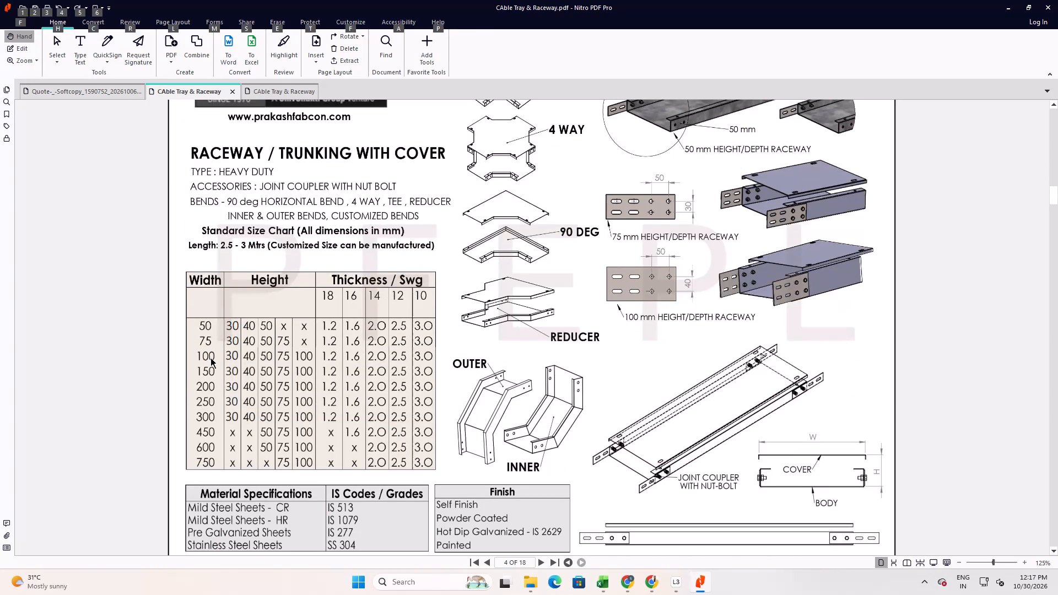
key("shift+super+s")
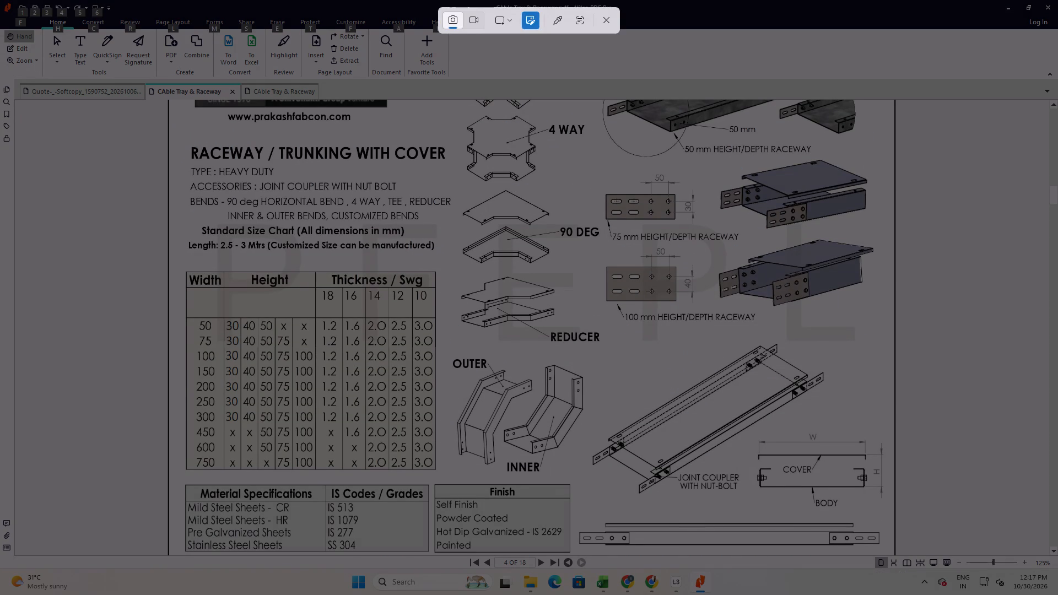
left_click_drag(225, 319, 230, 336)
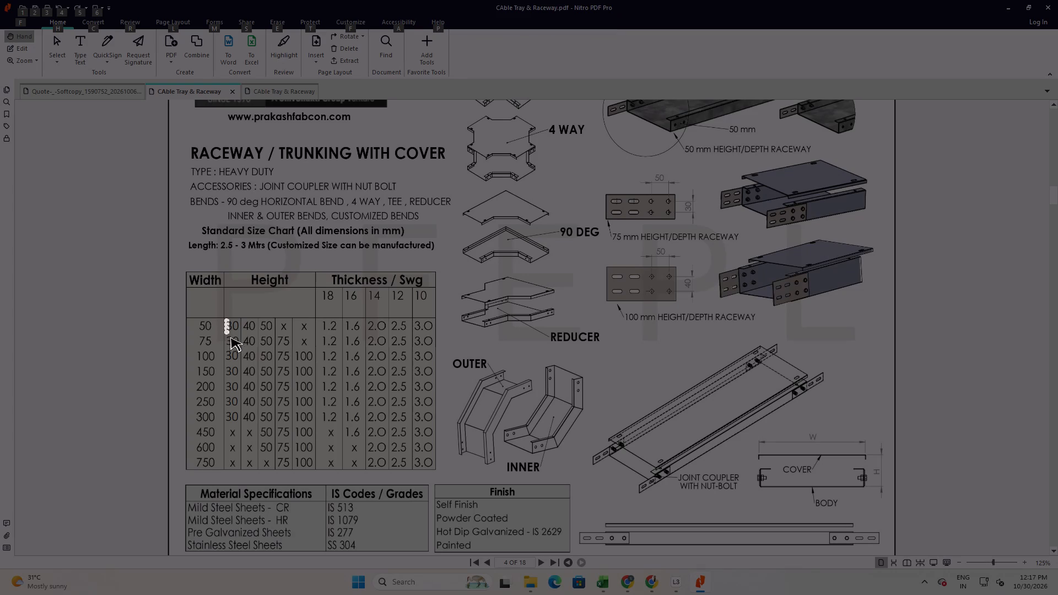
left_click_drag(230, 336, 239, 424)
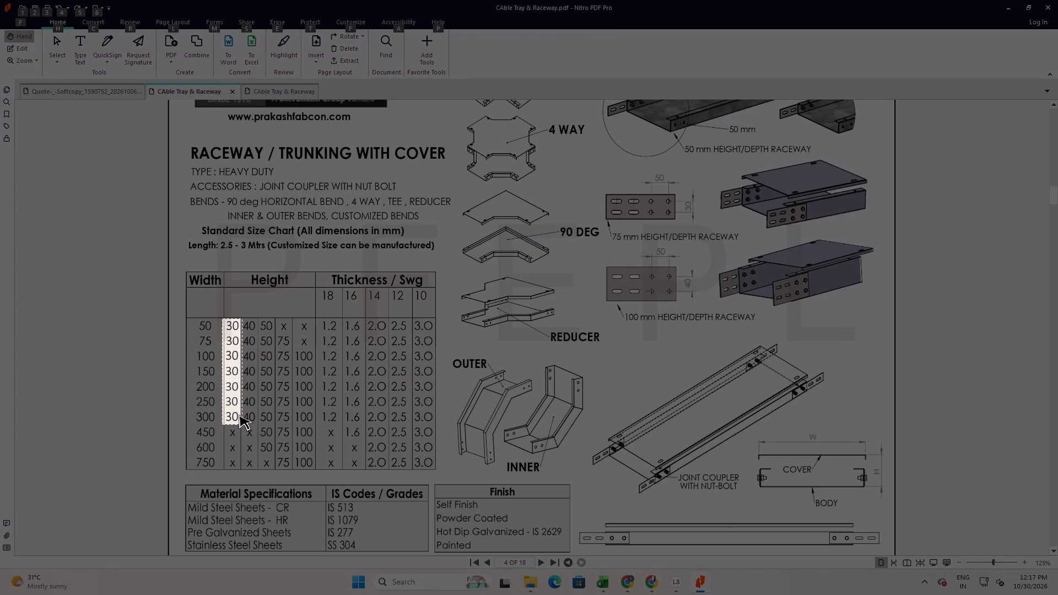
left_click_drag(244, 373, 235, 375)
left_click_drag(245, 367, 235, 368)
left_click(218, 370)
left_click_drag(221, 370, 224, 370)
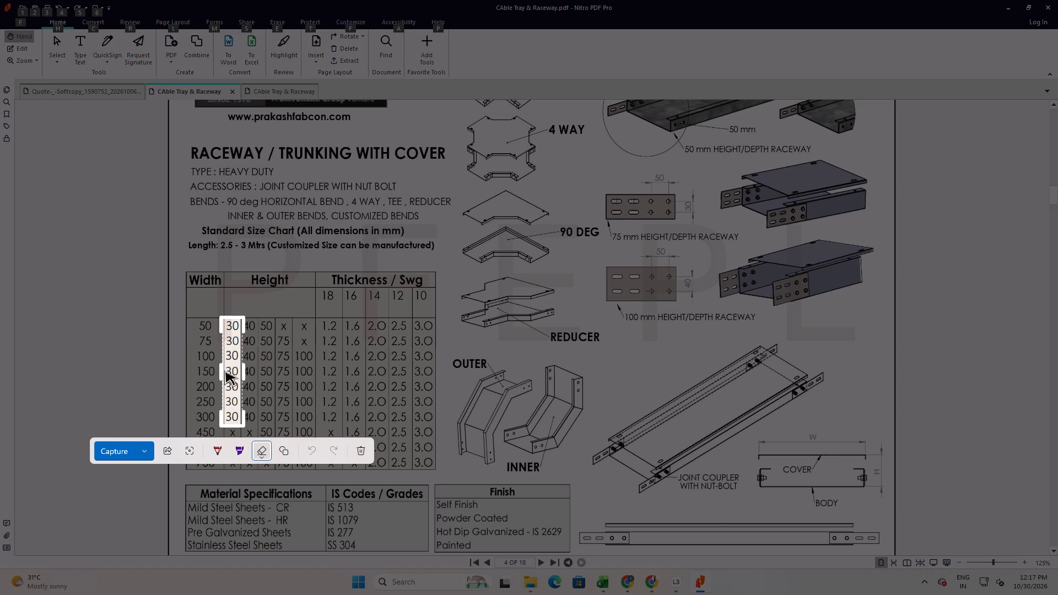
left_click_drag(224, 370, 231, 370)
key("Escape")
Snip an enlarged view of the 30 height values for widths 50 to 300 on heavy-duty page 4 and copy it.
scroll(244, 331, "up", 2, "ctrl")
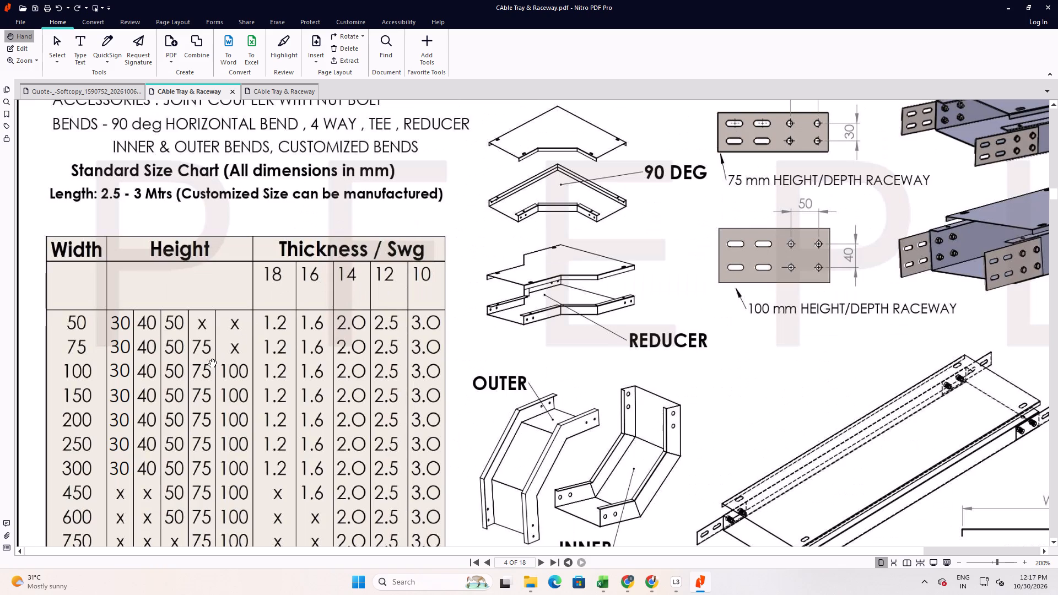
scroll(145, 371, "up", 1)
scroll(89, 382, "up", 1, "ctrl")
scroll(89, 382, "down", 3)
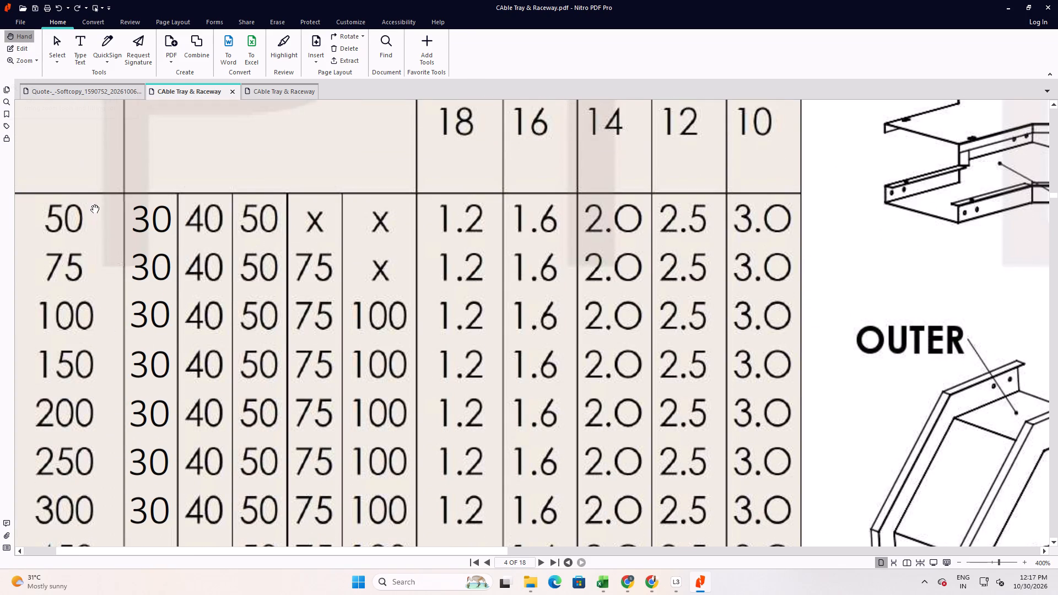
key("shift+super+s")
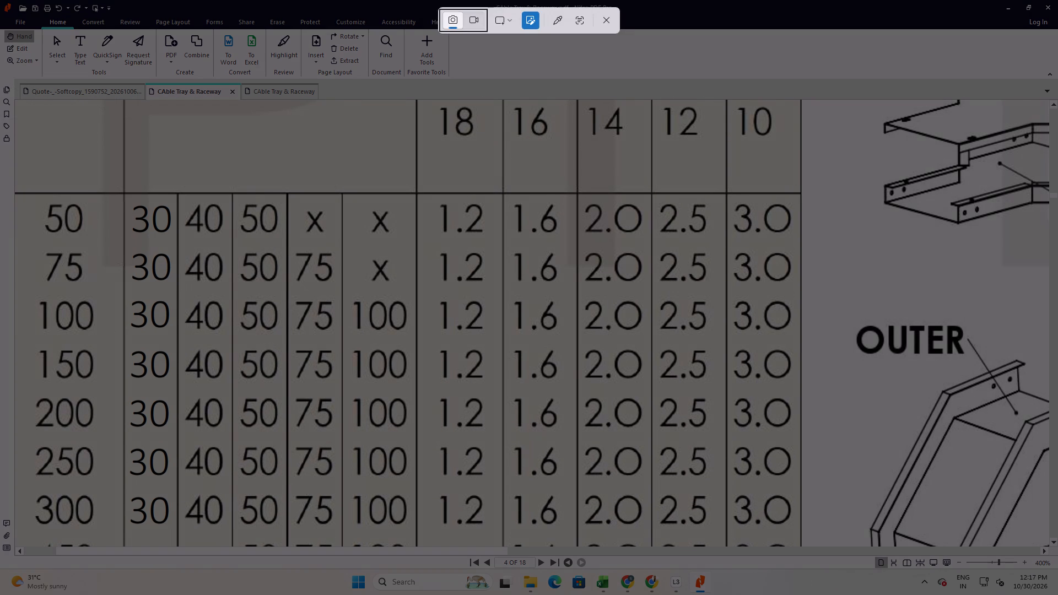
left_click_drag(128, 199, 168, 529)
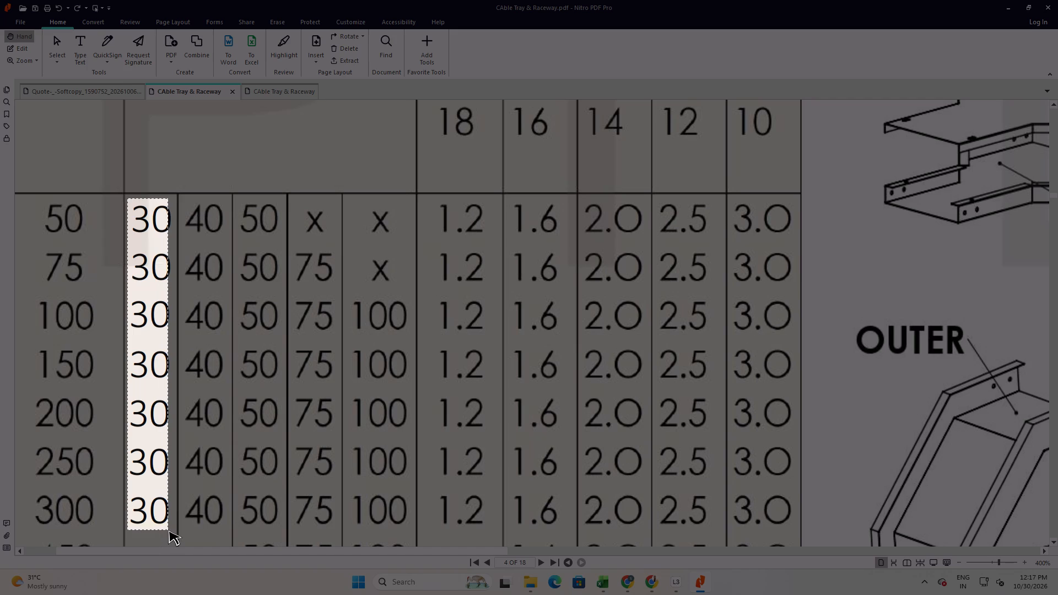
left_click_drag(168, 529, 171, 529)
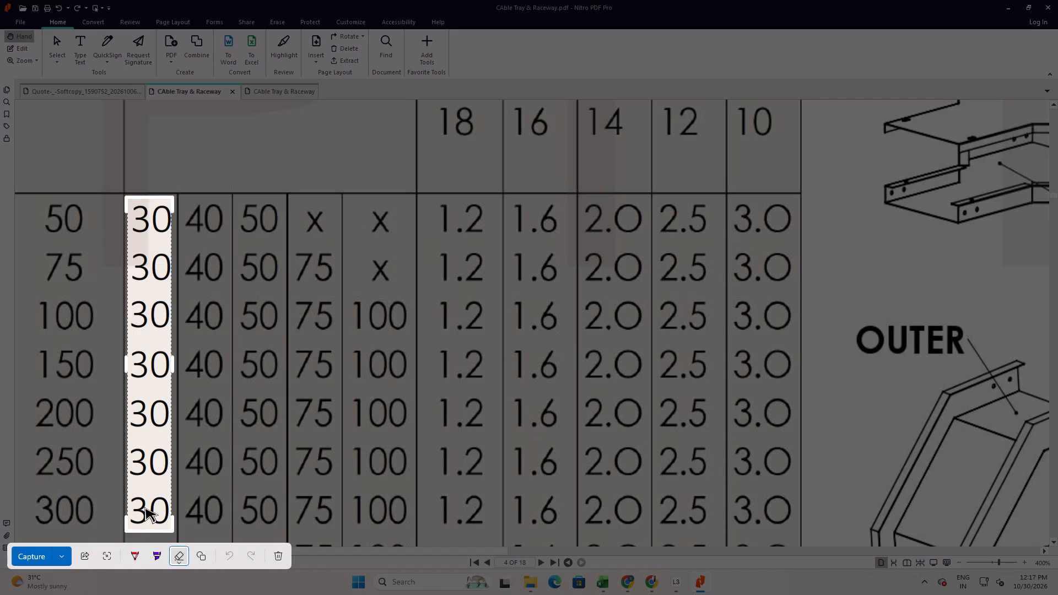
left_click(64, 553)
left_click(75, 533)
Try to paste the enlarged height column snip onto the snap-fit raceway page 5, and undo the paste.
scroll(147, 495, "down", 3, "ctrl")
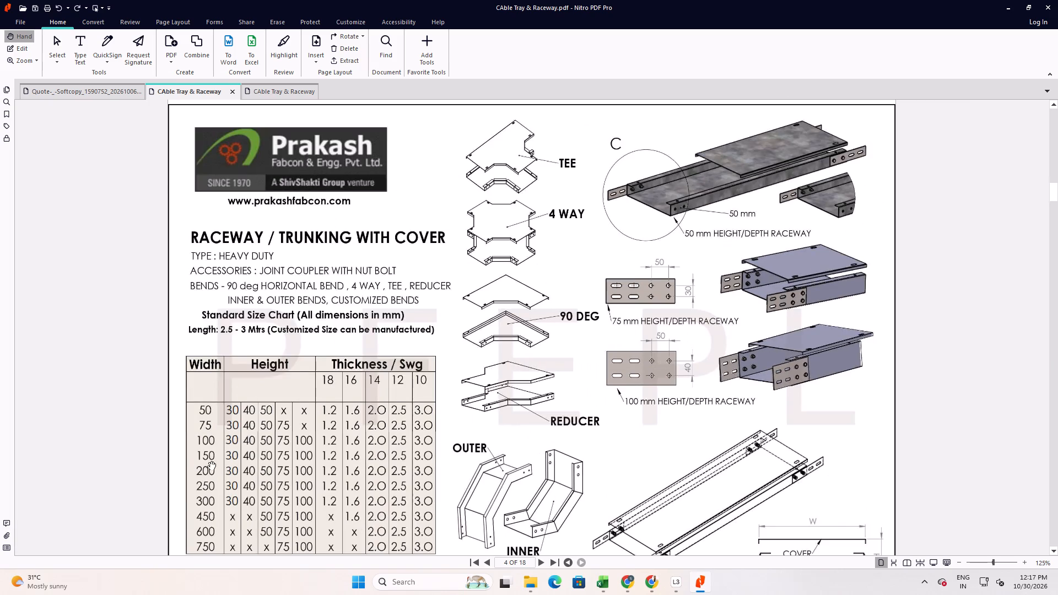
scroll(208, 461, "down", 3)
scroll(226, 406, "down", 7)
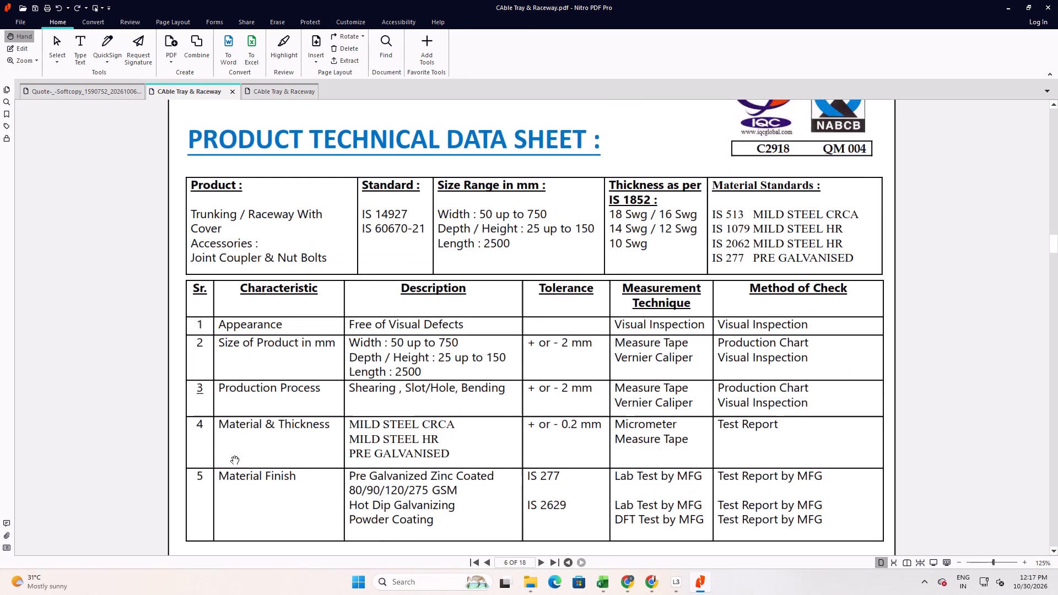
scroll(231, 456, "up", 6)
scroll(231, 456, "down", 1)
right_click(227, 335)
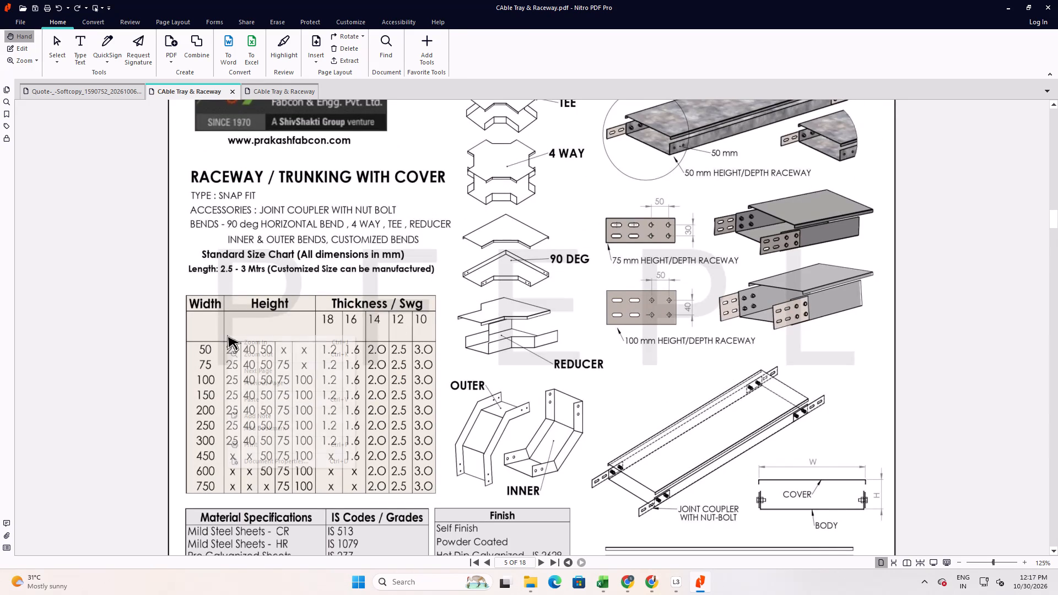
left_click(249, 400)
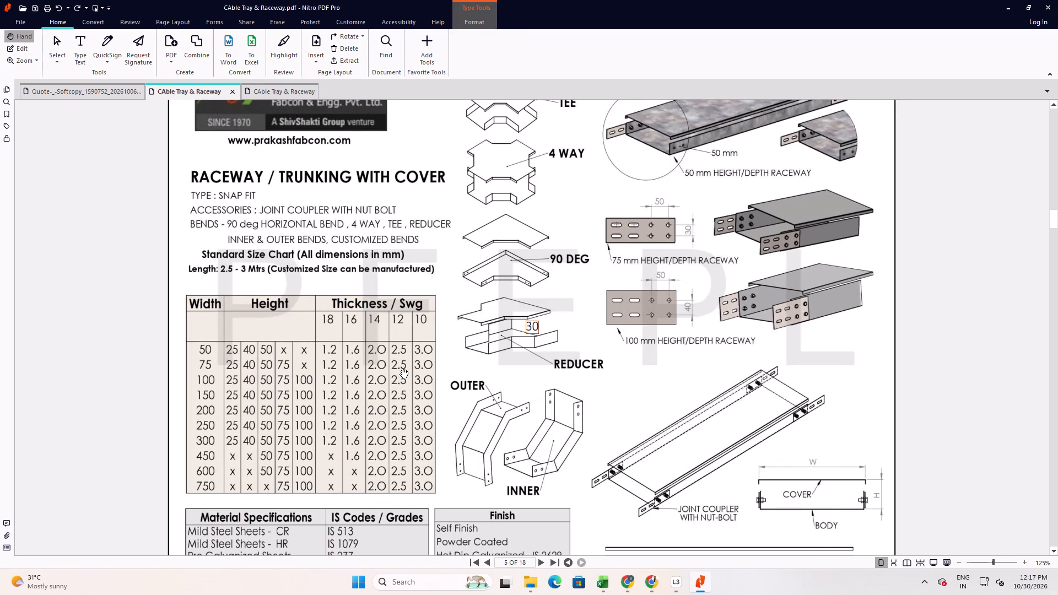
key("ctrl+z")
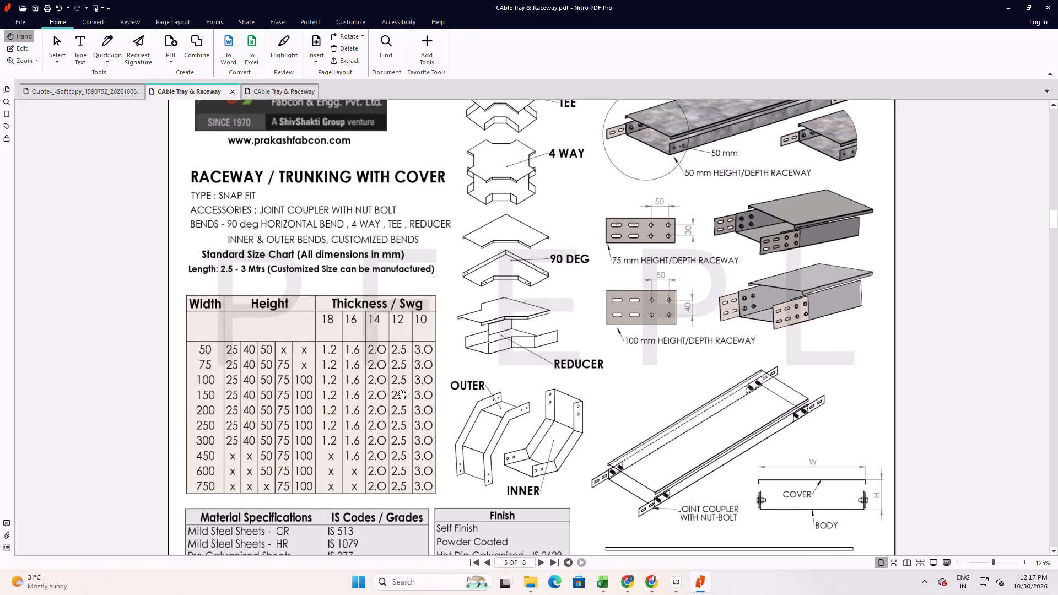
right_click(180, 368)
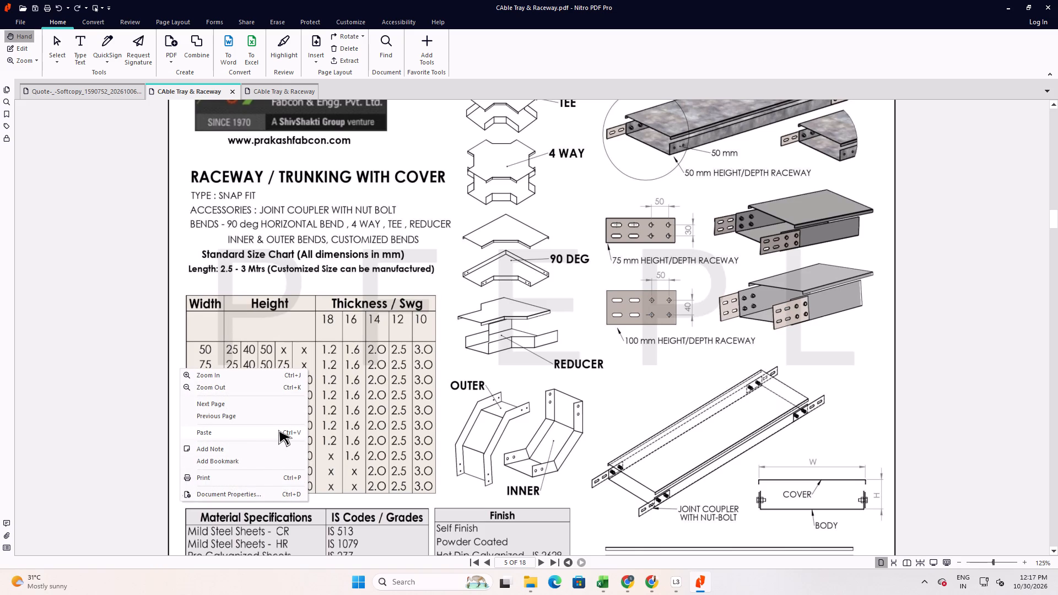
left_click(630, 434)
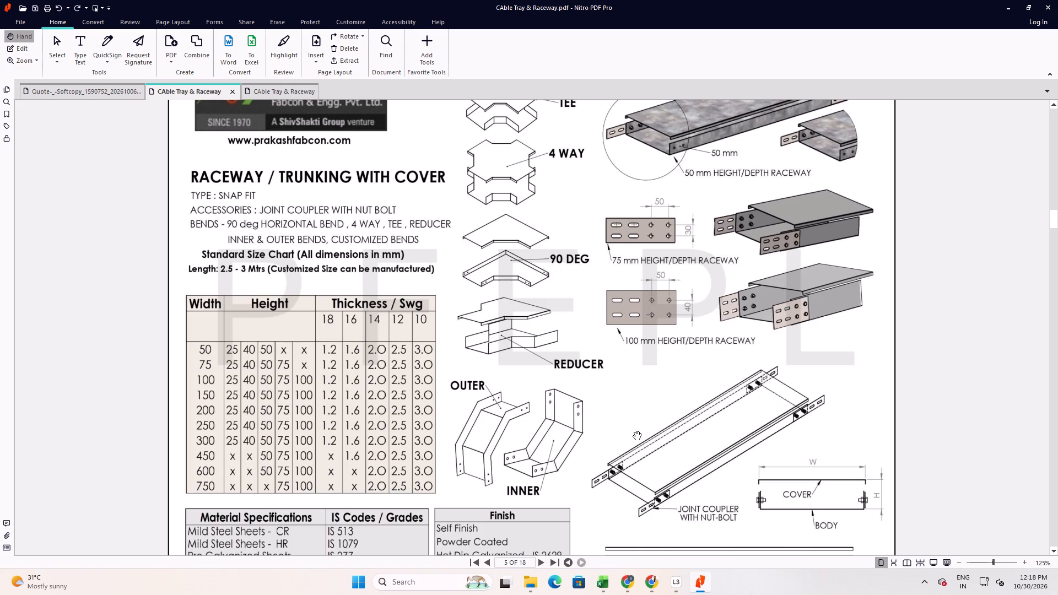
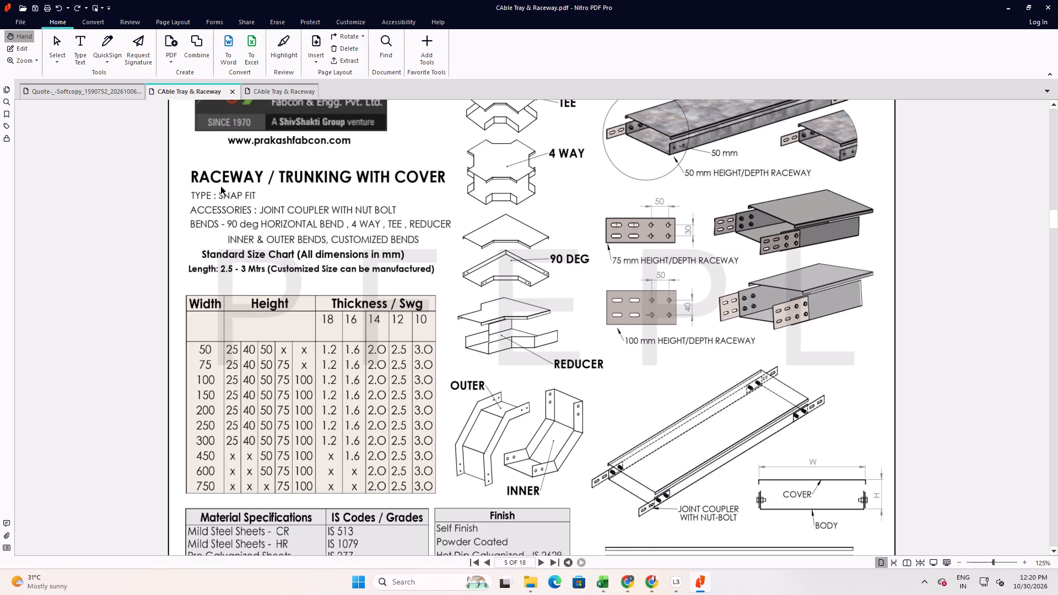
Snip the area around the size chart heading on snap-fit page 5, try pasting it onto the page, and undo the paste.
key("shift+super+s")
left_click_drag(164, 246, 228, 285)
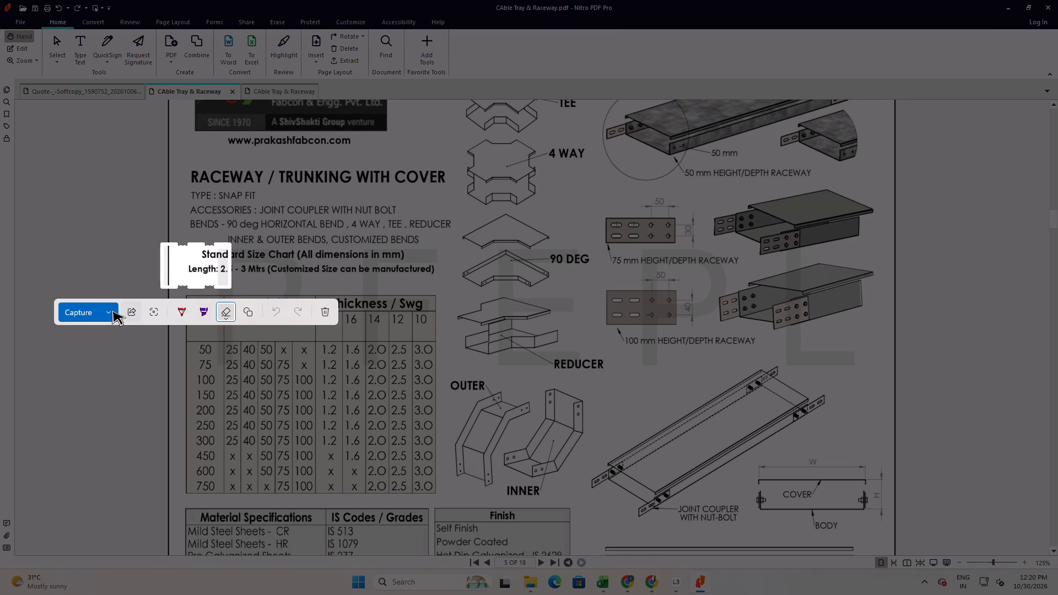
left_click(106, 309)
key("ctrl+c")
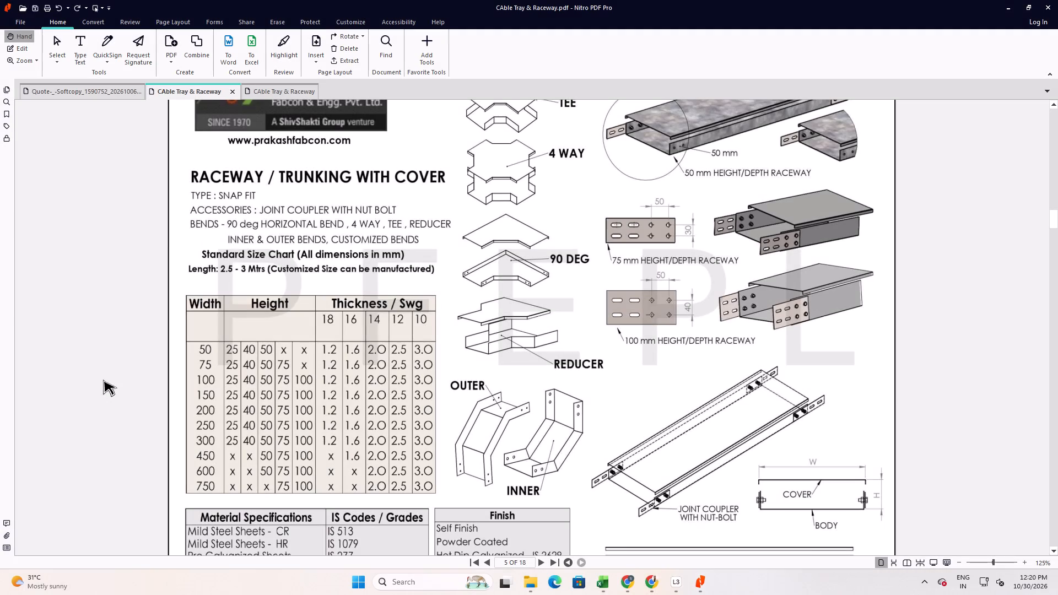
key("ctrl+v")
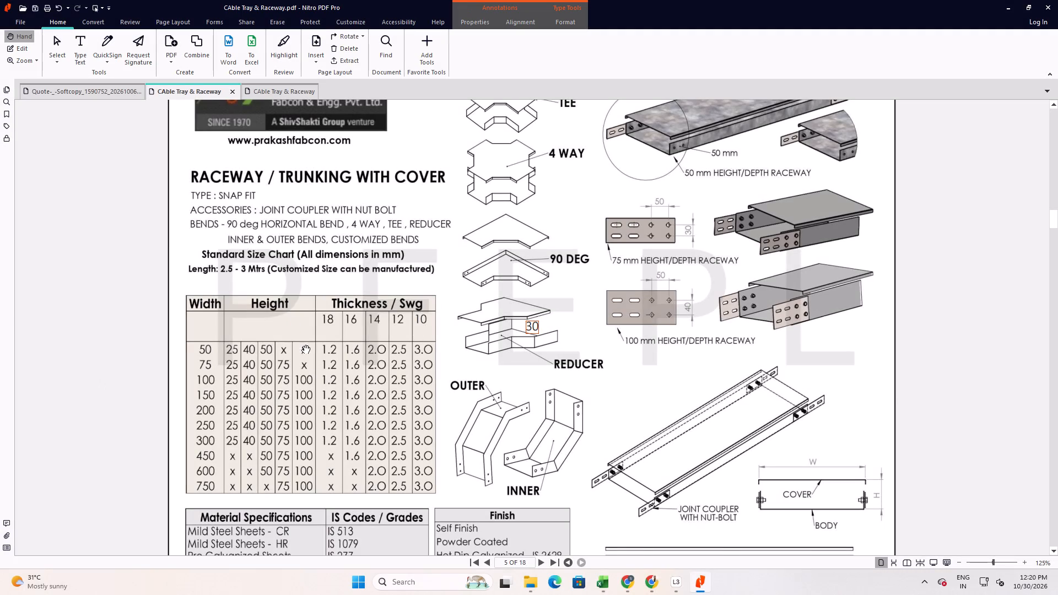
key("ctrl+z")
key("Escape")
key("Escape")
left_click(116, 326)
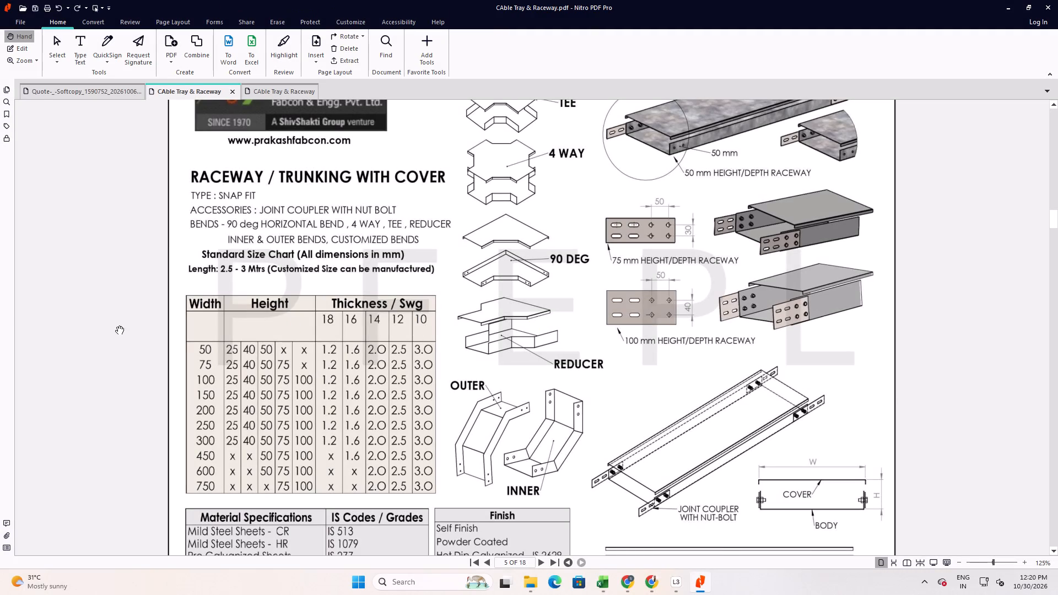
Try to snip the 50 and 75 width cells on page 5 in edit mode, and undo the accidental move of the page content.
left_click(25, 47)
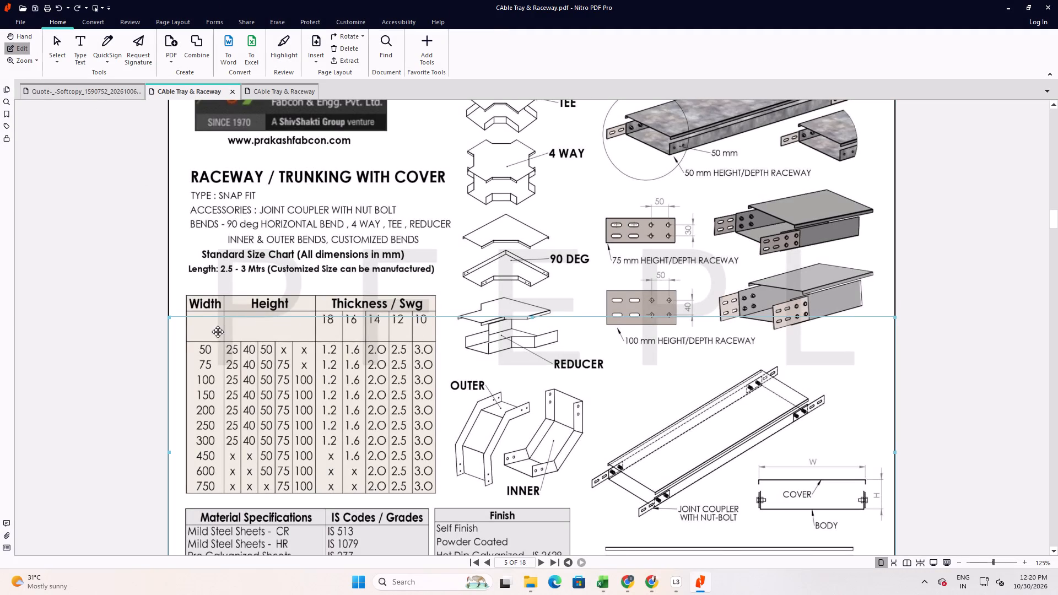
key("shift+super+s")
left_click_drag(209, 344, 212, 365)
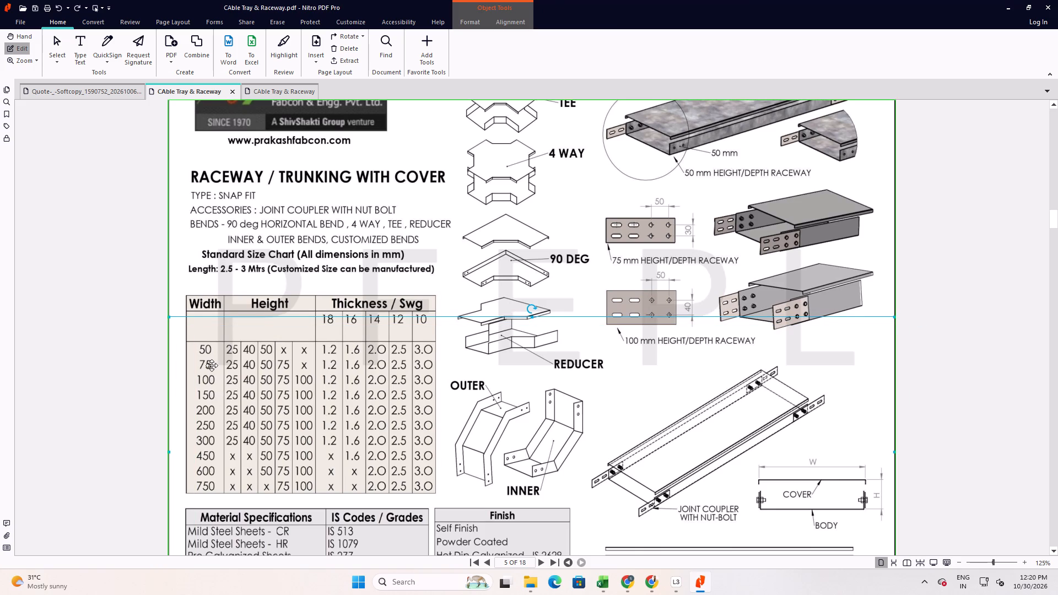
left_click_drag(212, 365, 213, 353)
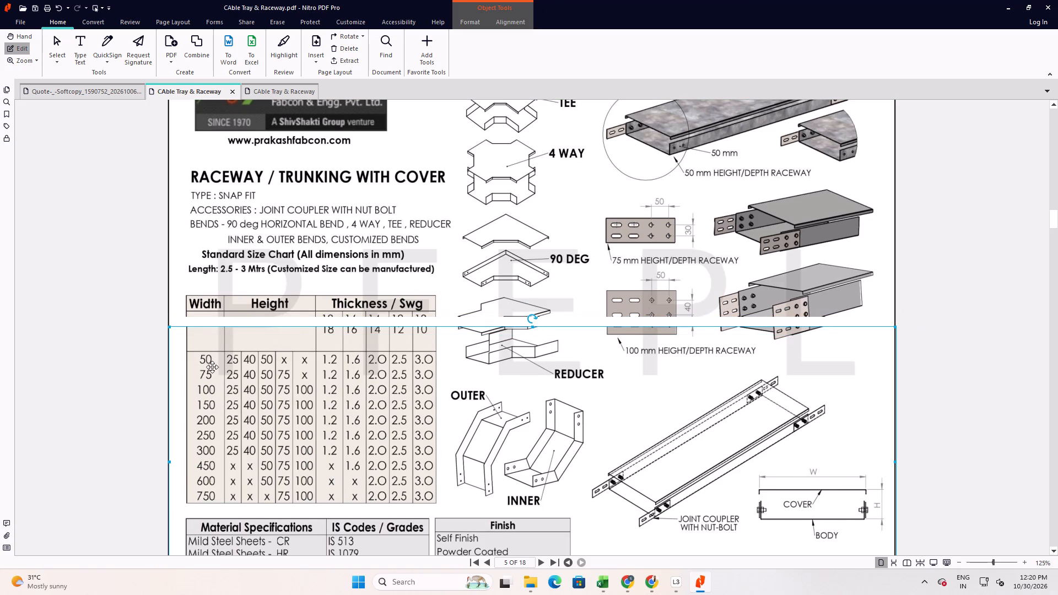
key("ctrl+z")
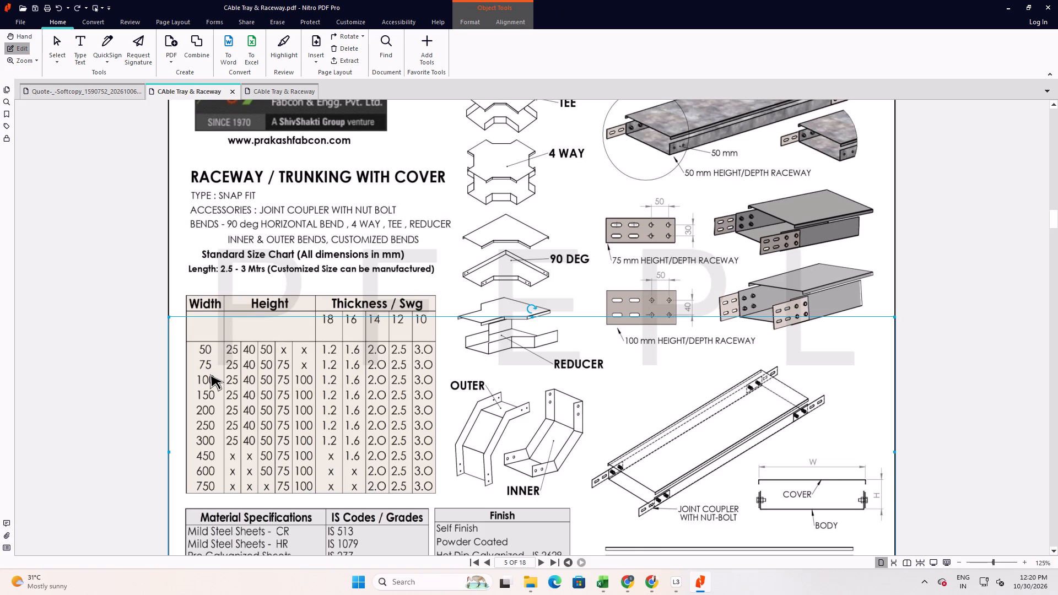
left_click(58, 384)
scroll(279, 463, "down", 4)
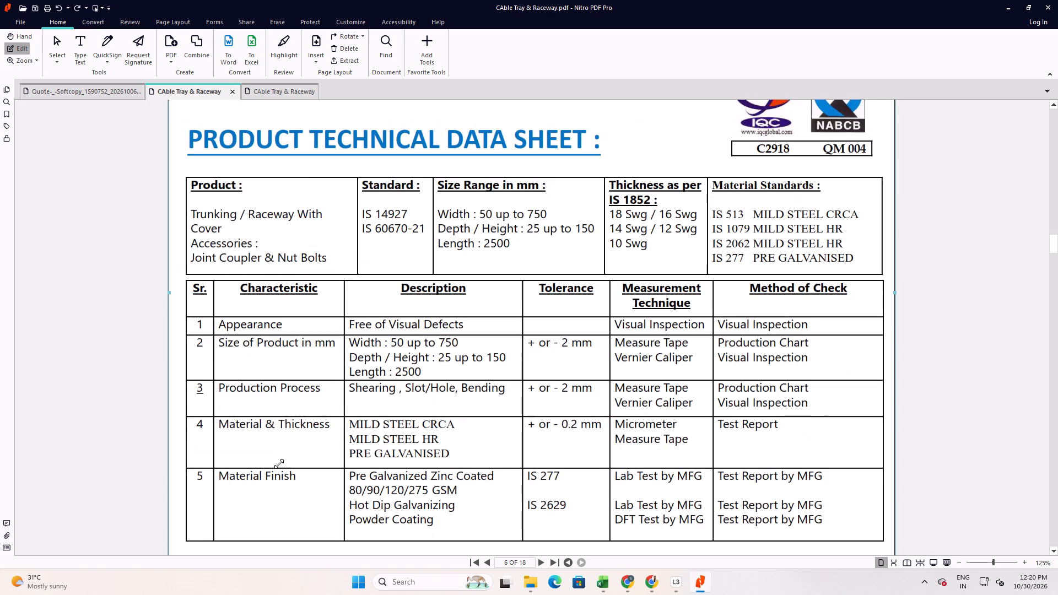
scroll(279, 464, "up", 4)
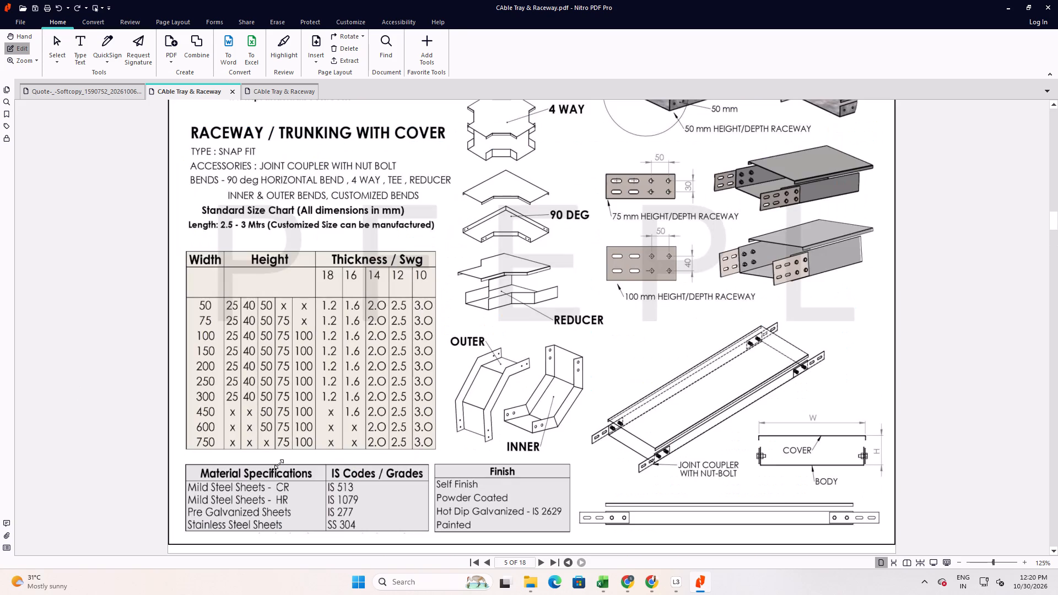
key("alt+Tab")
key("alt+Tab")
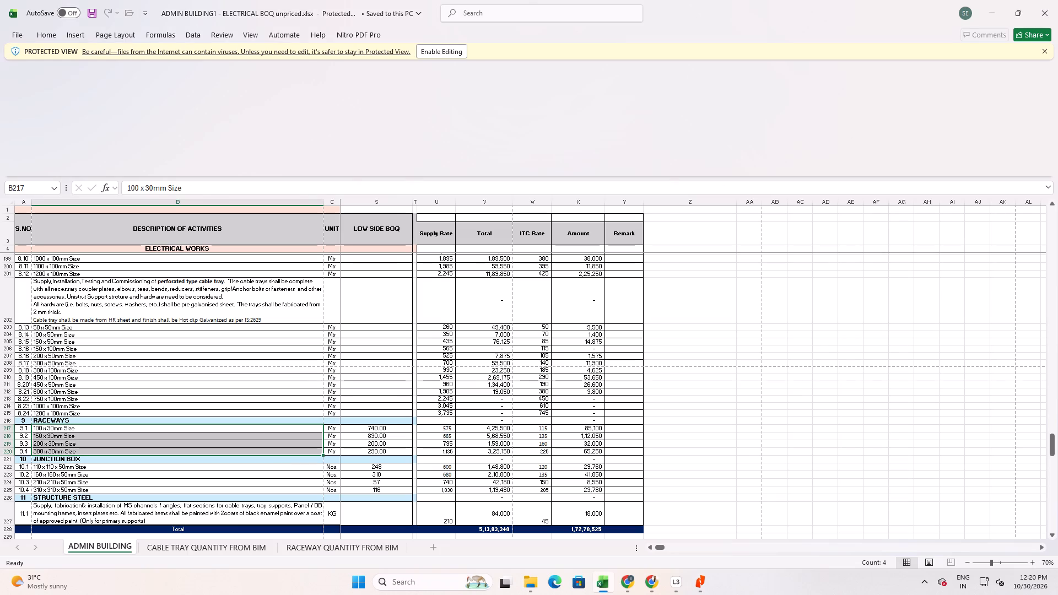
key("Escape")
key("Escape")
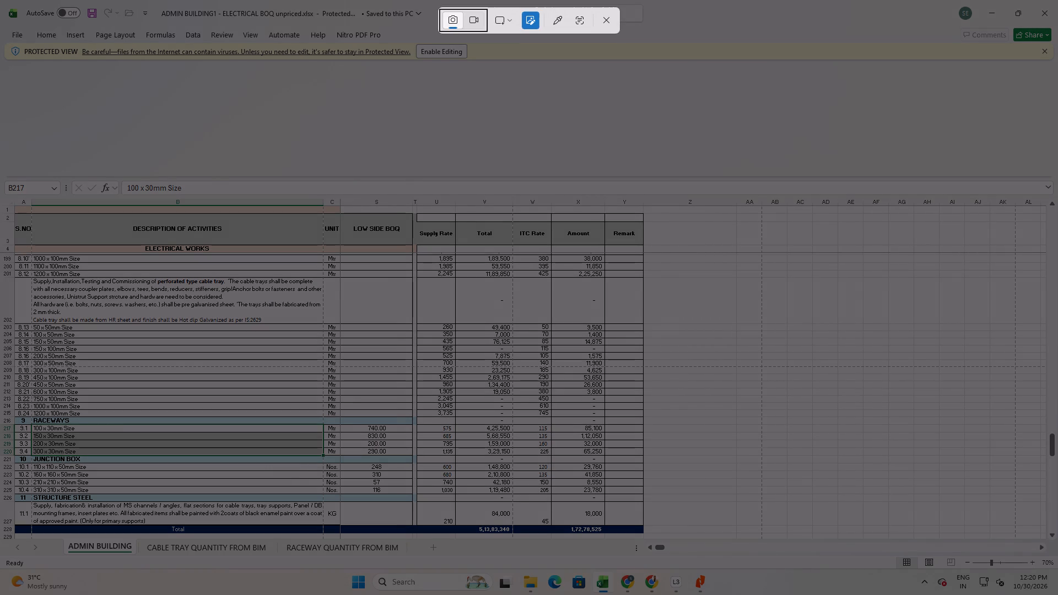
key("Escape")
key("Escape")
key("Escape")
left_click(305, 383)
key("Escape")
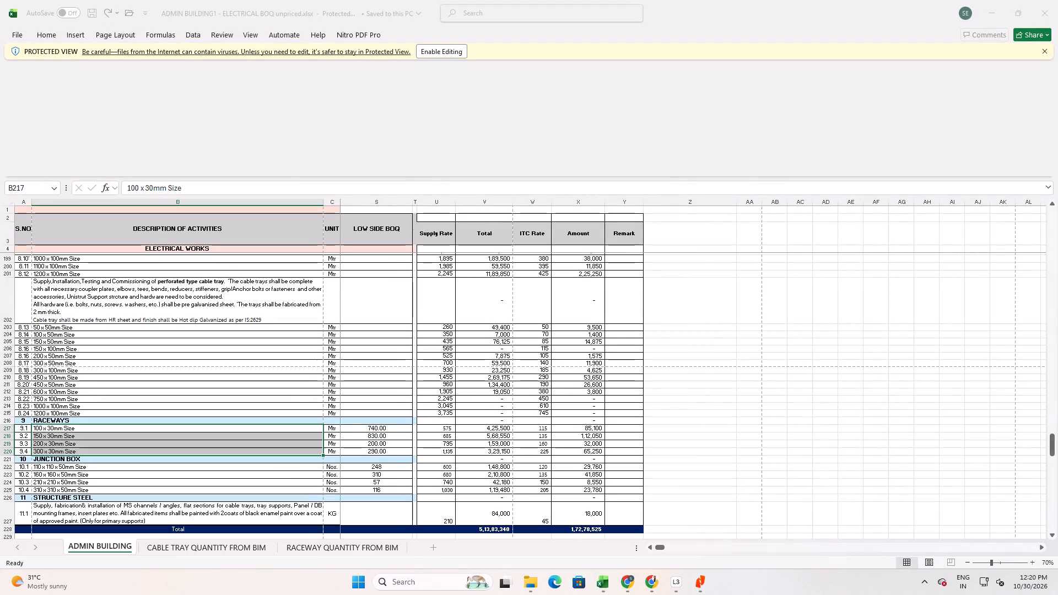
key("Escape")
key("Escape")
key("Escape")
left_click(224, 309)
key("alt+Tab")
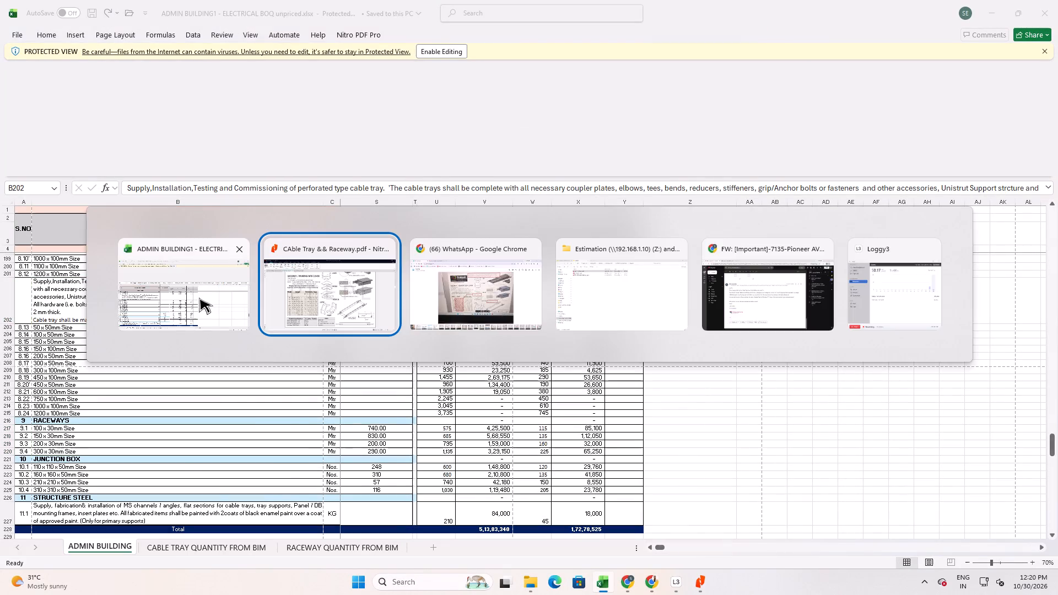
Return to the size chart with the 30 height values on heavy-duty raceway page 4.
scroll(219, 407, "up", 10)
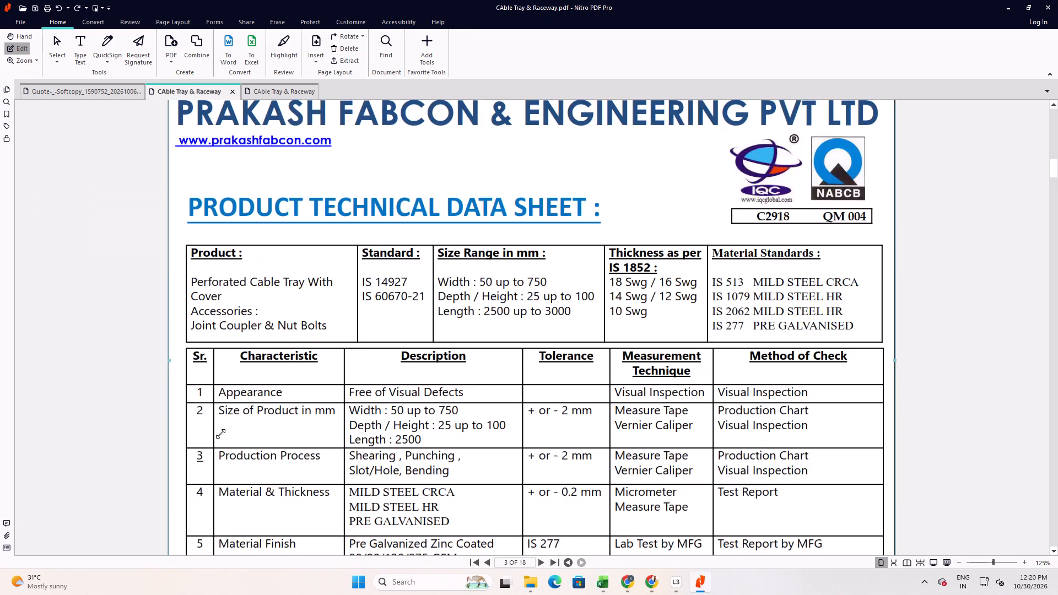
scroll(220, 434, "down", 5)
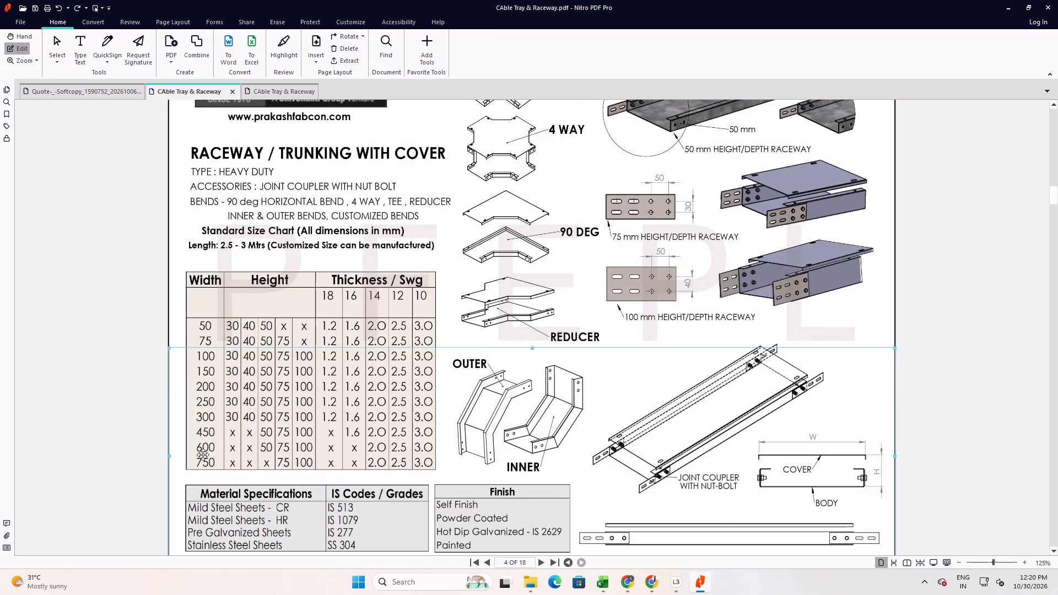
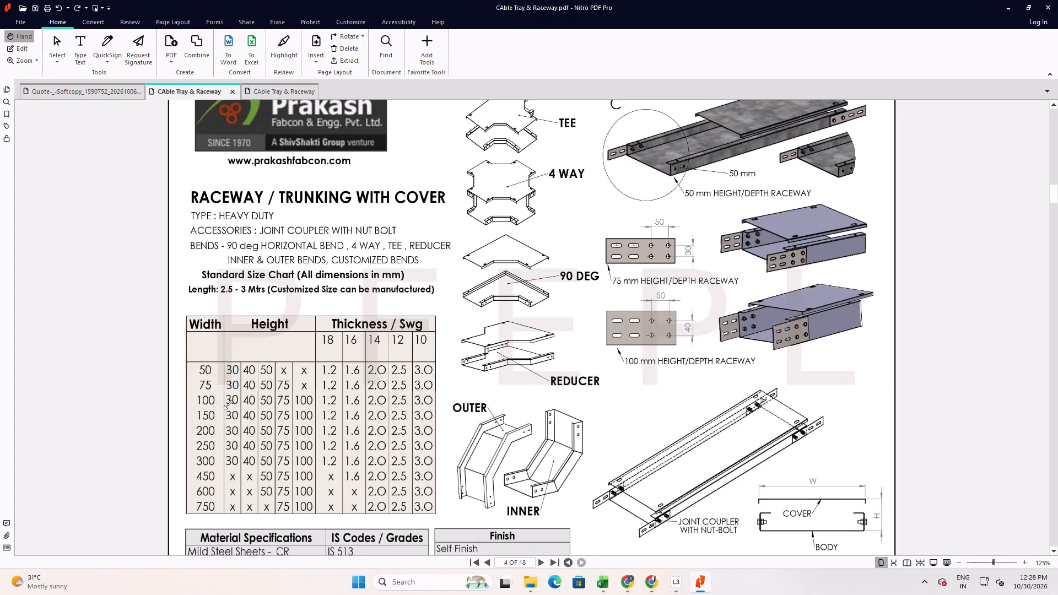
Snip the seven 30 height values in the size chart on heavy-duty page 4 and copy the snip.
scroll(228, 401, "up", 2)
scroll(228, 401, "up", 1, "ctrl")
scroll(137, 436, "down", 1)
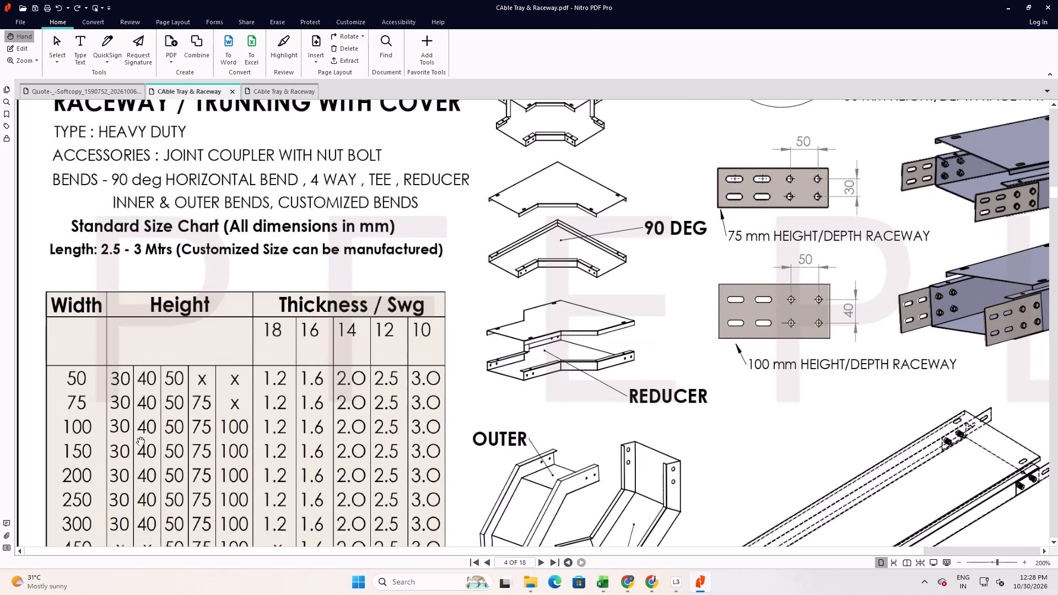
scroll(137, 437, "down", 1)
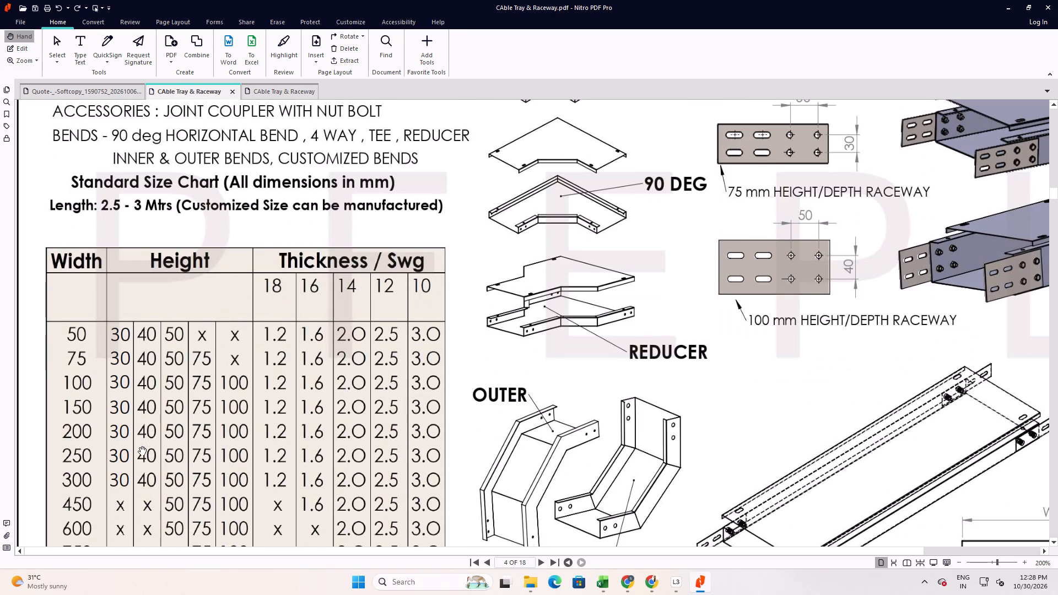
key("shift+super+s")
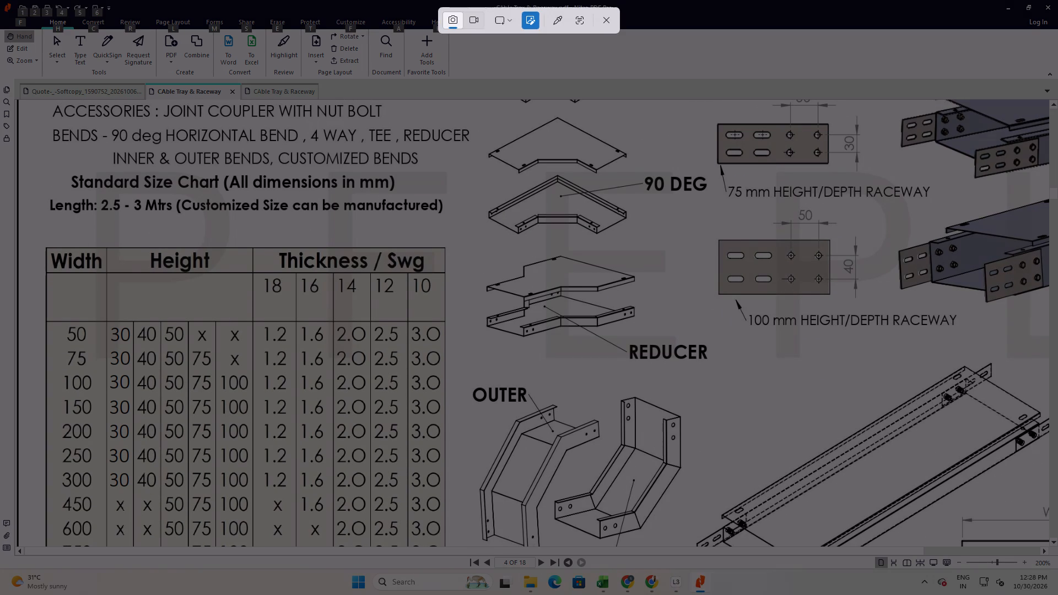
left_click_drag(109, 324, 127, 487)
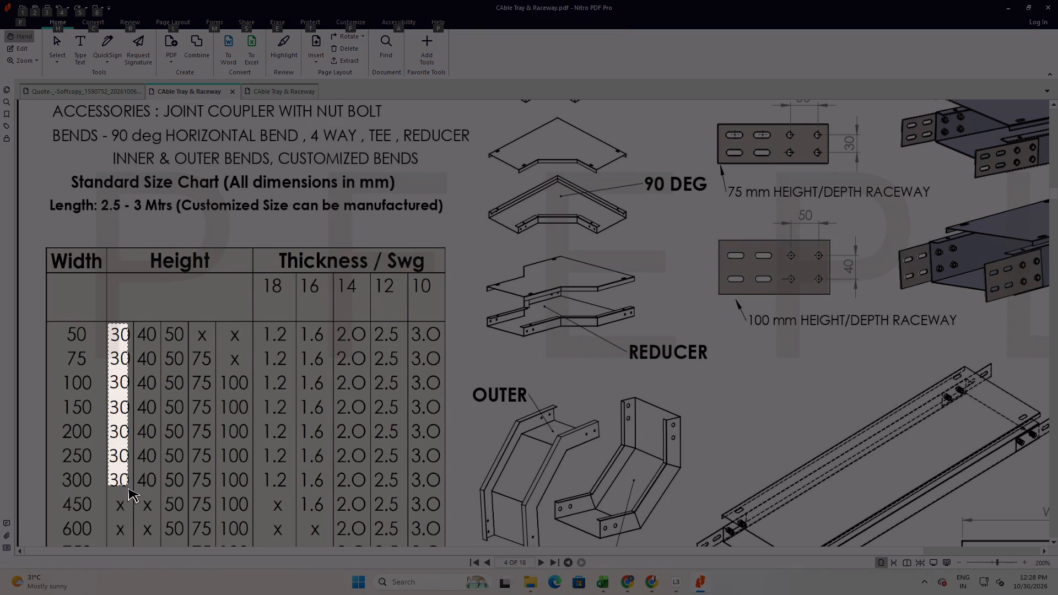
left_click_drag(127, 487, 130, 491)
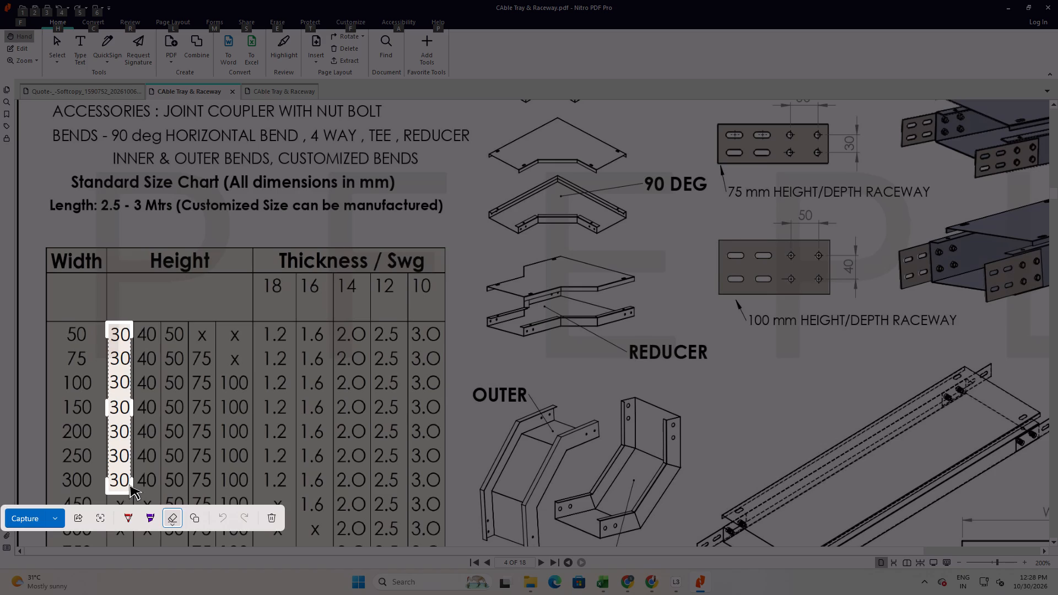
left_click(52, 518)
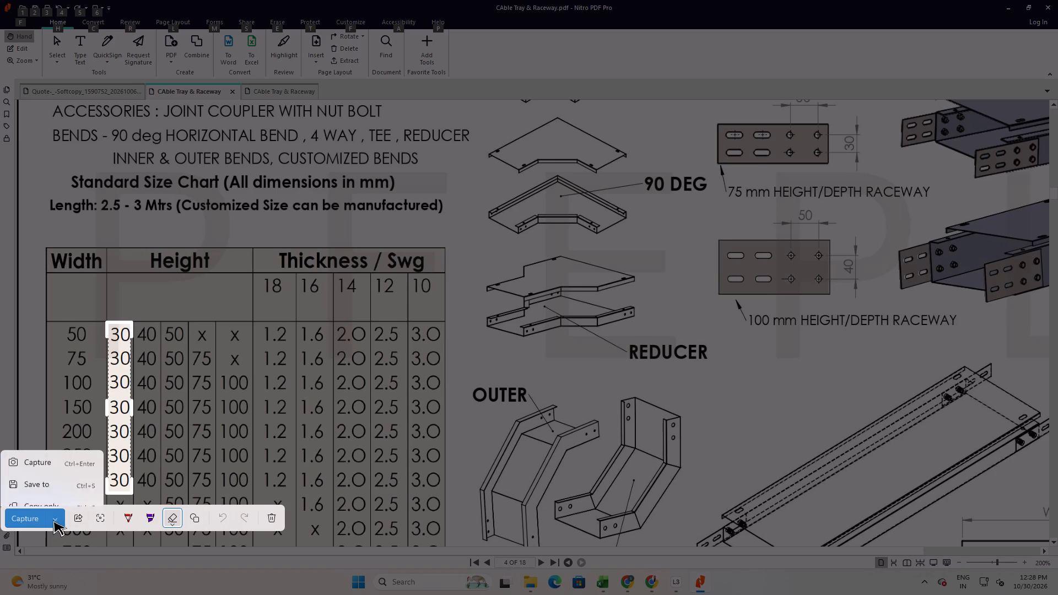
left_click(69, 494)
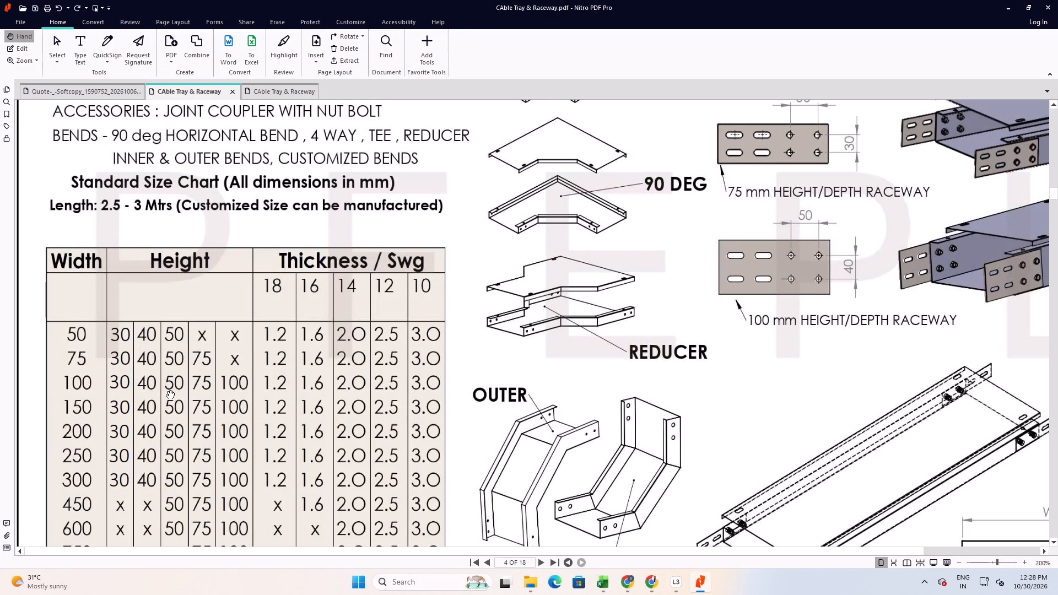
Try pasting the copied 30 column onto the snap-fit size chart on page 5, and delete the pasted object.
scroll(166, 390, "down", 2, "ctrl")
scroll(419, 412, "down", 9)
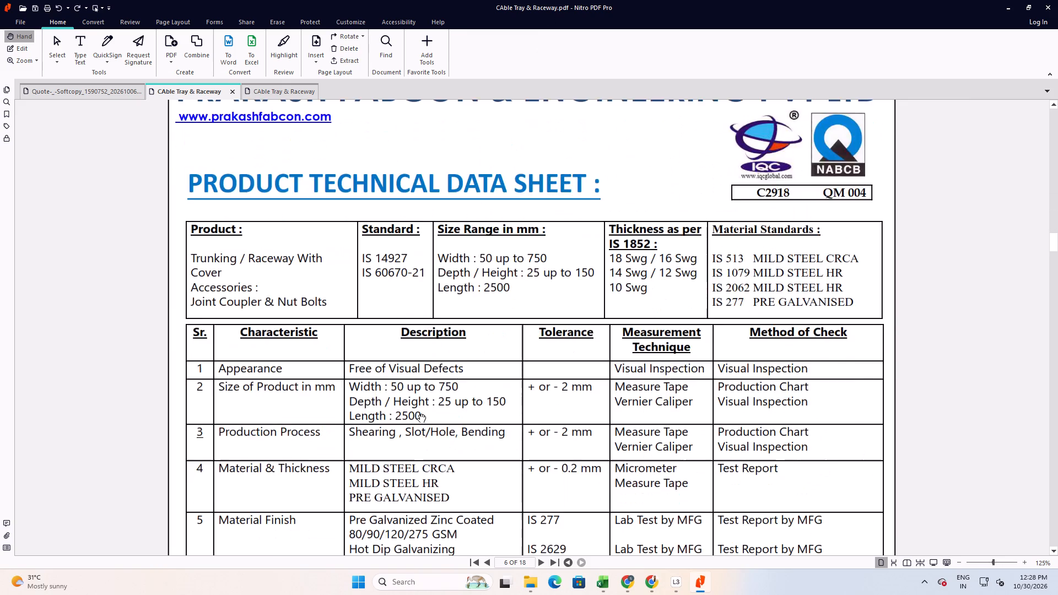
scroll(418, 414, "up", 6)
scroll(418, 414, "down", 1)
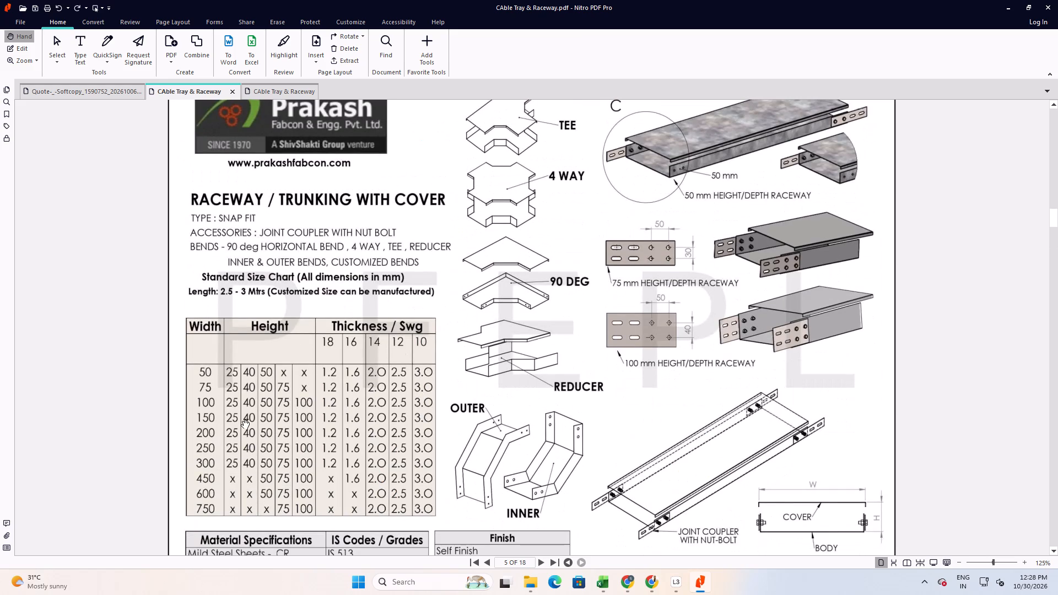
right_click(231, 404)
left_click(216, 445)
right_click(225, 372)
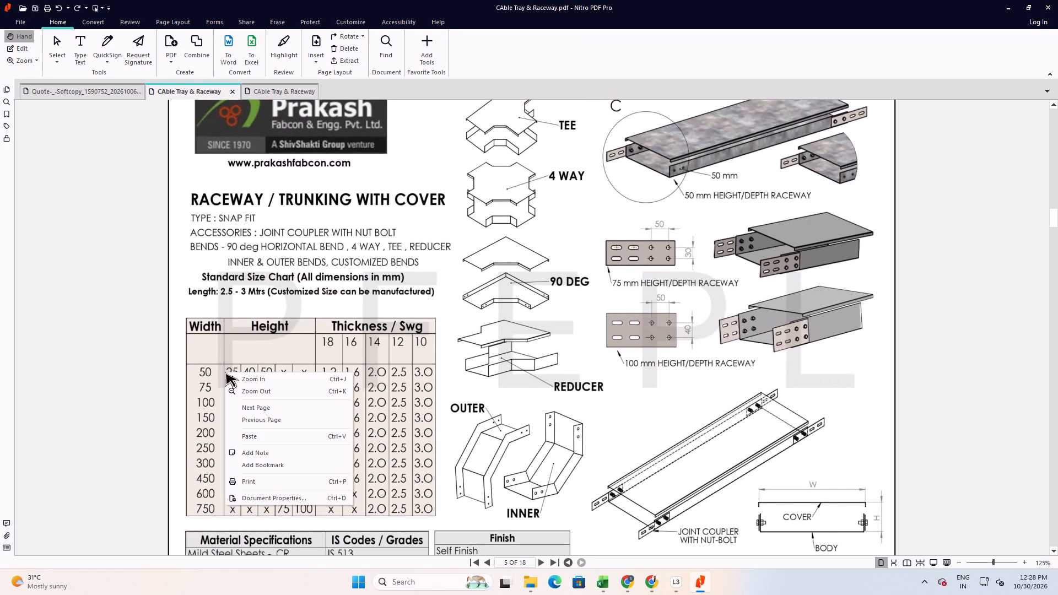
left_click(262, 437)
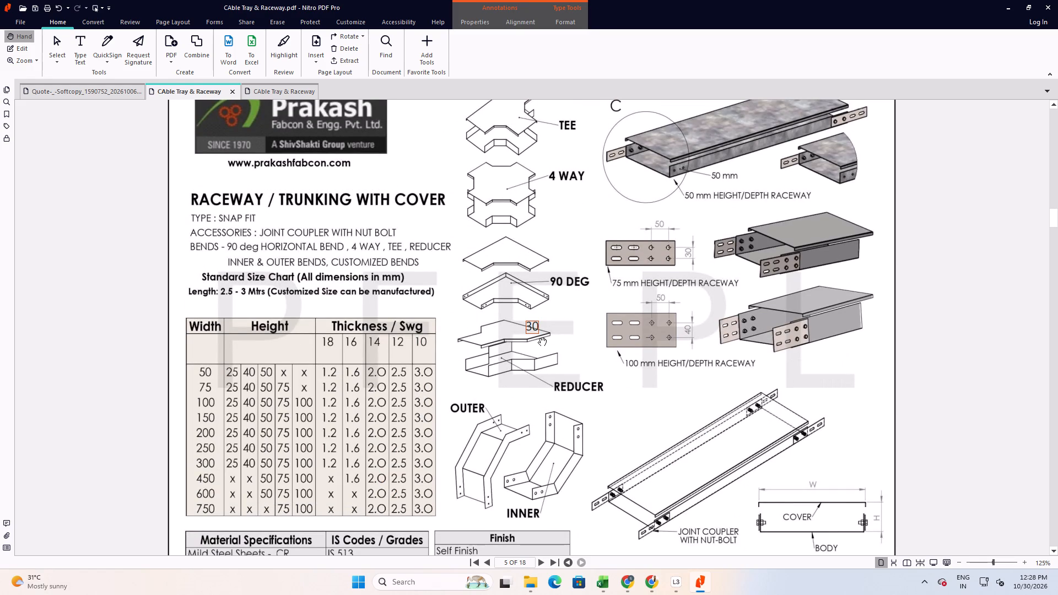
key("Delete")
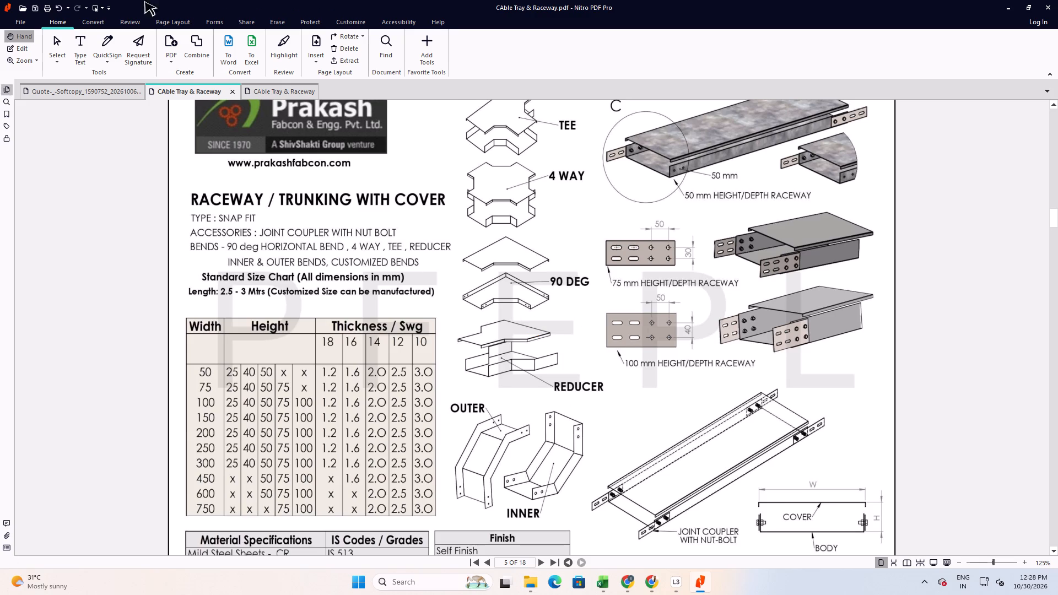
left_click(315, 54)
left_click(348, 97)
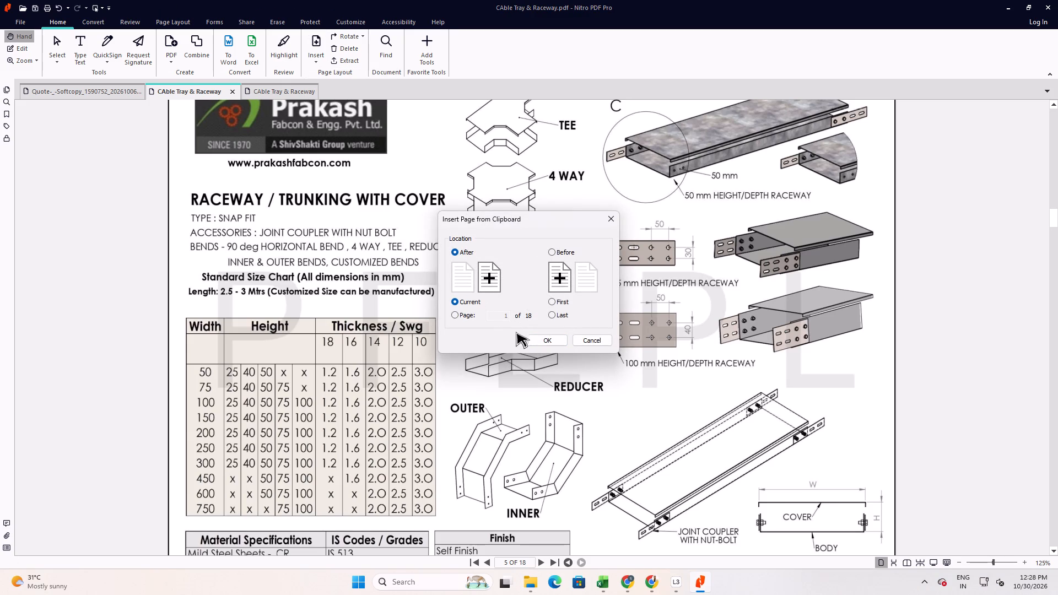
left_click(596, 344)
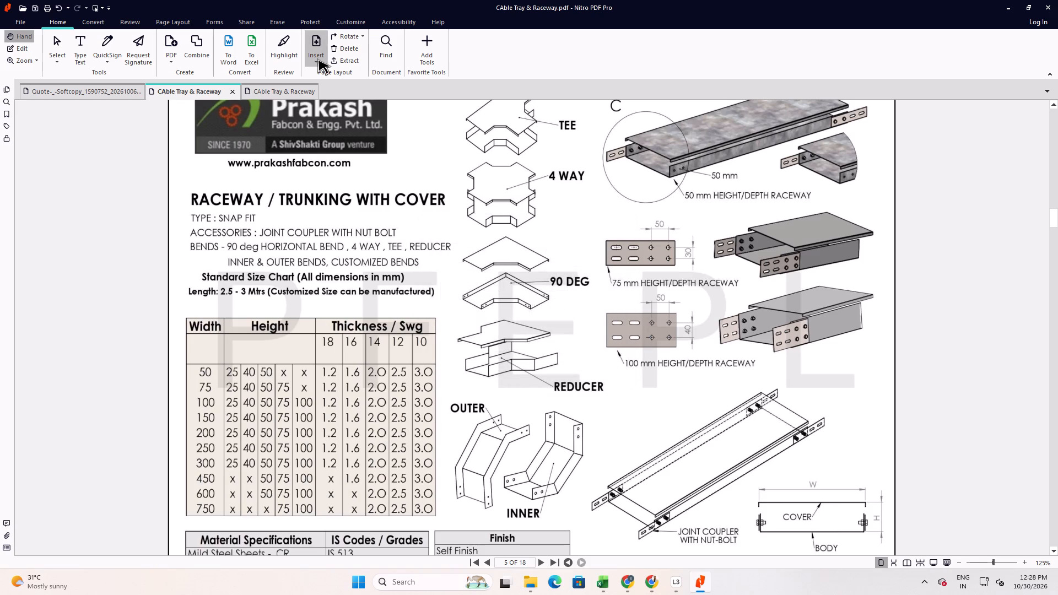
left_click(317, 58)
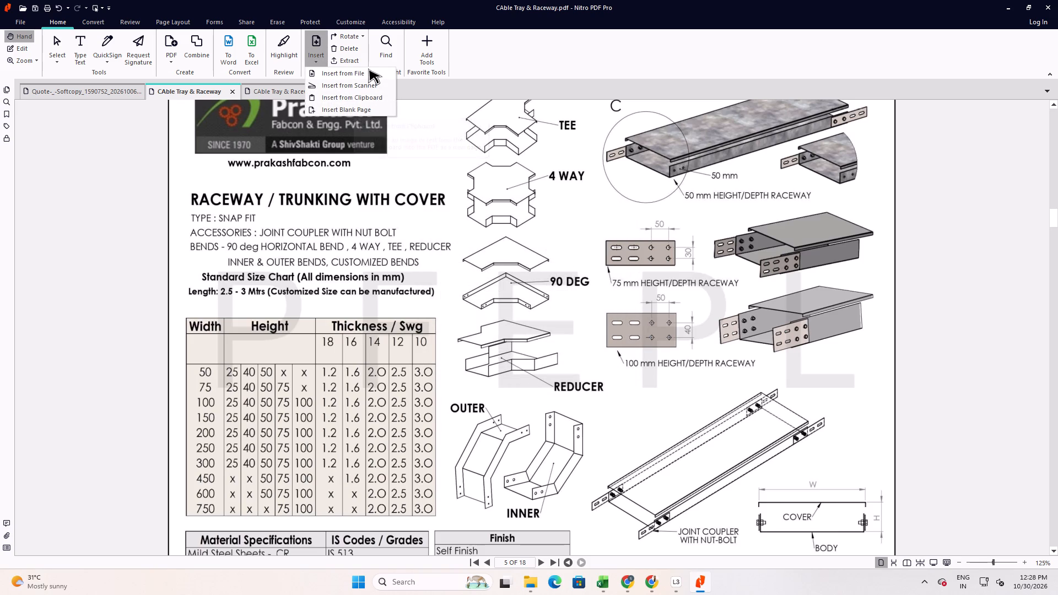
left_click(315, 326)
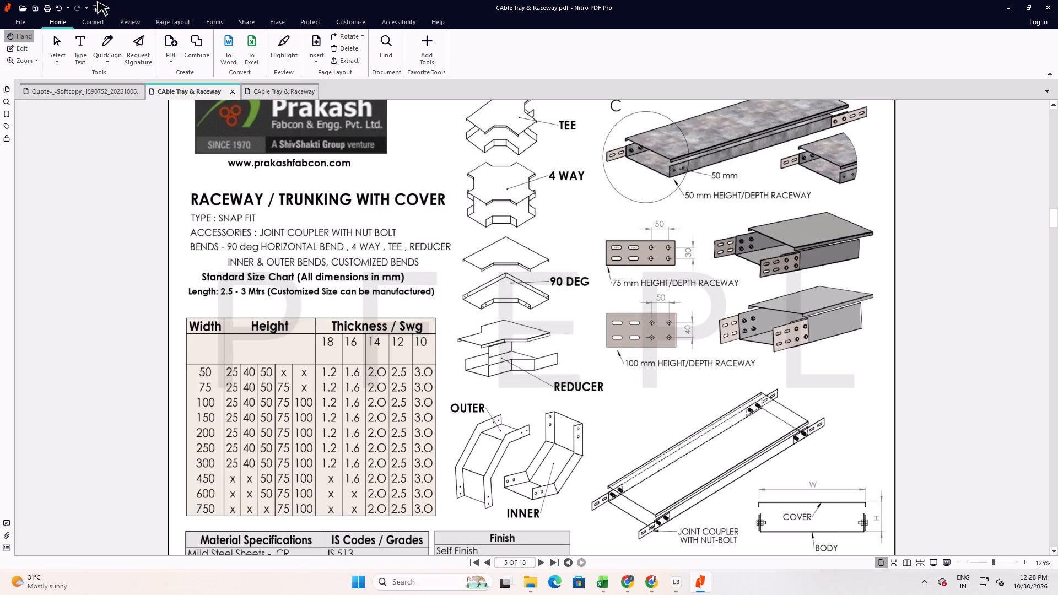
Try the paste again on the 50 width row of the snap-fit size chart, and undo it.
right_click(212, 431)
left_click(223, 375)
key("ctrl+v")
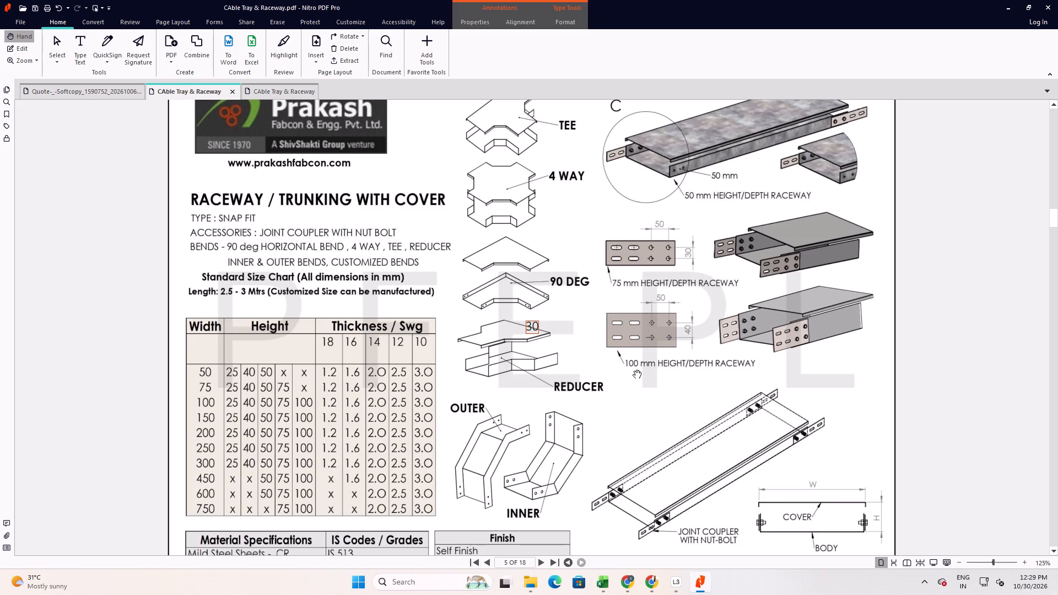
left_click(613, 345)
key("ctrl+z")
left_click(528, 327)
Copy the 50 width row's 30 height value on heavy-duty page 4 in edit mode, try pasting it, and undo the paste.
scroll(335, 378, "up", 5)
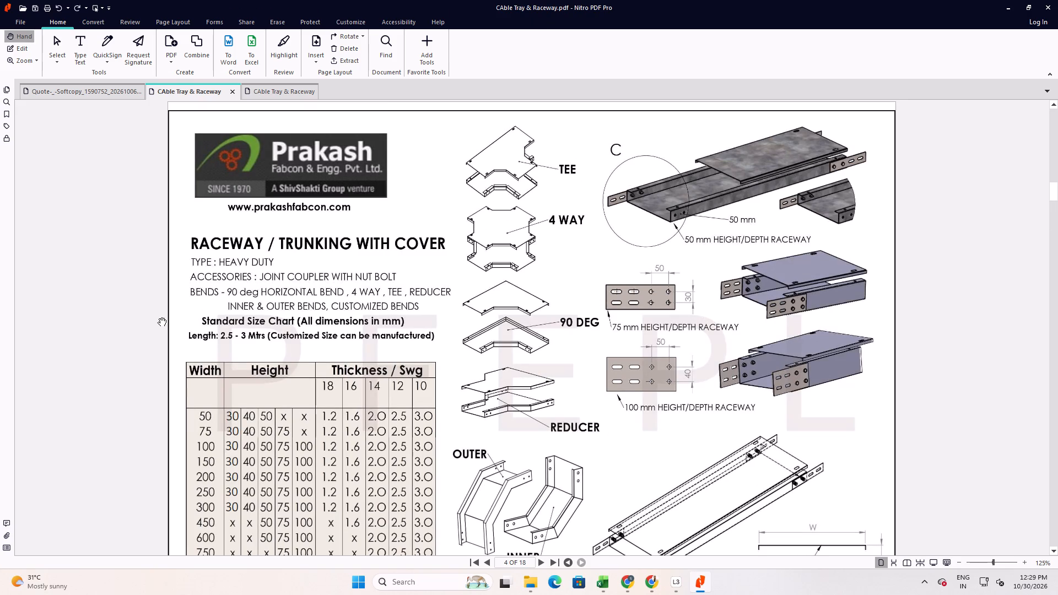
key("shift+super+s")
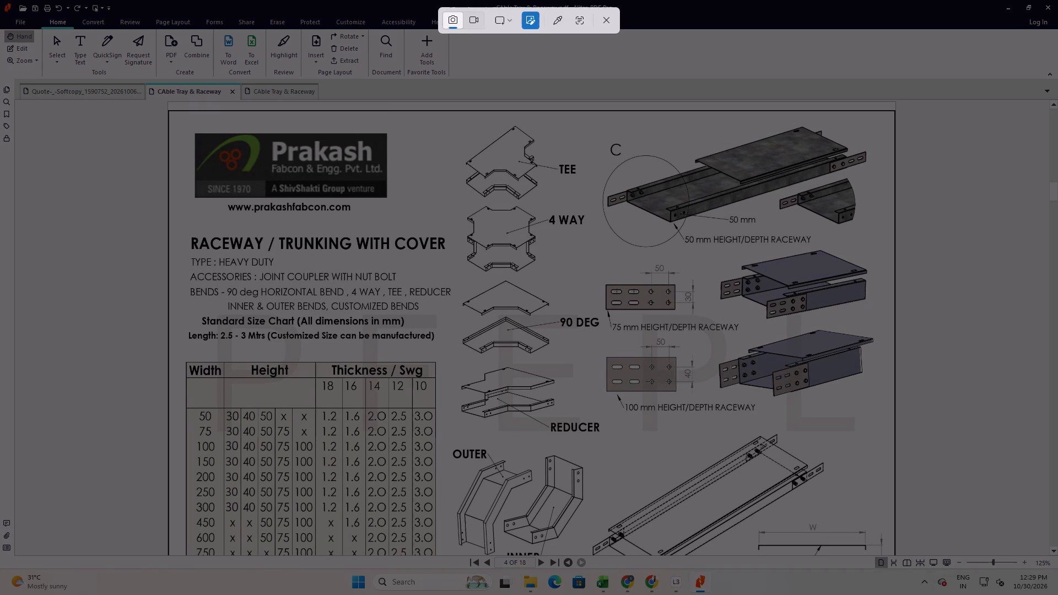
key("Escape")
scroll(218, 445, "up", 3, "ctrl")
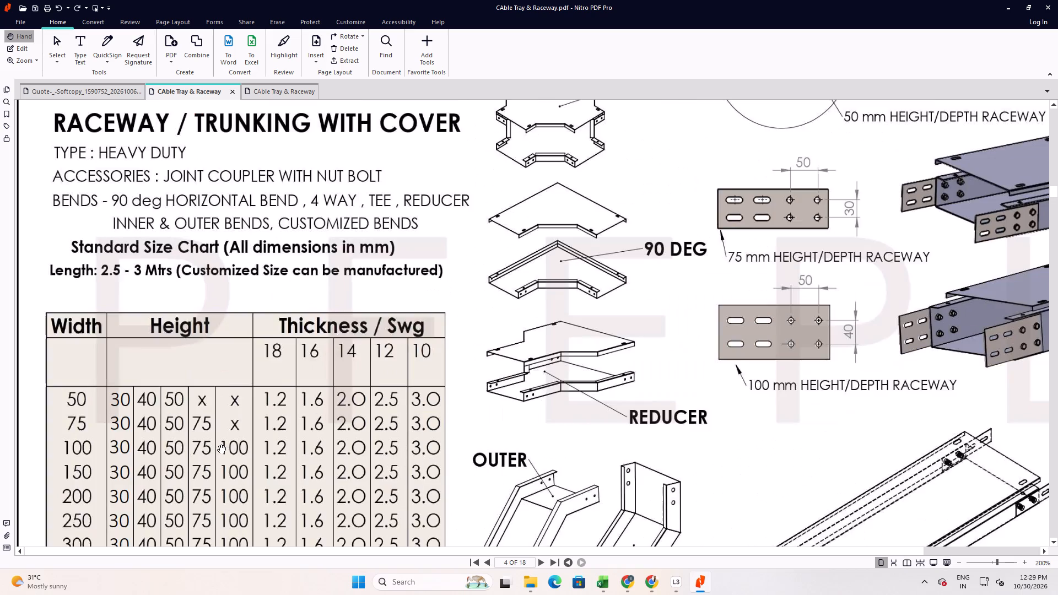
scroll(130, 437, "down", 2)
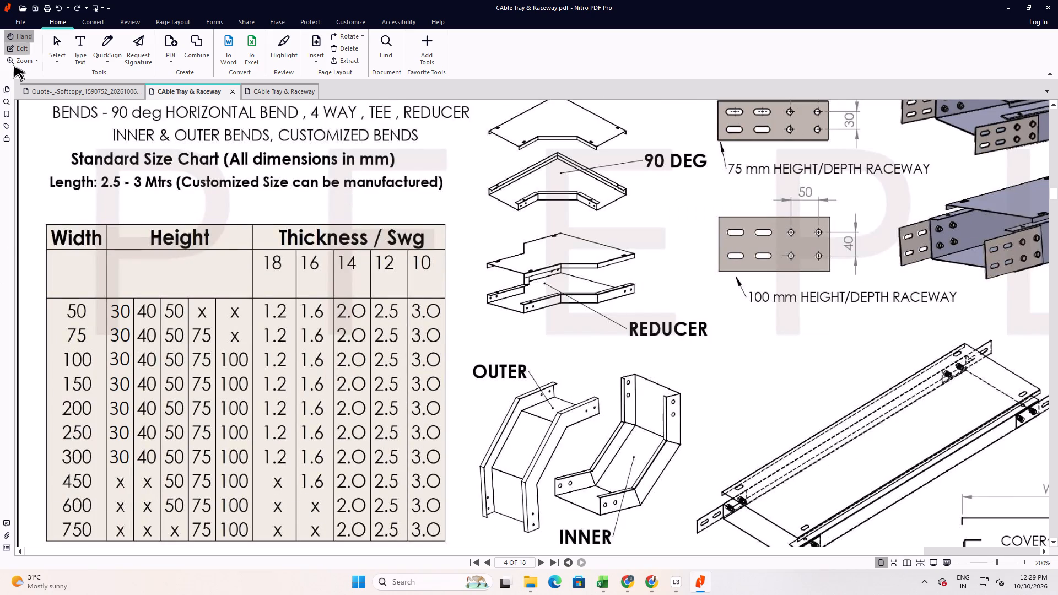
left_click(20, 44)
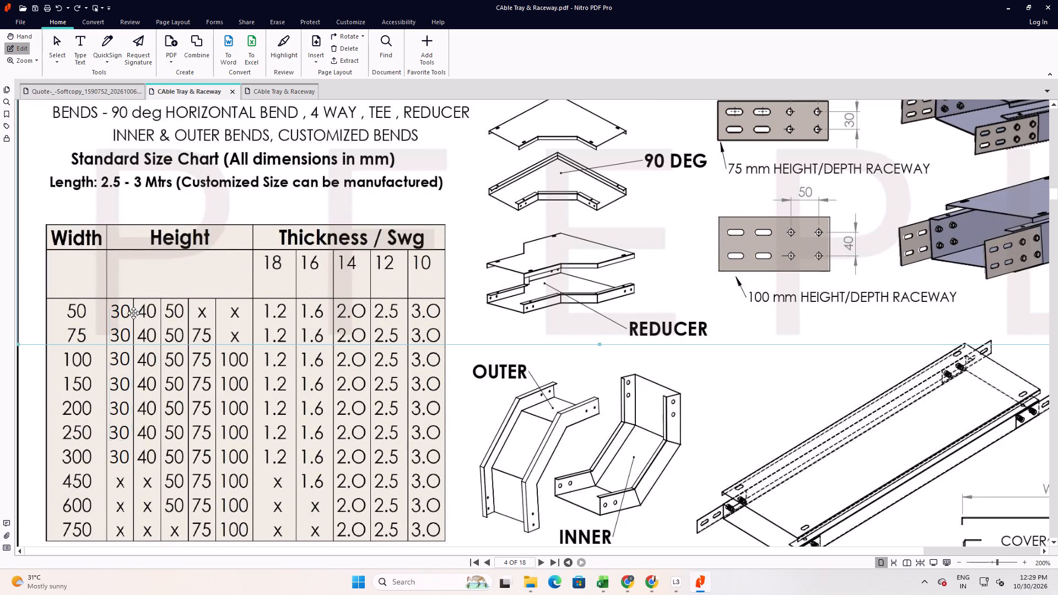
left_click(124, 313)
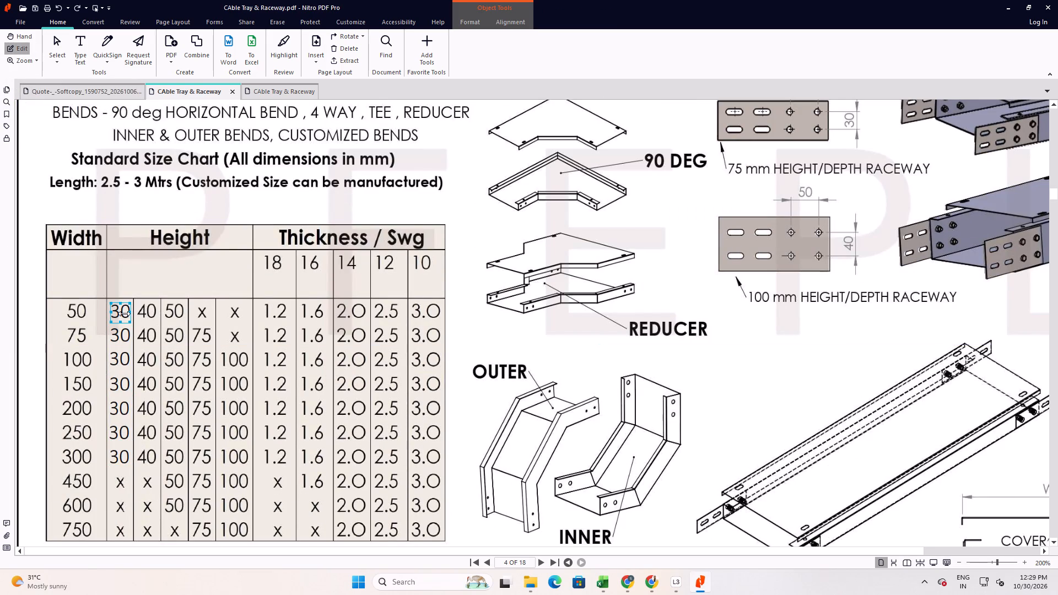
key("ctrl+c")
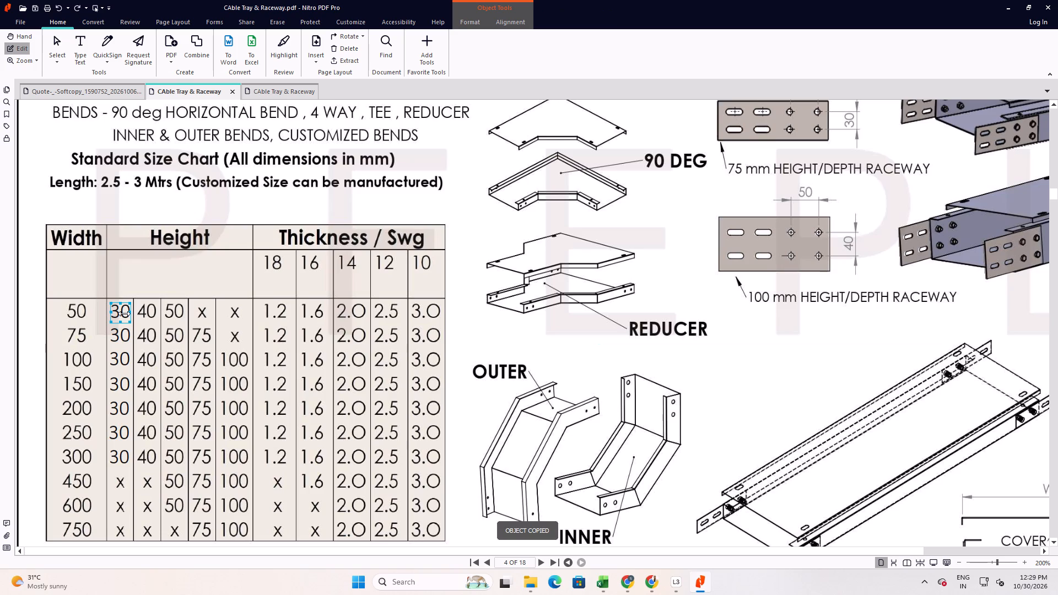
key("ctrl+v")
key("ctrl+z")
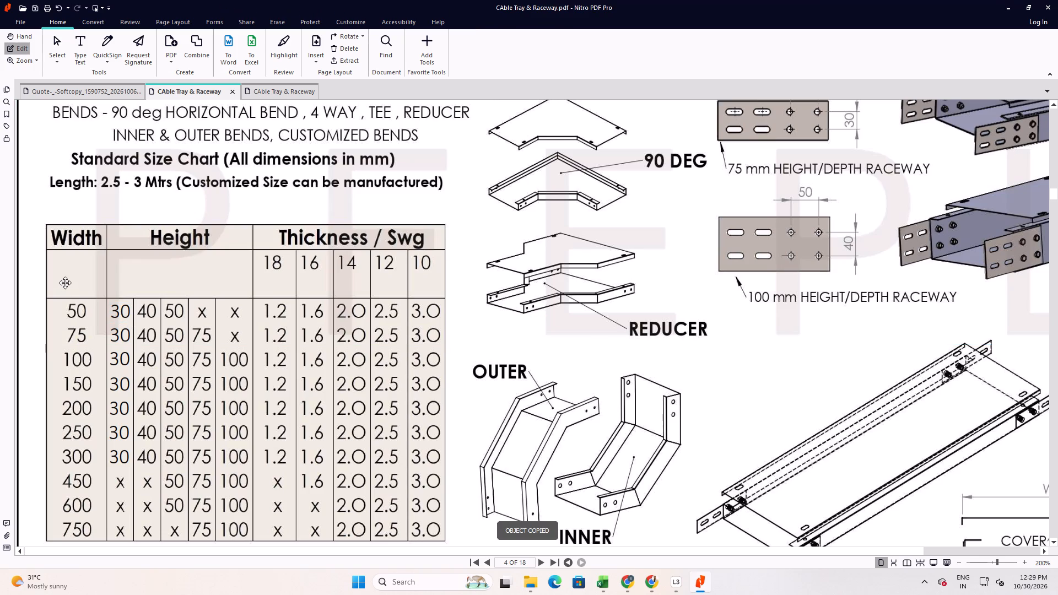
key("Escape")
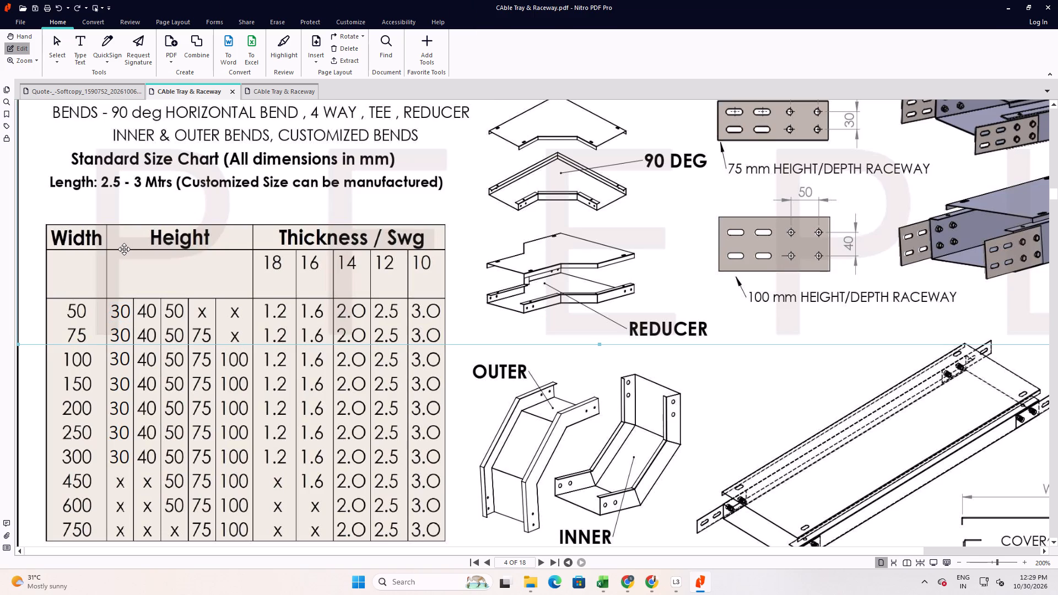
Snip the 30 height column for widths 50 to 300 on heavy-duty page 4 and copy the snip only.
key("shift+super+s")
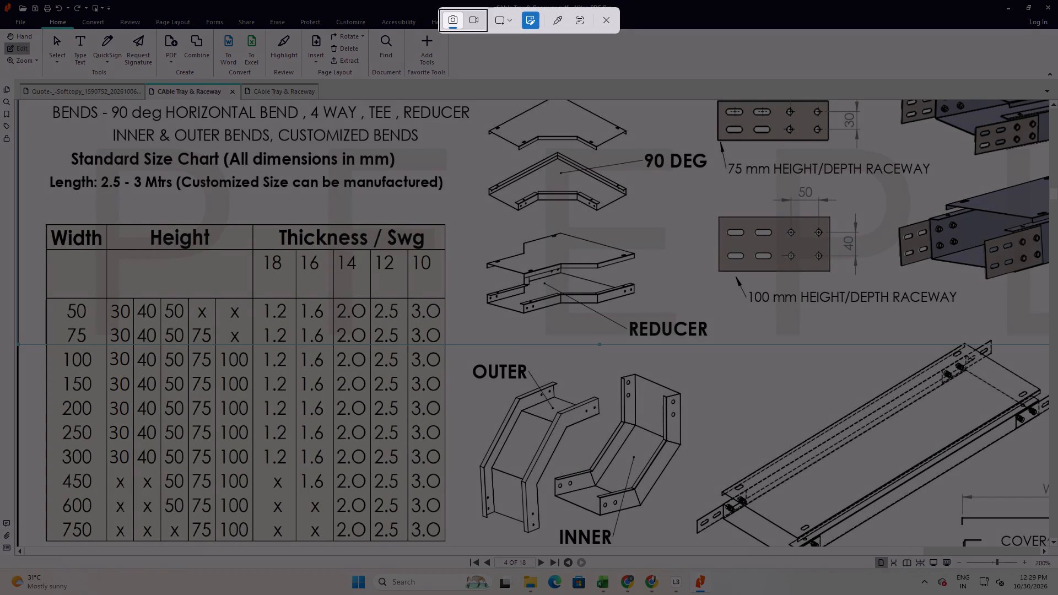
left_click_drag(109, 302, 129, 469)
left_click(58, 498)
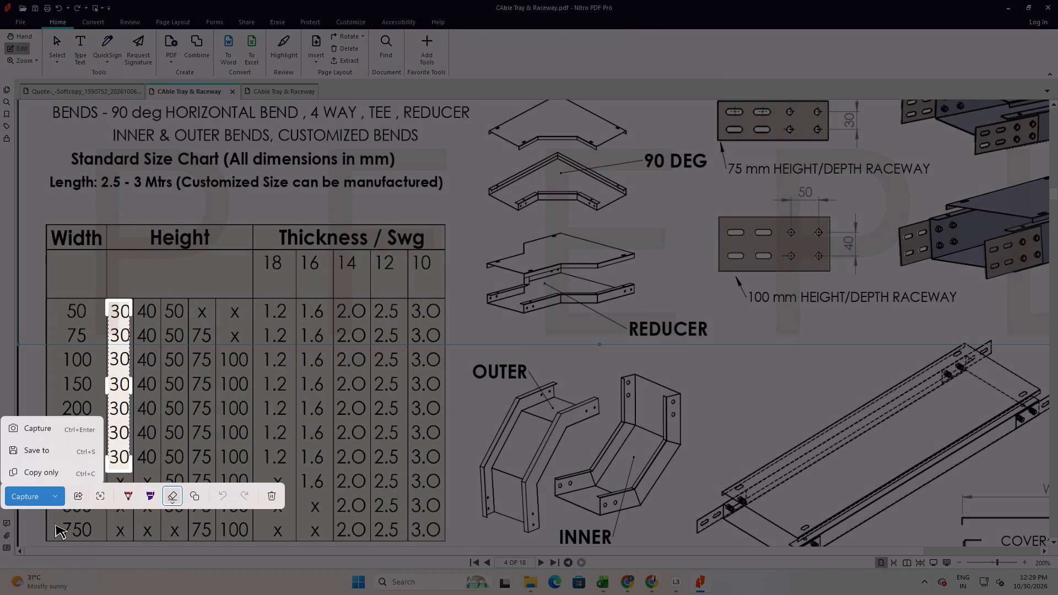
left_click(89, 468)
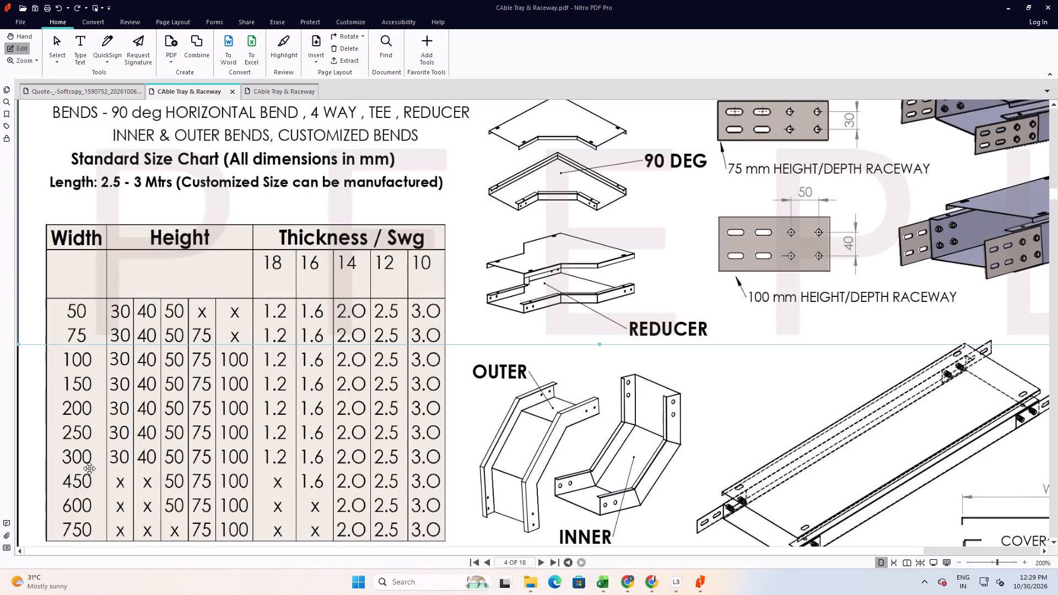
Paste the snipped 30 column on snap-fit page 5 and move it onto the size chart's first height column.
scroll(166, 456, "down", 7)
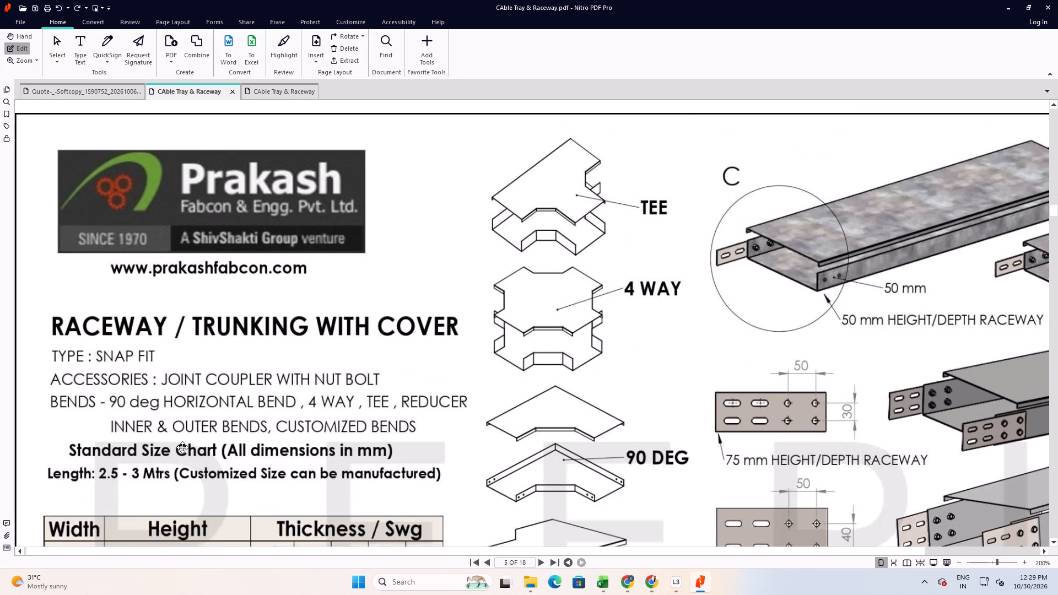
scroll(180, 454, "down", 6)
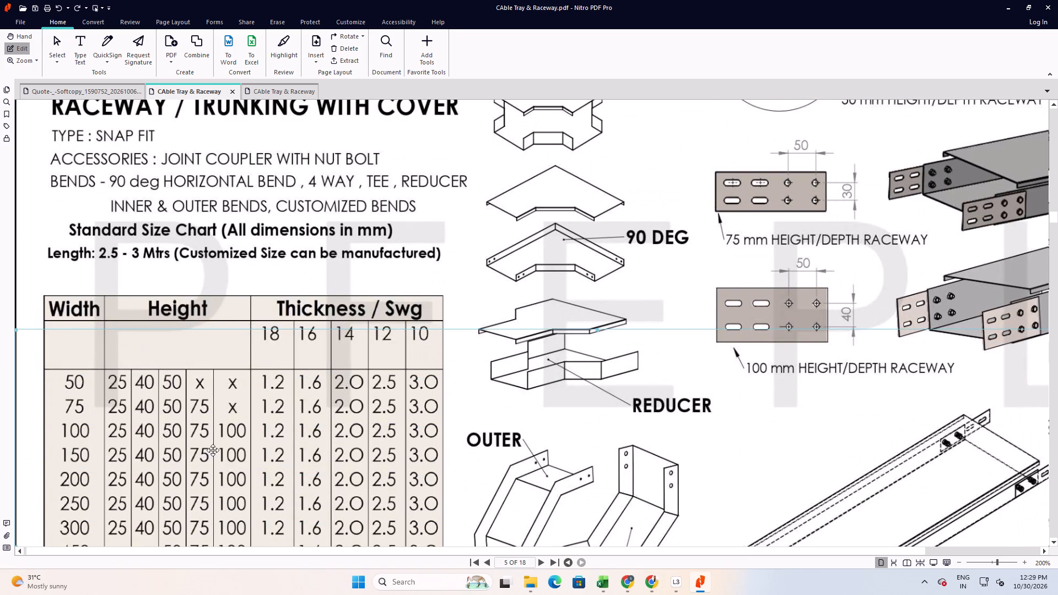
scroll(223, 380, "down", 2)
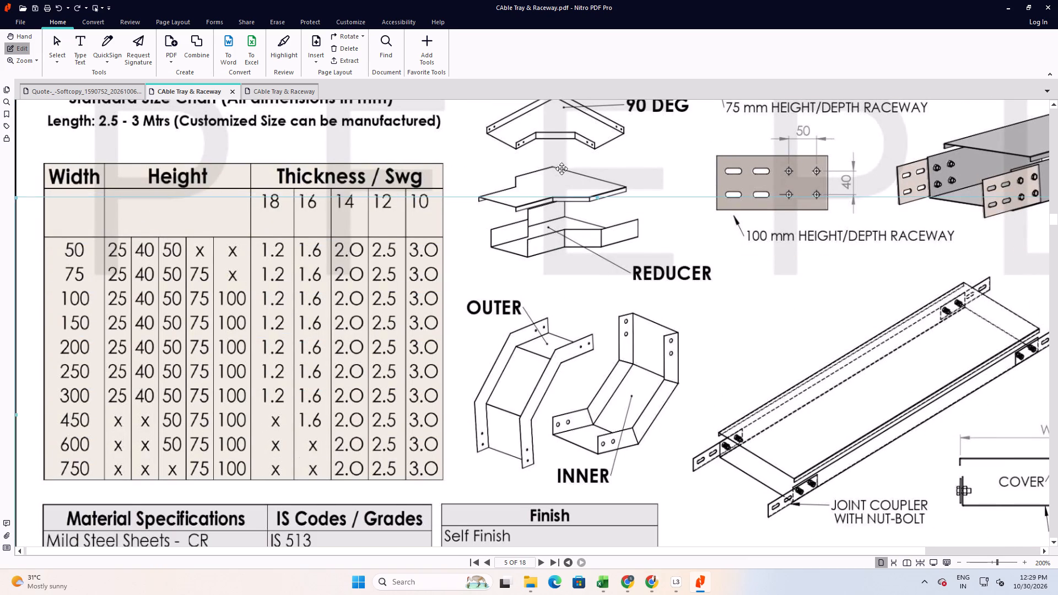
left_click(561, 155)
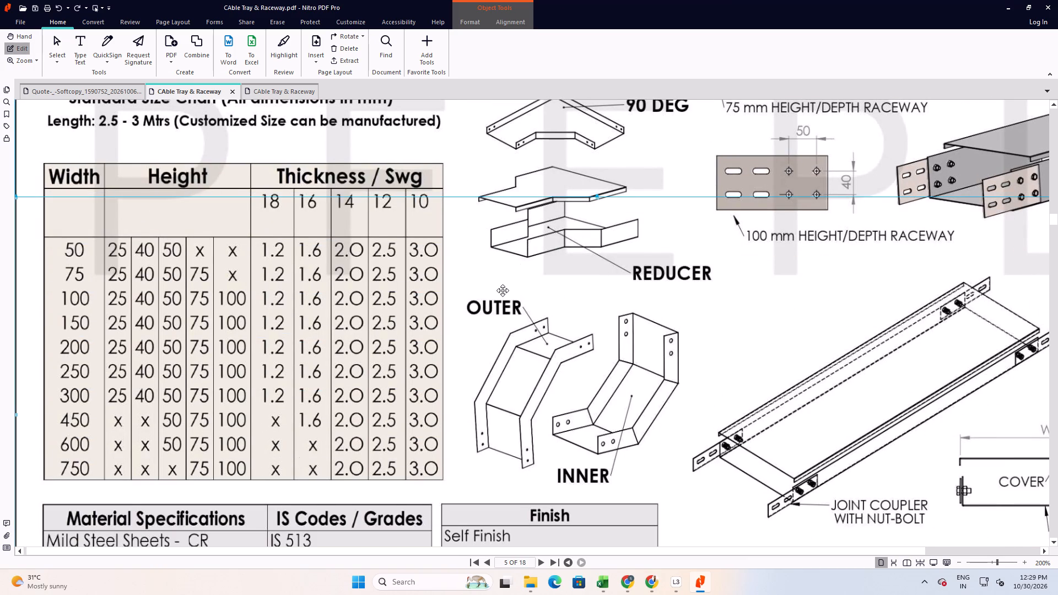
key("ctrl+v")
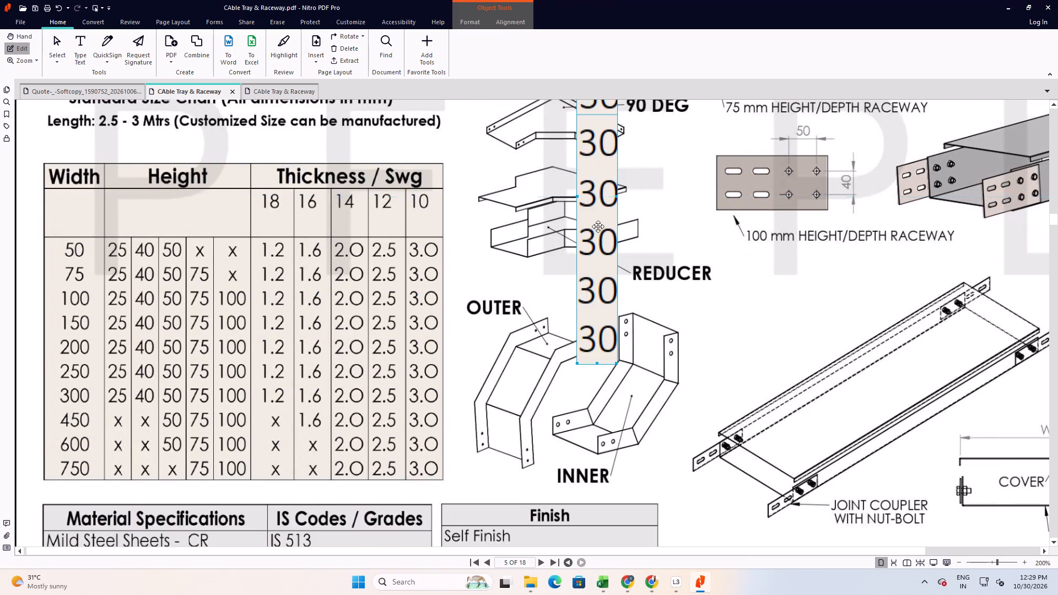
left_click_drag(595, 226, 127, 378)
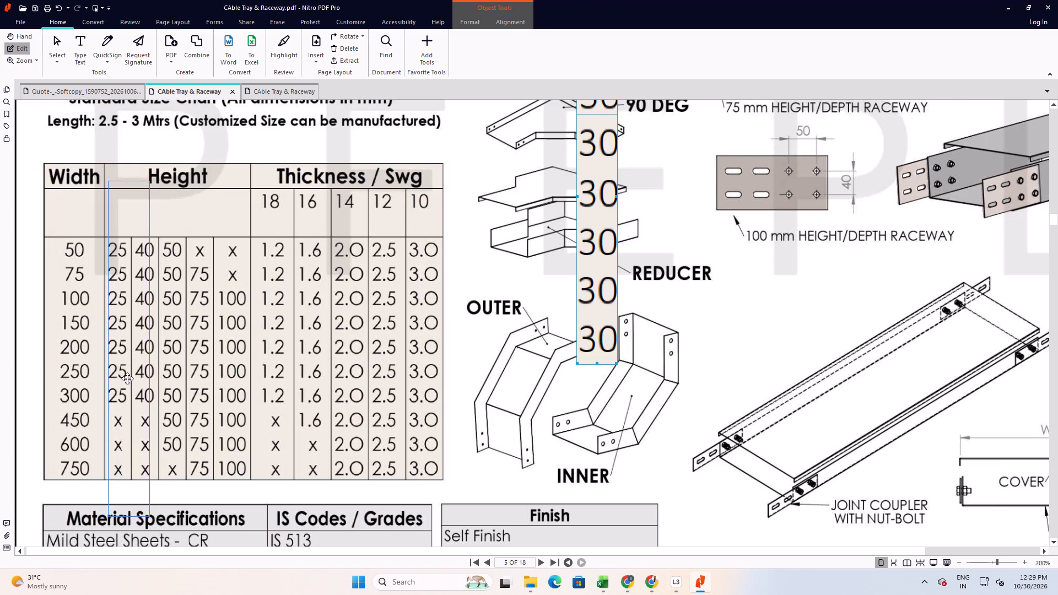
left_click_drag(127, 378, 123, 380)
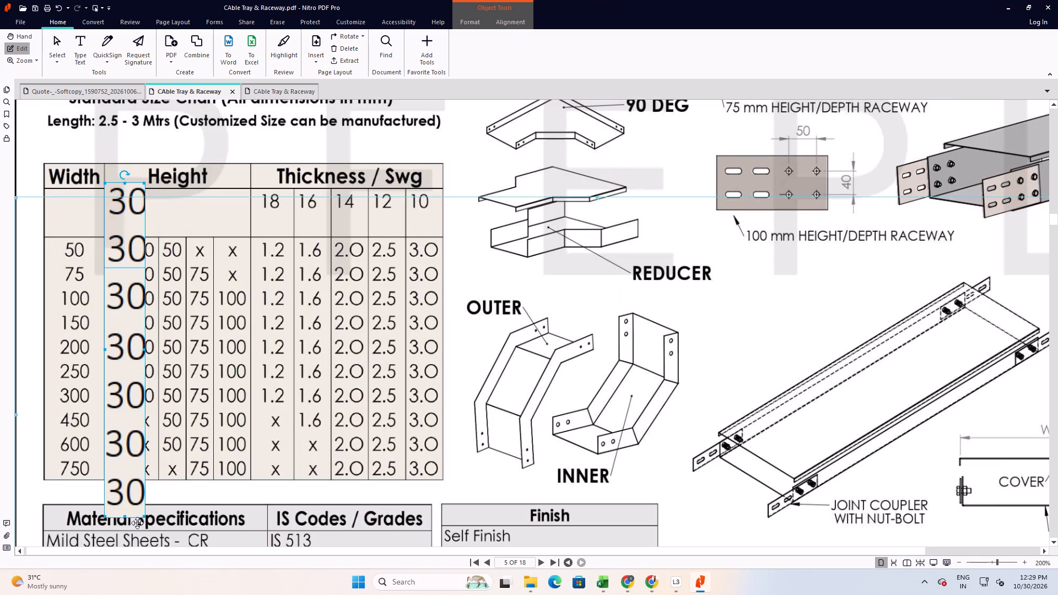
Shrink the pasted 30 column to the width of the chart's first height column and place it over the 25 values.
left_click_drag(141, 516, 123, 464)
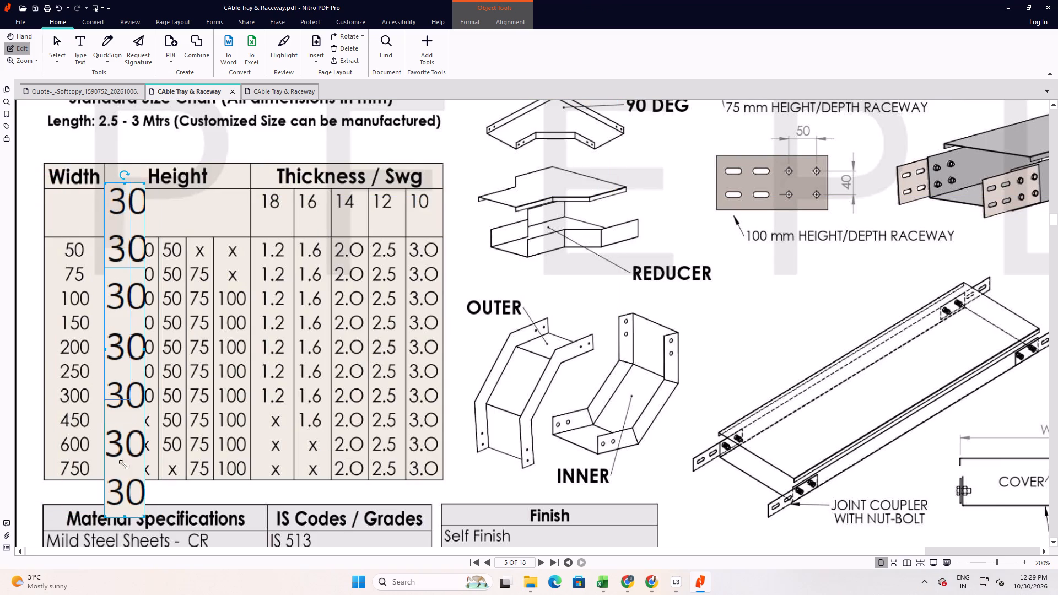
left_click_drag(123, 464, 120, 442)
left_click_drag(111, 226, 114, 310)
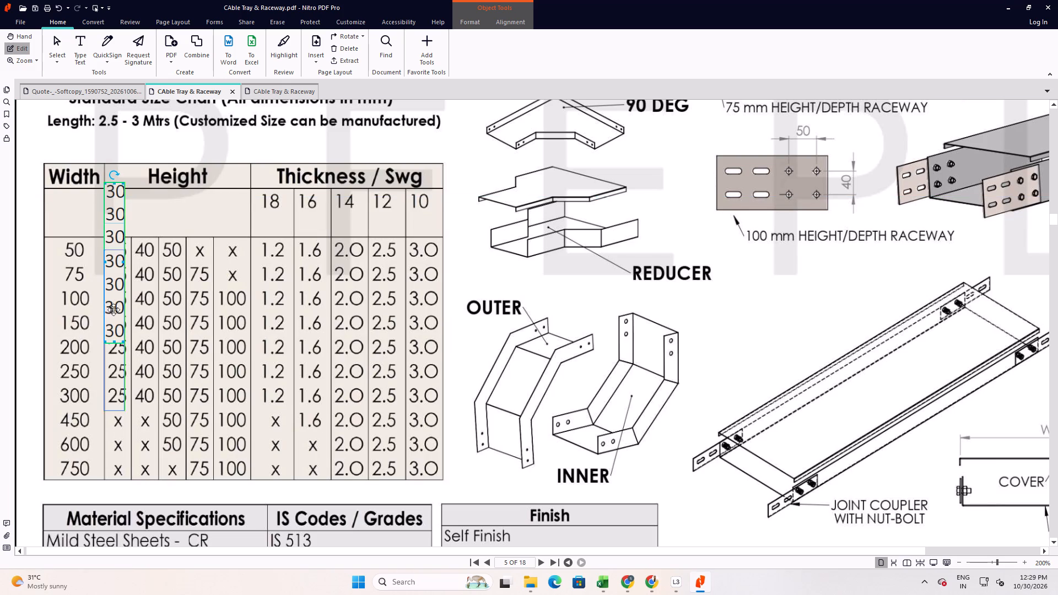
left_click_drag(114, 310, 112, 296)
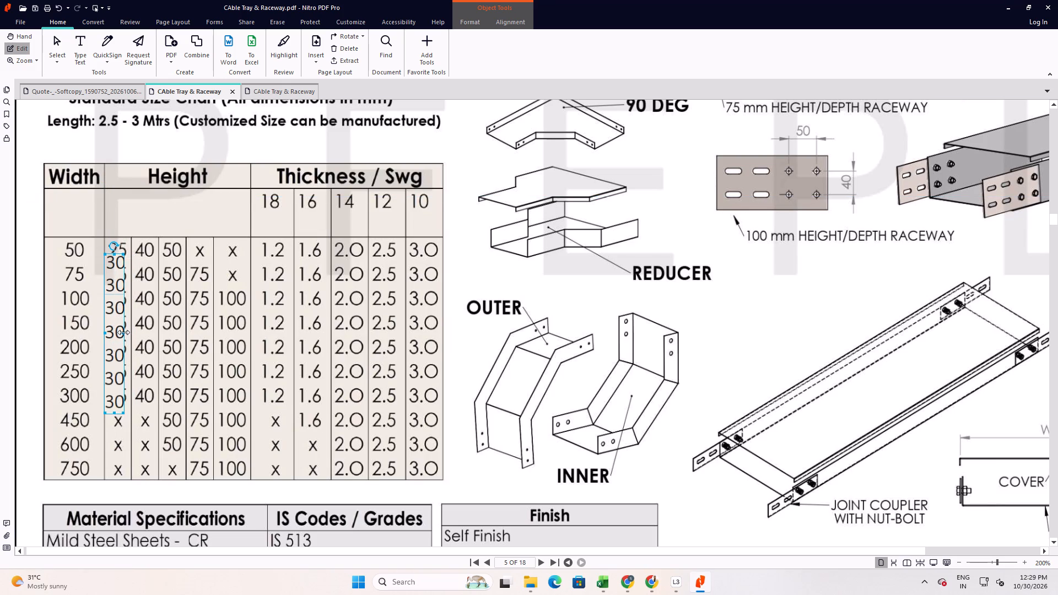
left_click_drag(123, 332, 129, 332)
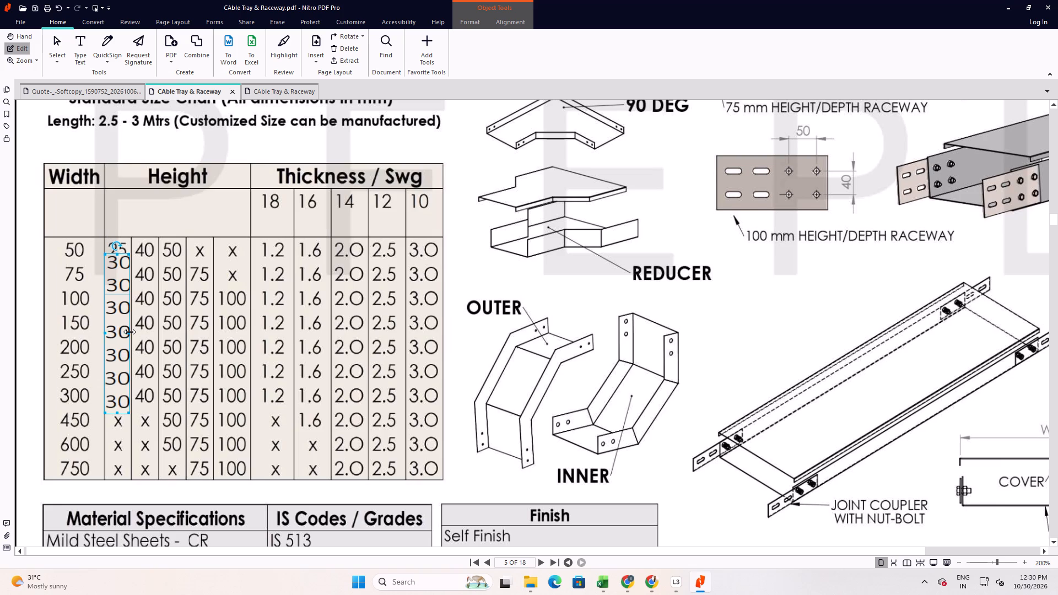
Align the pasted 30s with width rows 50 to 300 by nudging the snip up and stretching its lower edge.
key("Up")
key("Up")
key("Up")
key("Up")
key("Up")
key("Up")
key("Up")
key("Up")
key("Up")
key("Up")
key("Up")
key("Up")
key("Up")
key("Up")
key("Up")
key("Up")
key("Up")
key("Up")
key("Up")
key("Up")
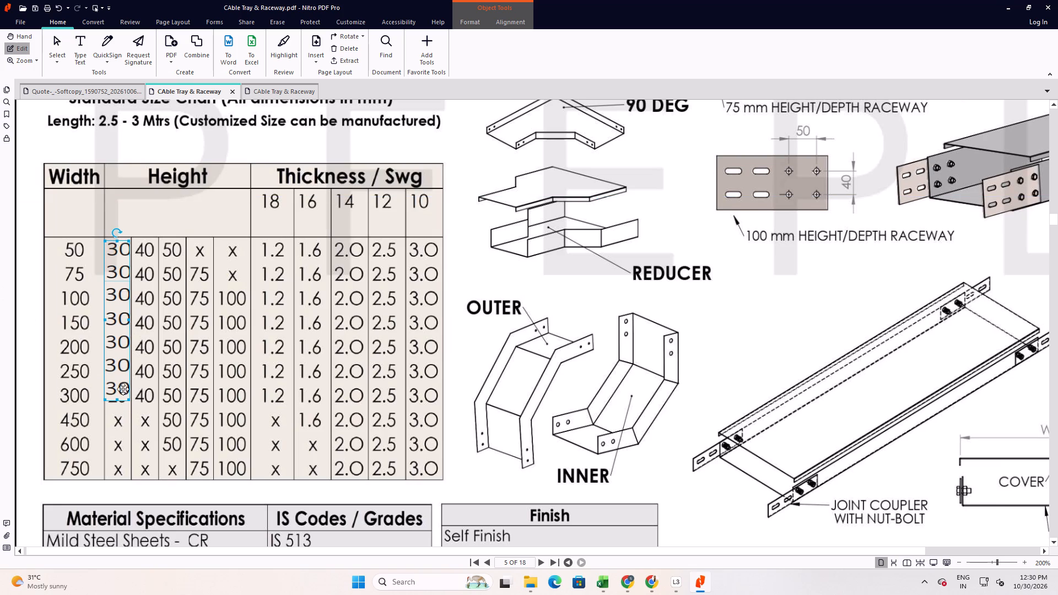
left_click_drag(116, 399, 118, 410)
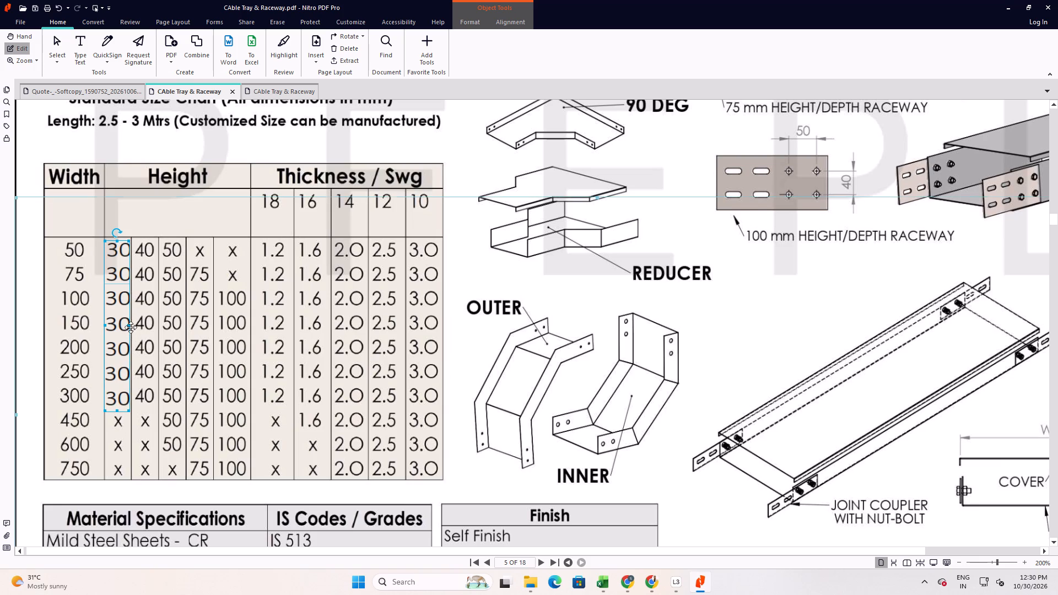
Narrow the pasted 30 column and shift it slightly sideways so it sits between the first height column's grid lines.
left_click_drag(127, 325, 120, 328)
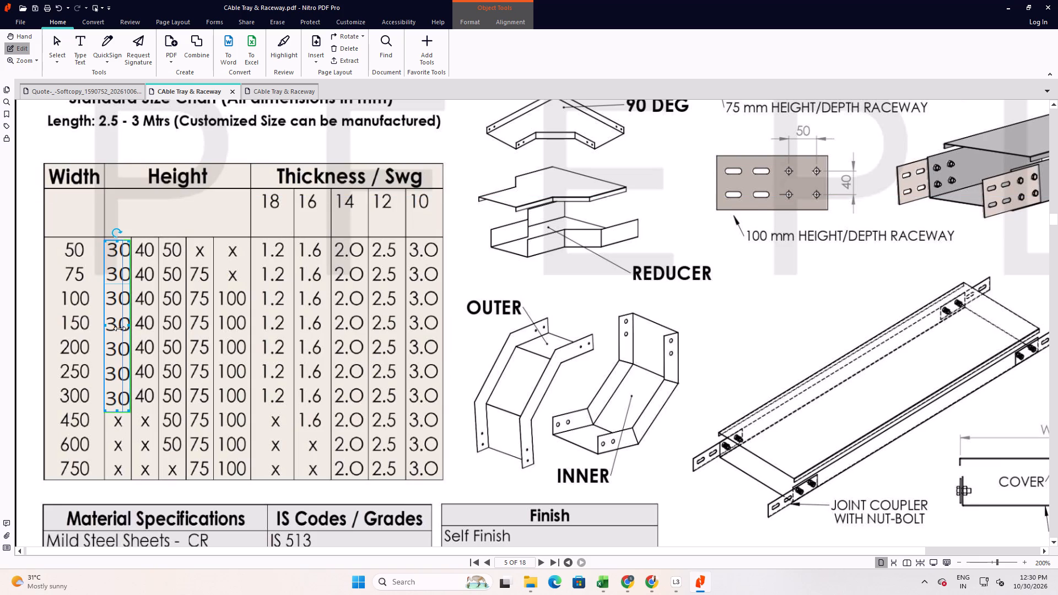
left_click_drag(120, 328, 122, 328)
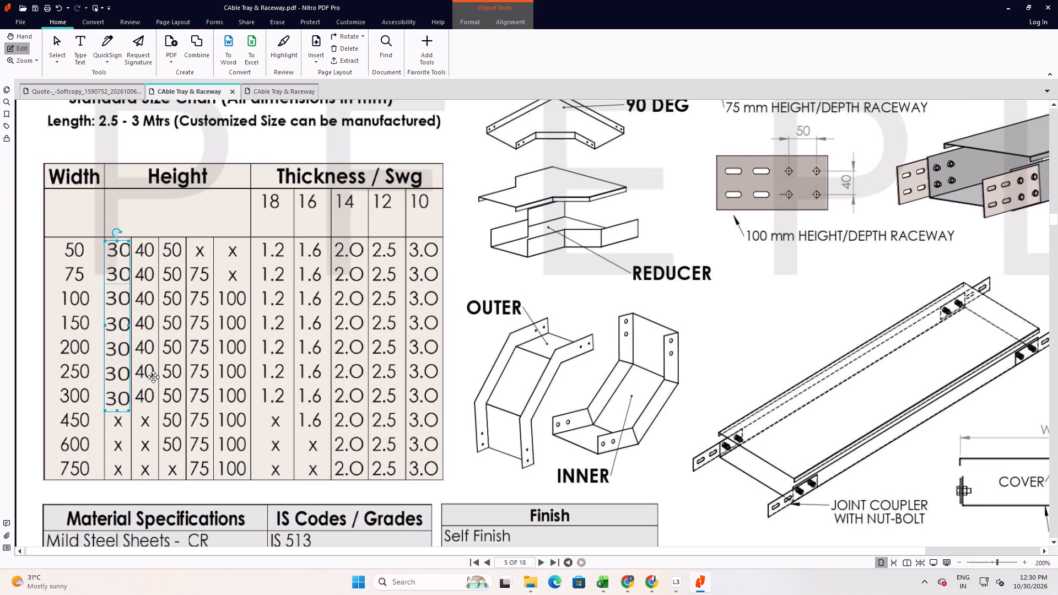
scroll(186, 332, "up", 3, "ctrl")
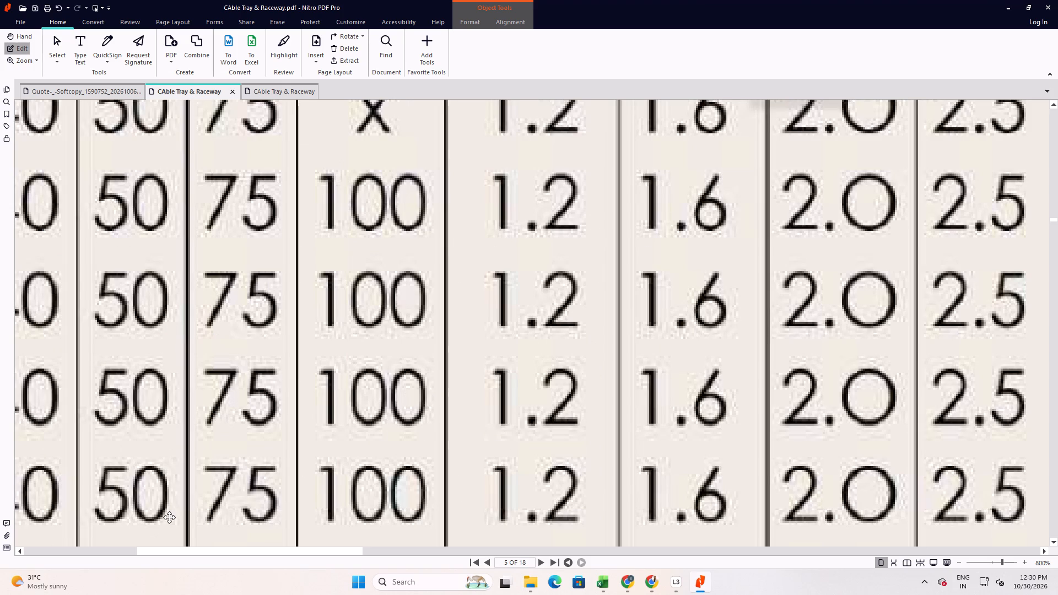
left_click_drag(292, 551, 167, 551)
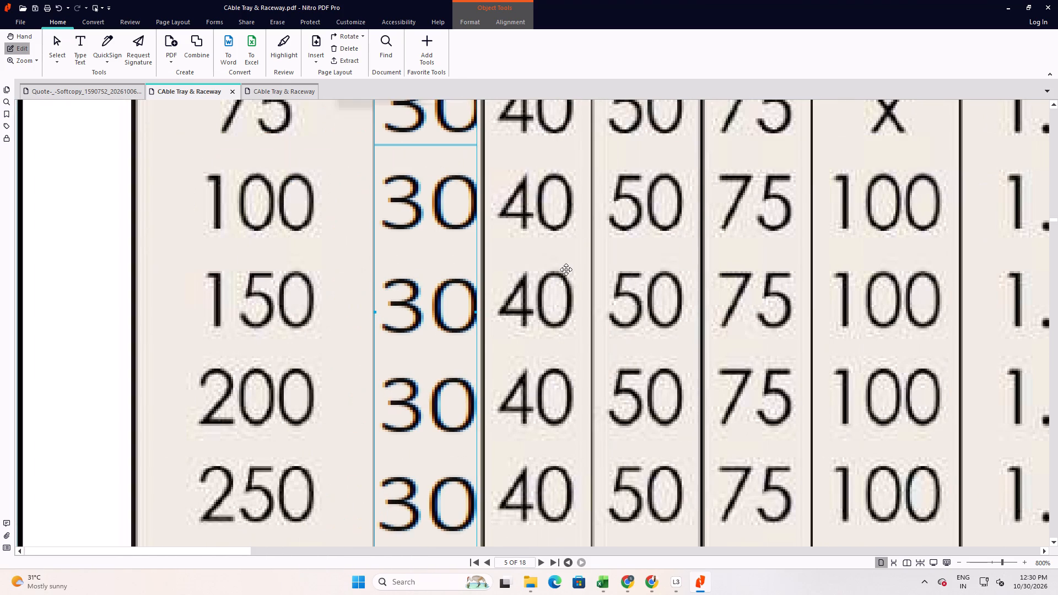
left_click_drag(474, 310, 465, 313)
left_click_drag(432, 305, 447, 306)
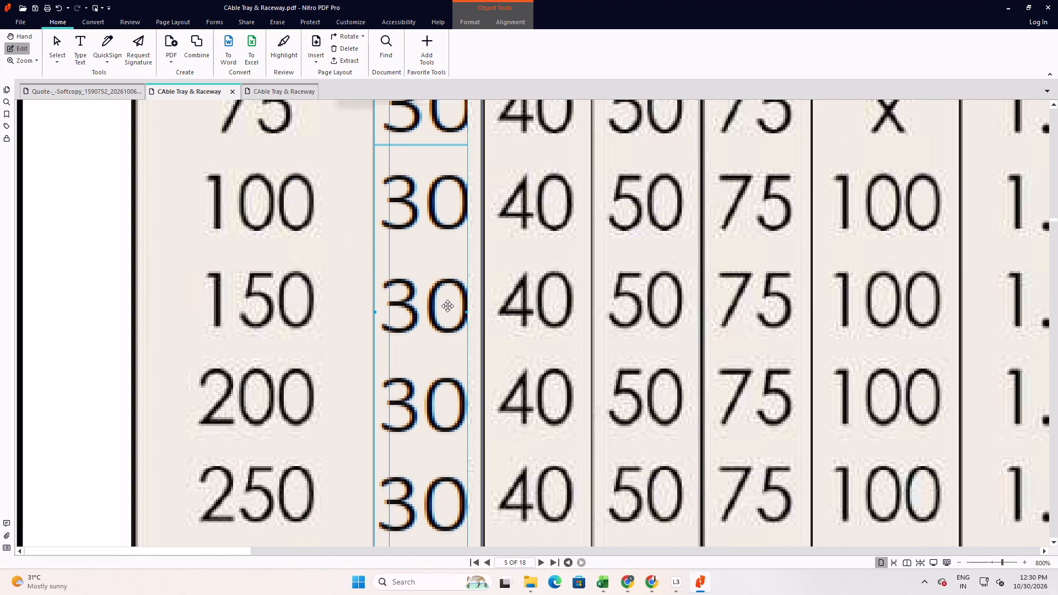
left_click_drag(447, 306, 442, 309)
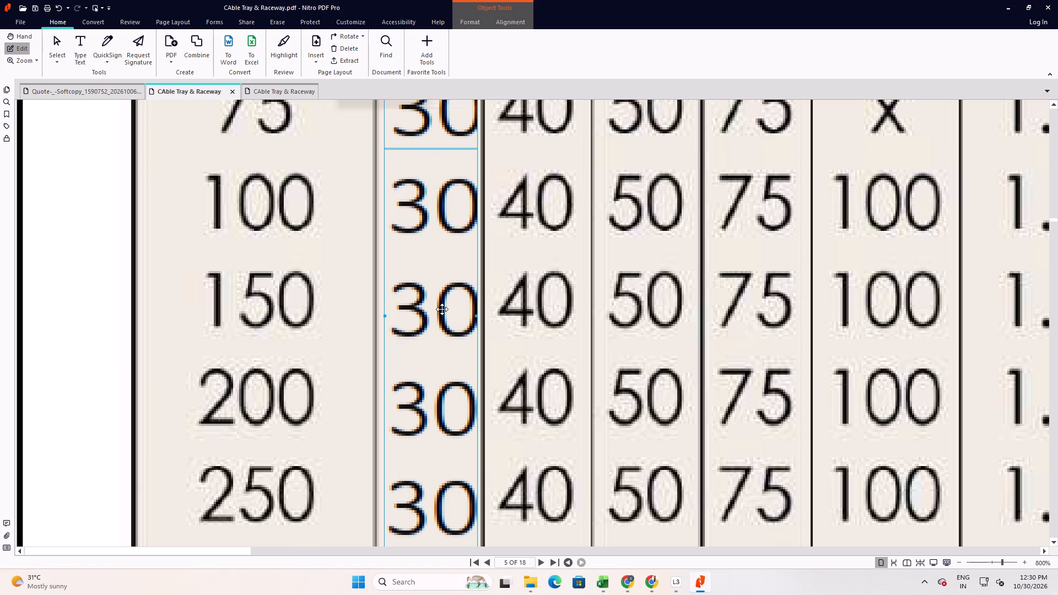
scroll(442, 309, "down", 2, "ctrl")
left_click(627, 345)
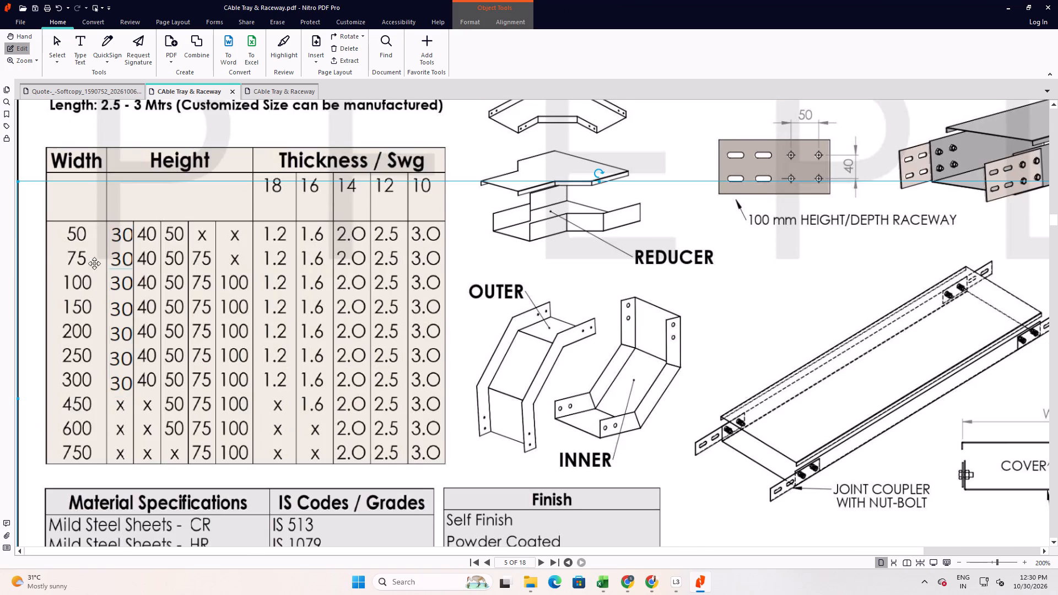
Fine-tune the pasted 30 column's position and lower its top edge so the 30s line up with width rows 50 to 300.
left_click(121, 274)
key("Left")
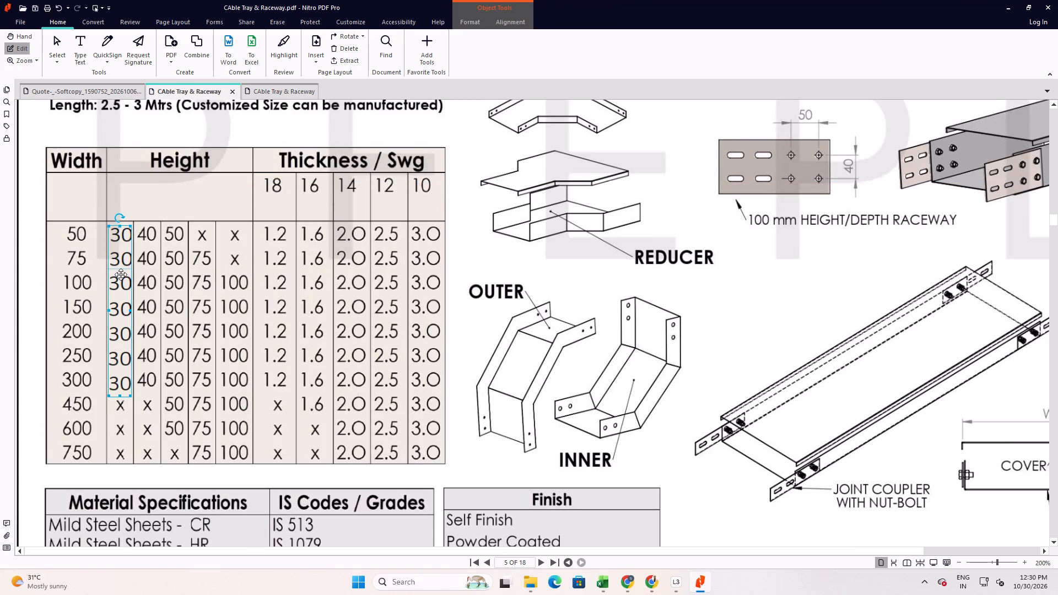
key("Up")
key("Up")
key("Up")
key("Up")
key("Up")
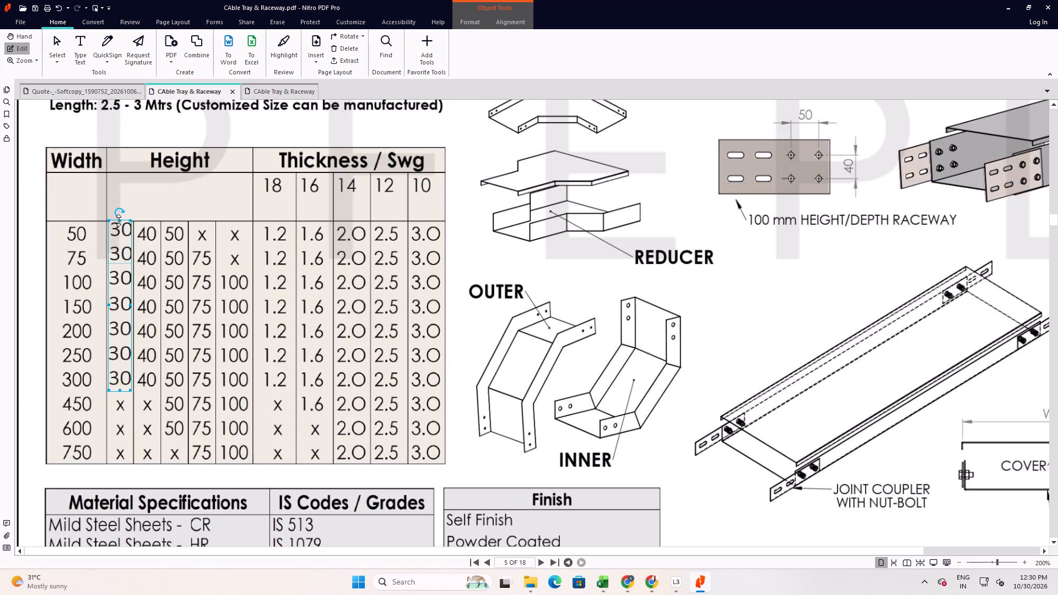
left_click_drag(120, 221, 120, 227)
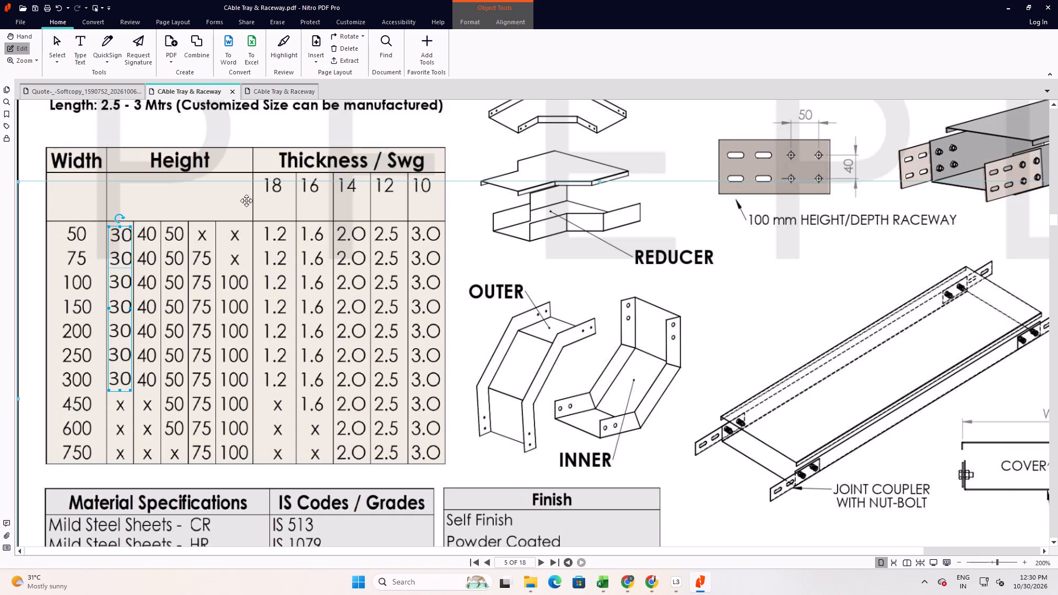
key("Up")
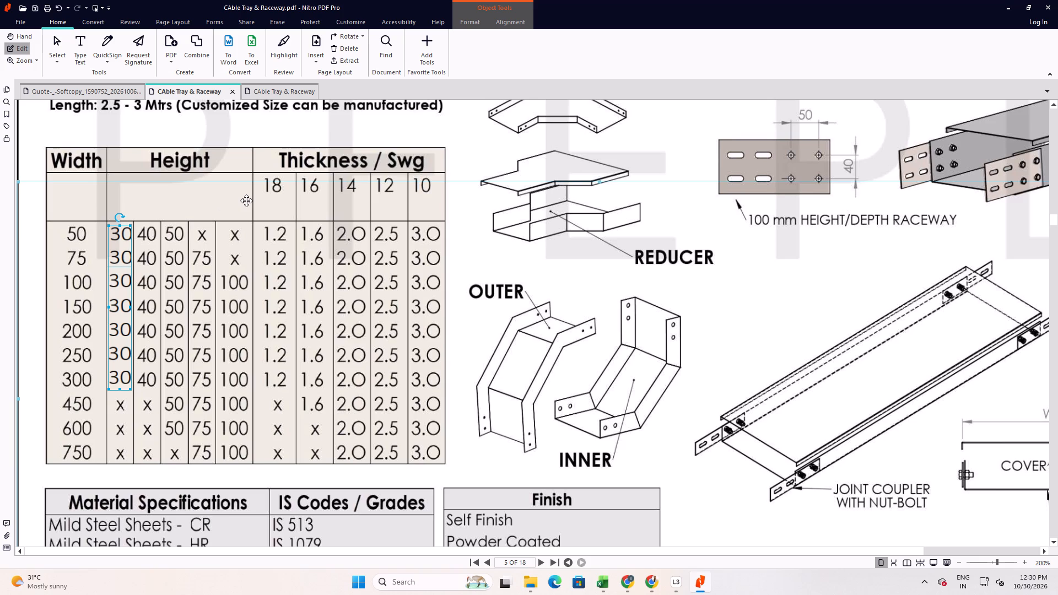
key("Down")
key("Down")
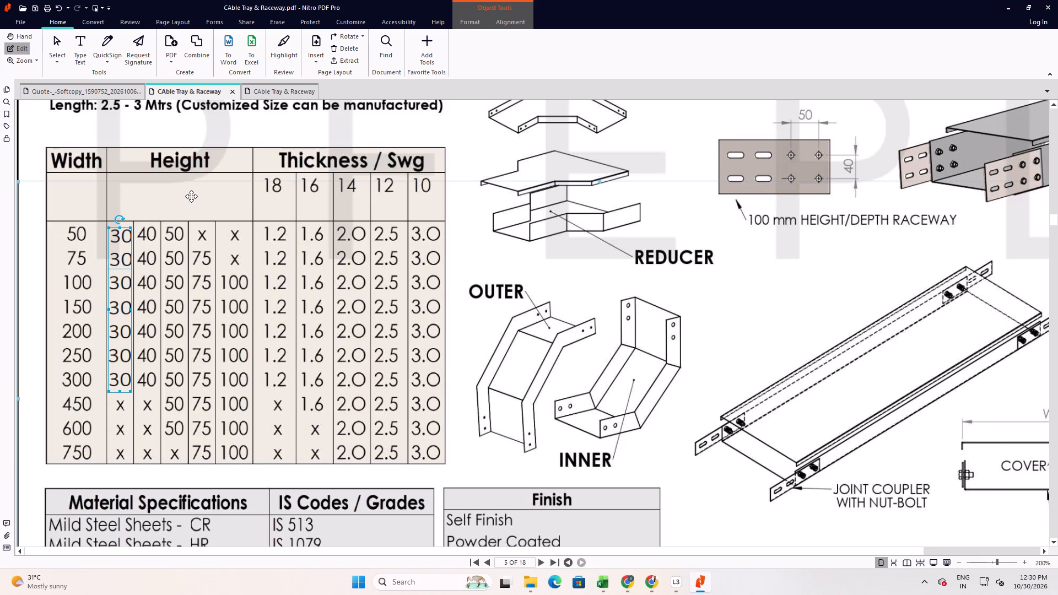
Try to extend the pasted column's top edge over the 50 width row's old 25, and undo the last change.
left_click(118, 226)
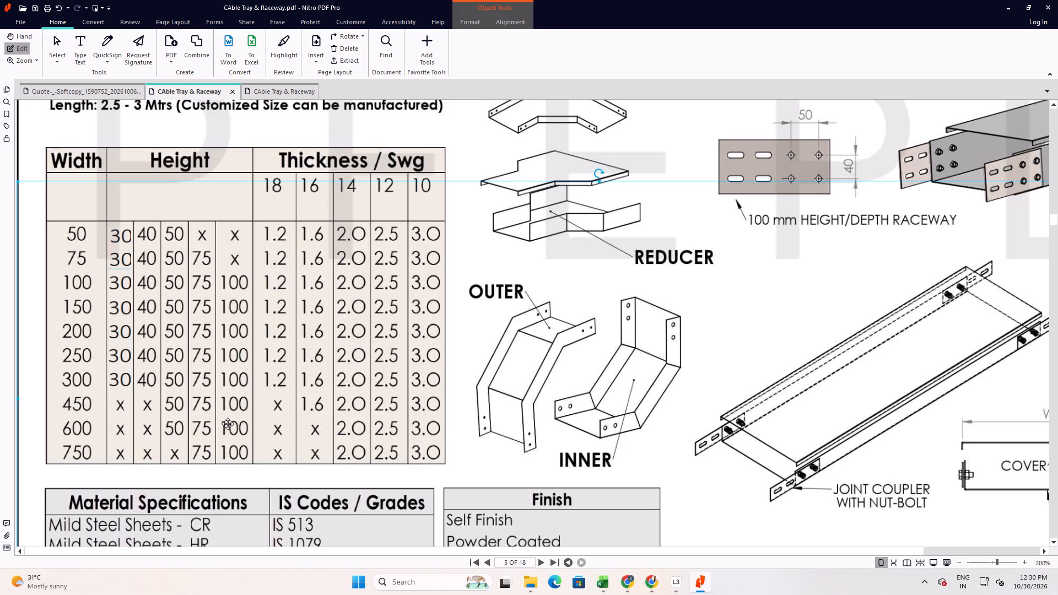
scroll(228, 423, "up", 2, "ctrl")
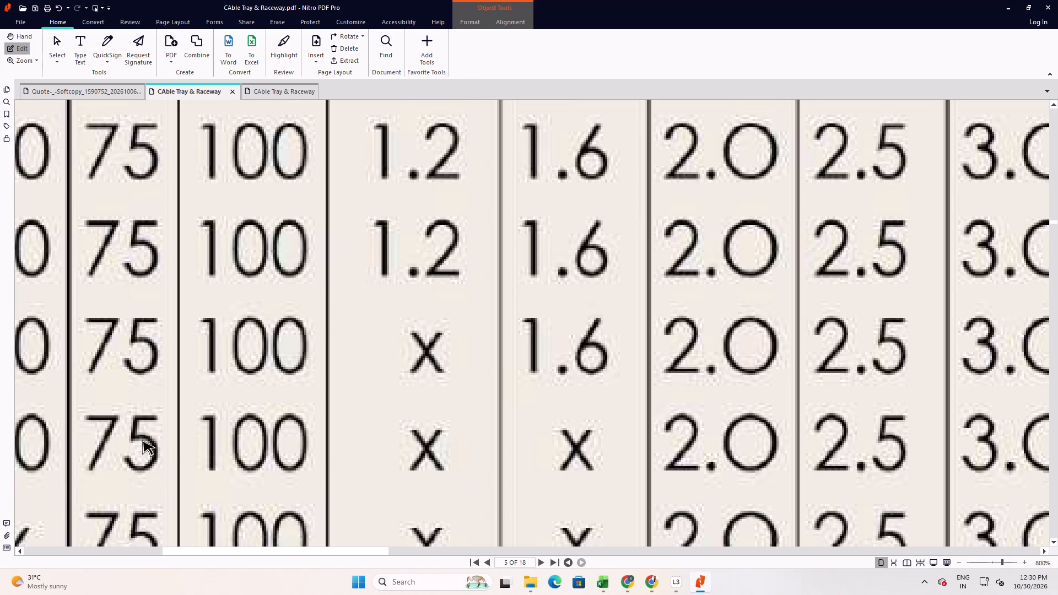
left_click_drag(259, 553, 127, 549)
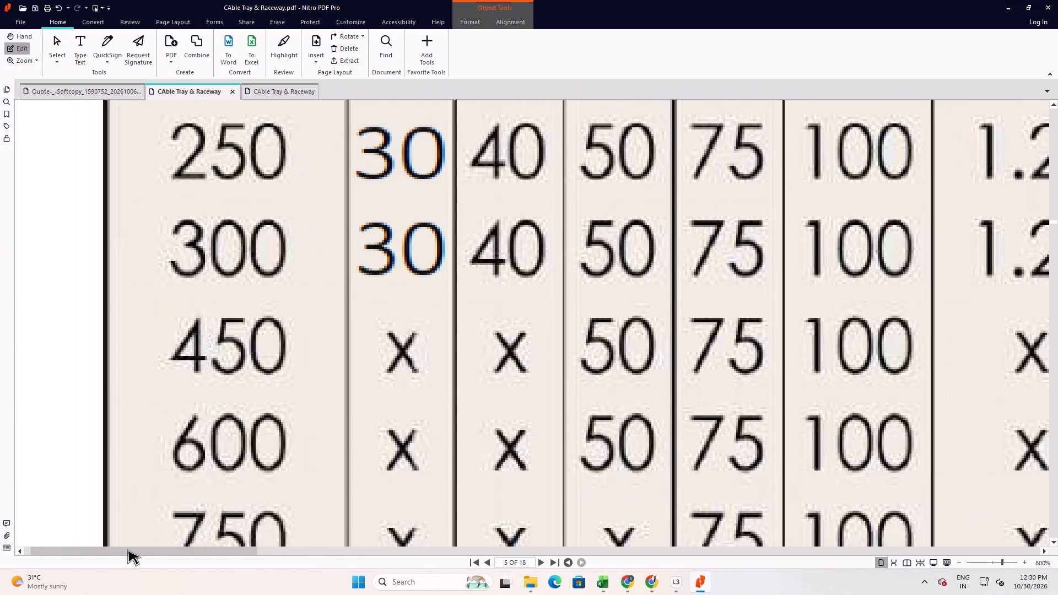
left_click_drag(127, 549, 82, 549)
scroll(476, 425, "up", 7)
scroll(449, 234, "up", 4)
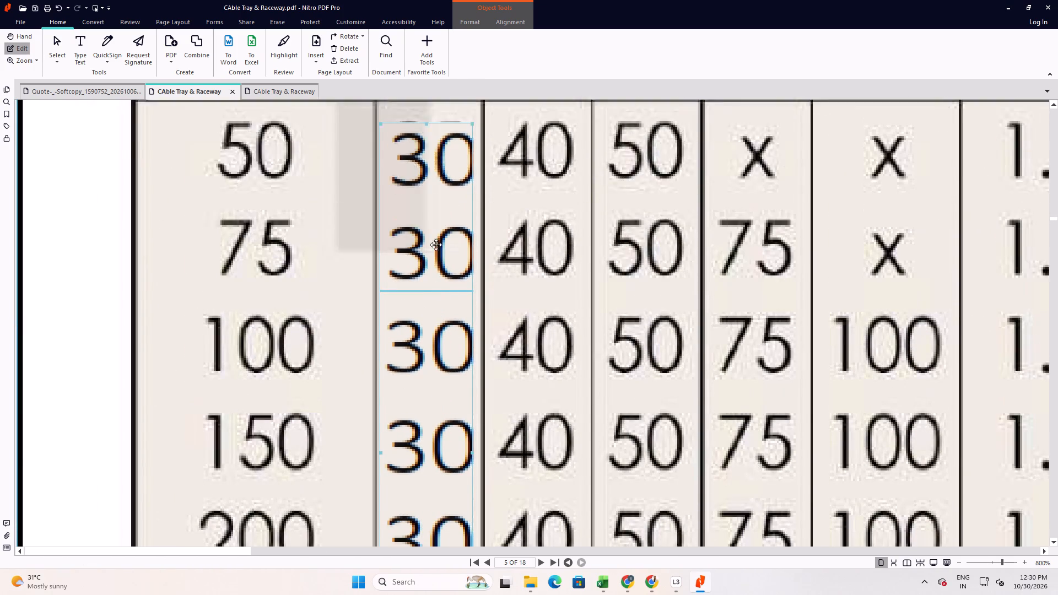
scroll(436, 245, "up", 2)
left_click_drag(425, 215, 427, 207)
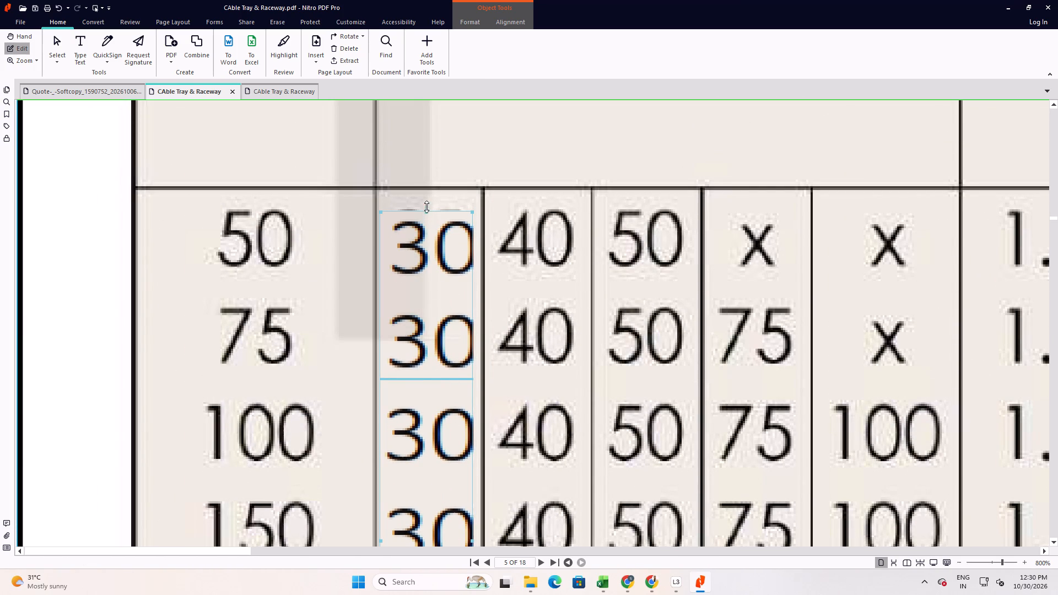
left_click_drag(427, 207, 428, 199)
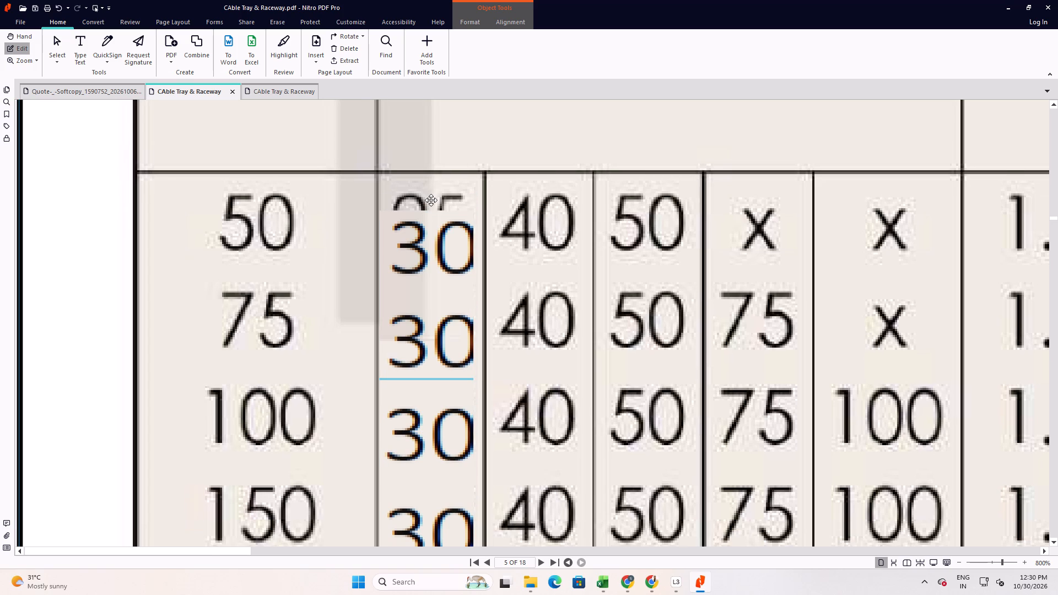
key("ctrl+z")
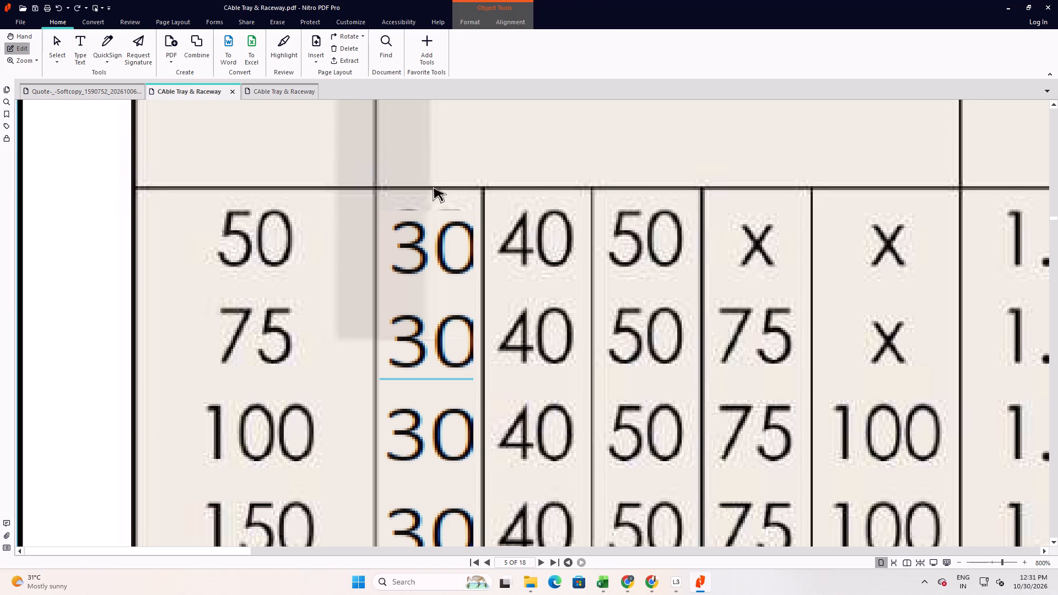
Delete the misaligned pasted 30 column from the snap-fit raceway chart.
scroll(433, 357, "down", 3, "ctrl")
scroll(201, 430, "up", 1, "ctrl")
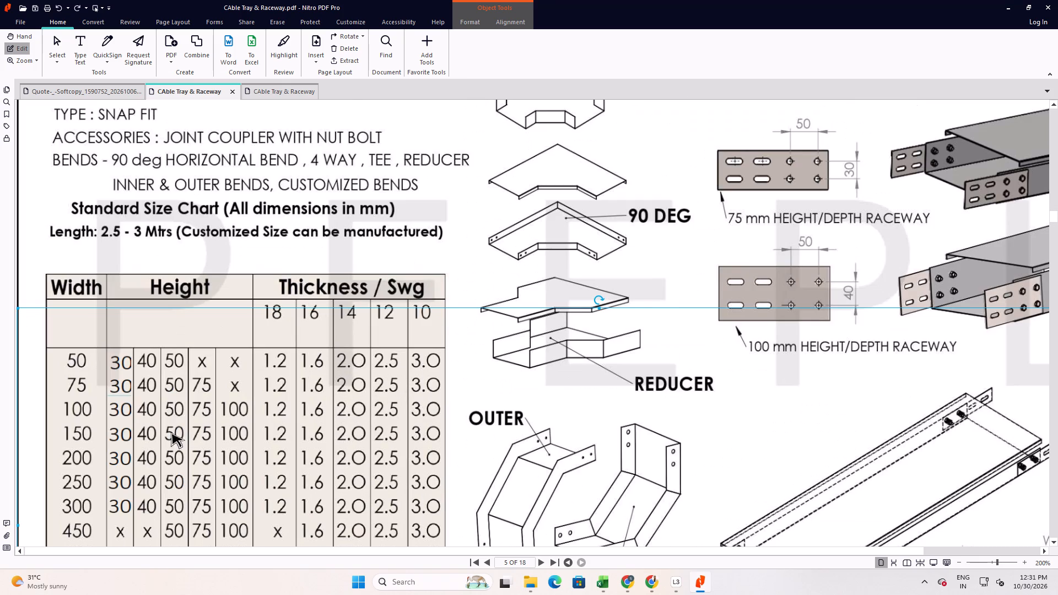
left_click(123, 402)
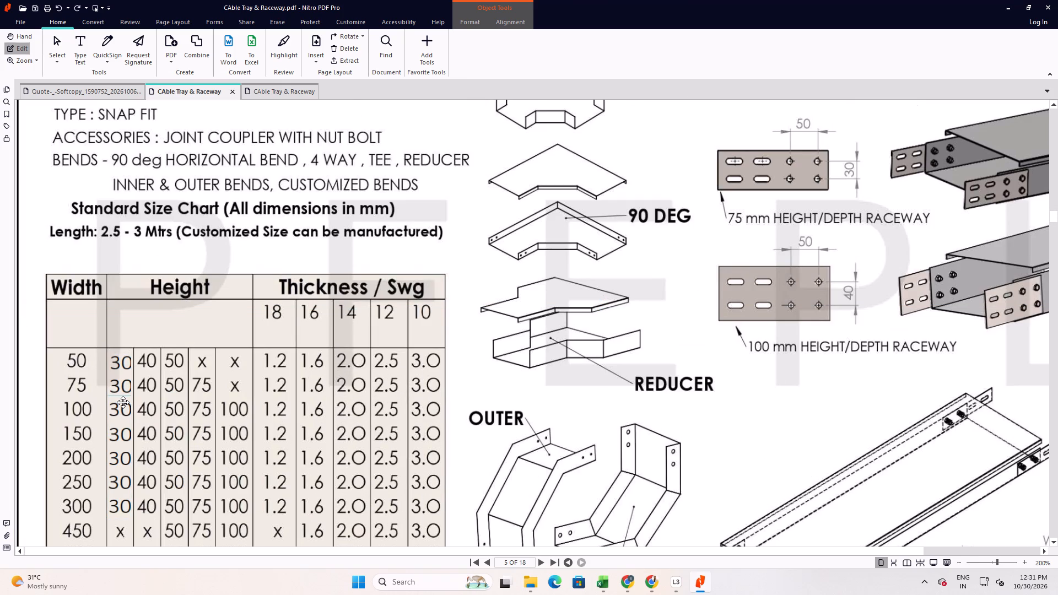
key("Delete")
Snip the 30 height column for widths 50 to 300 from the heavy-duty raceway chart on page 4 and copy it only.
scroll(148, 386, "up", 11)
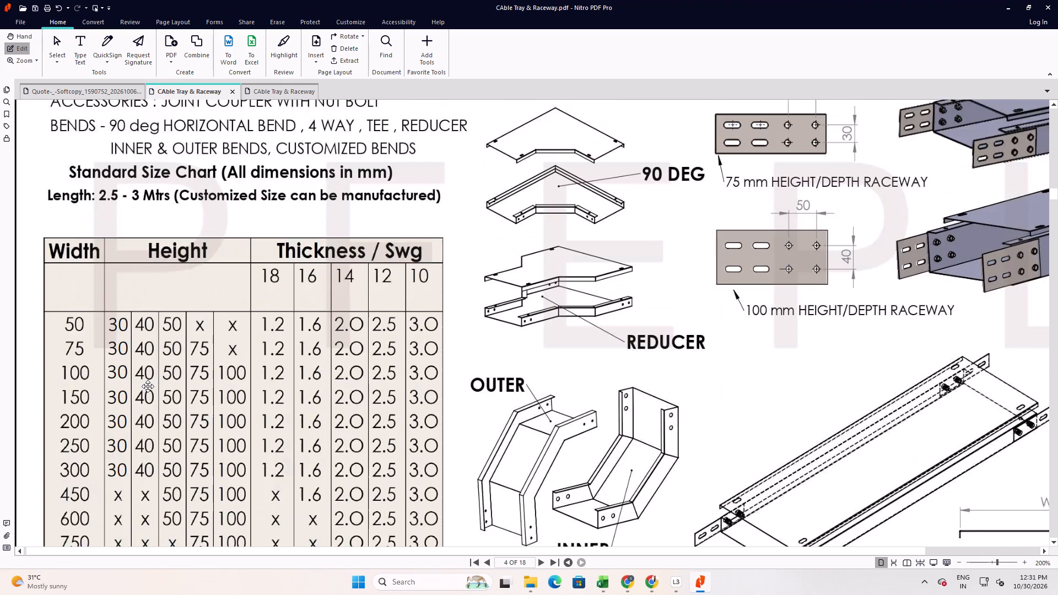
scroll(148, 386, "down", 1)
scroll(84, 368, "up", 1, "ctrl")
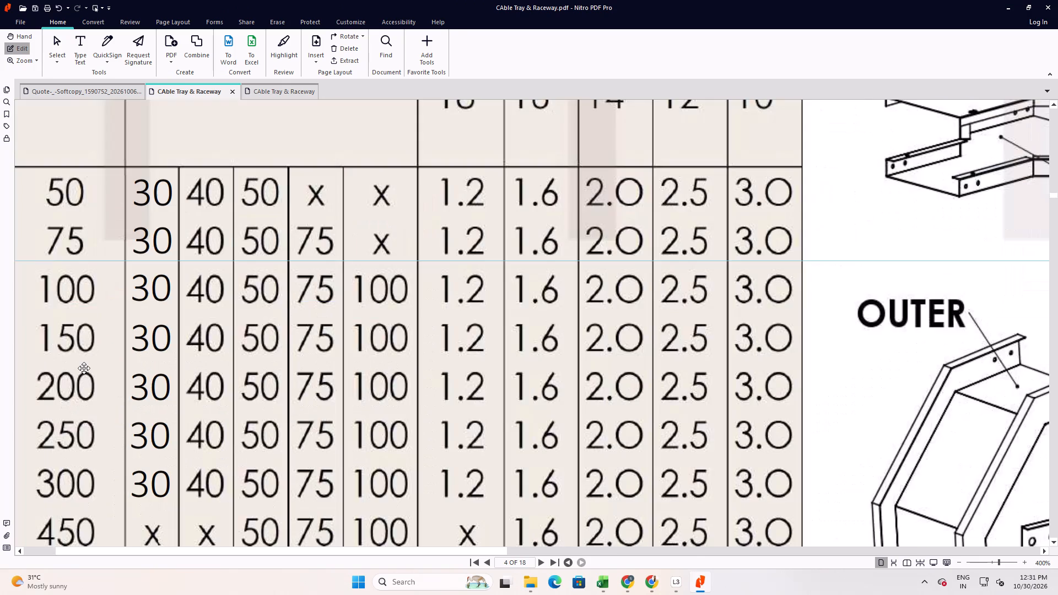
scroll(171, 328, "down", 1)
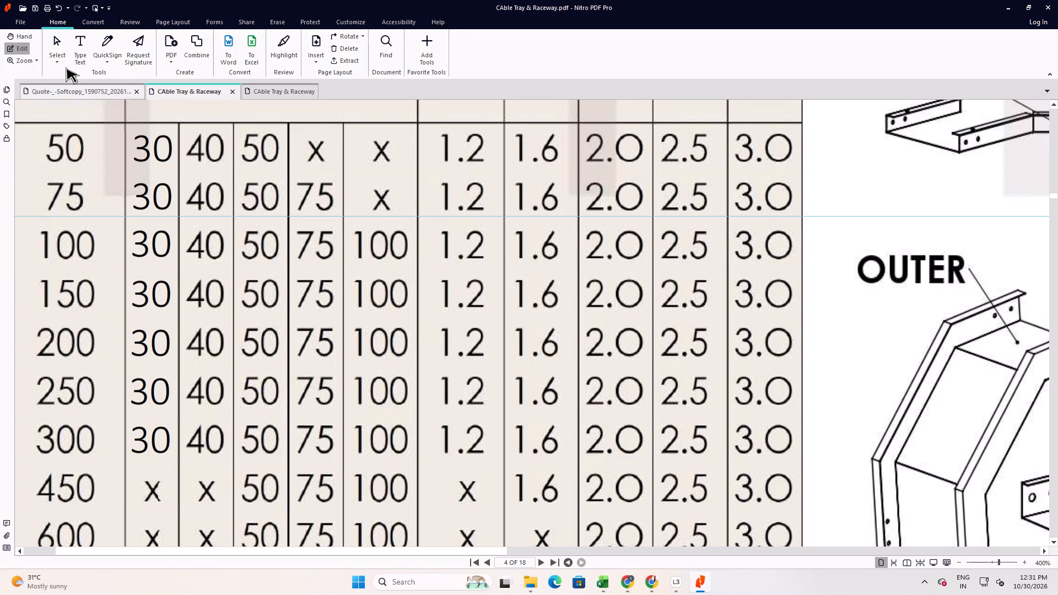
left_click(13, 36)
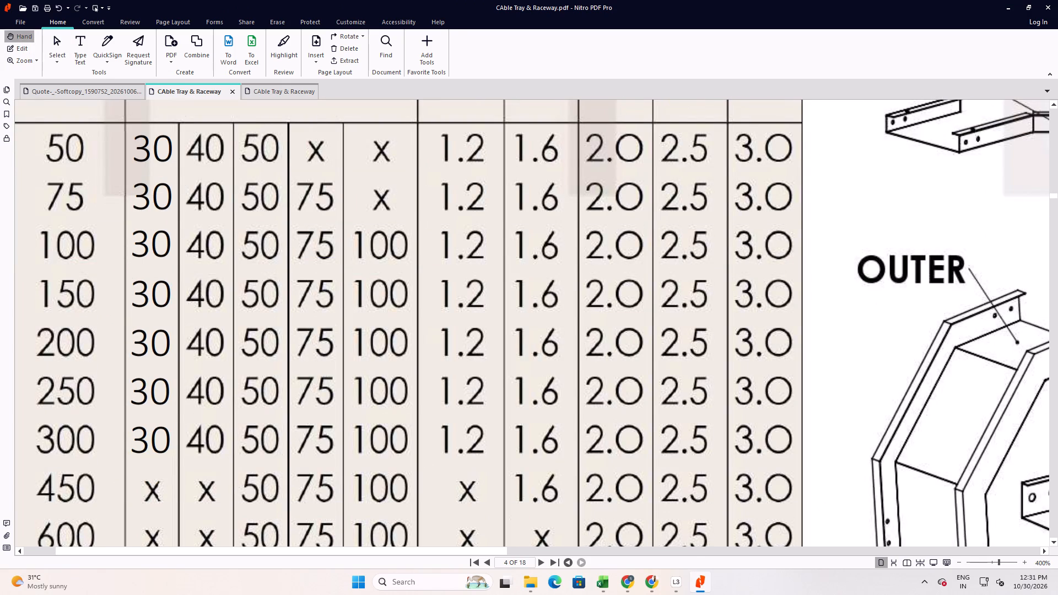
scroll(152, 358, "up", 1)
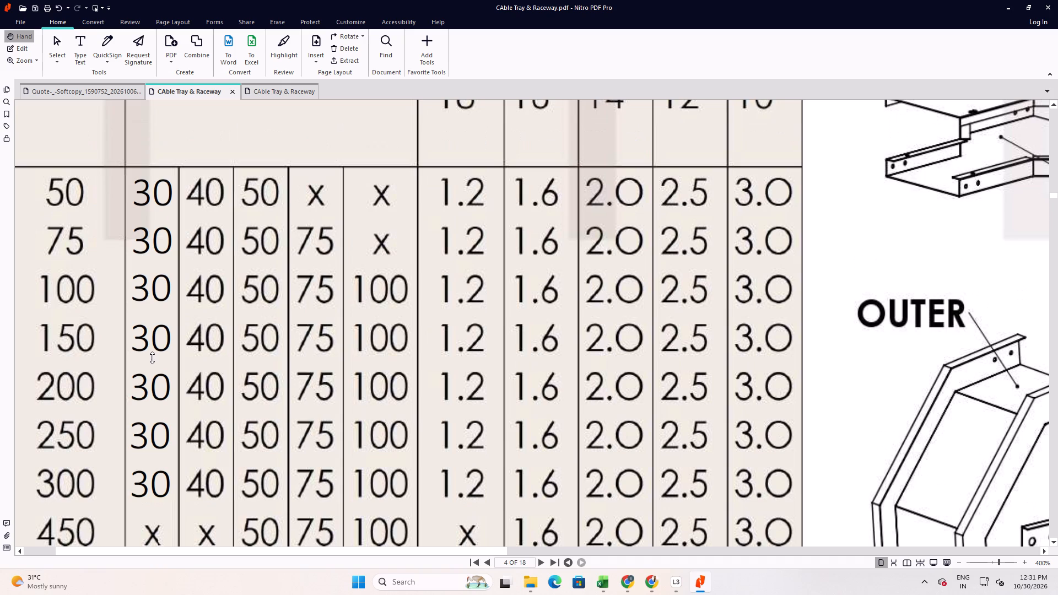
key("shift+super+s")
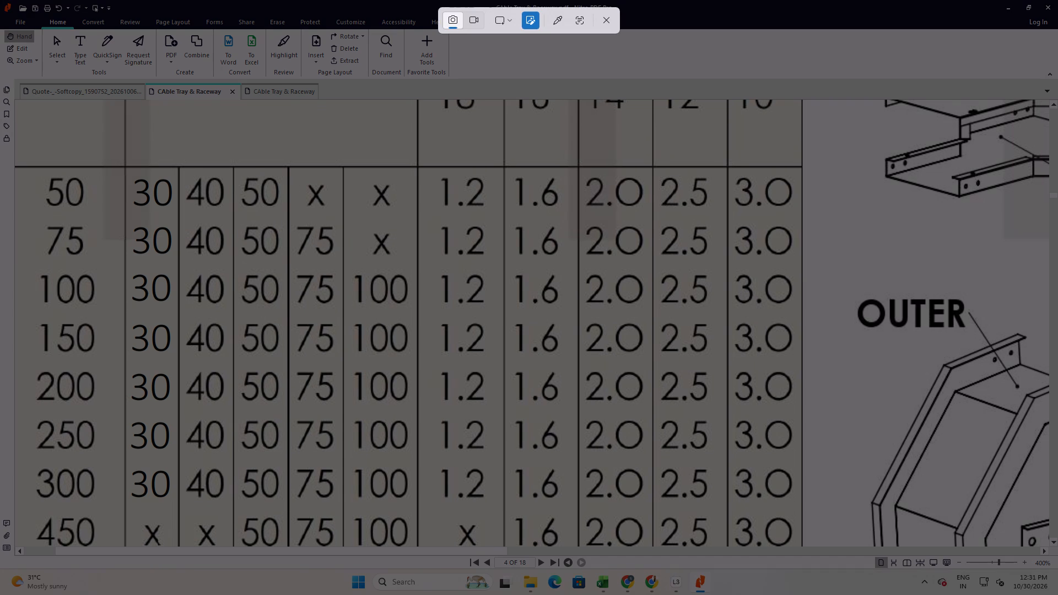
left_click_drag(129, 173, 161, 495)
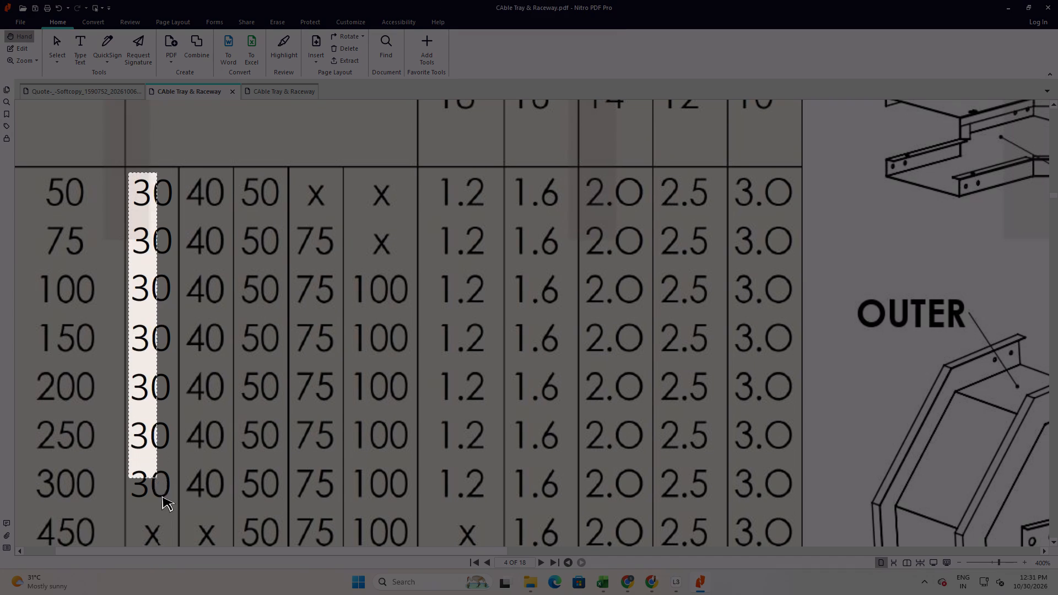
left_click_drag(161, 495, 174, 498)
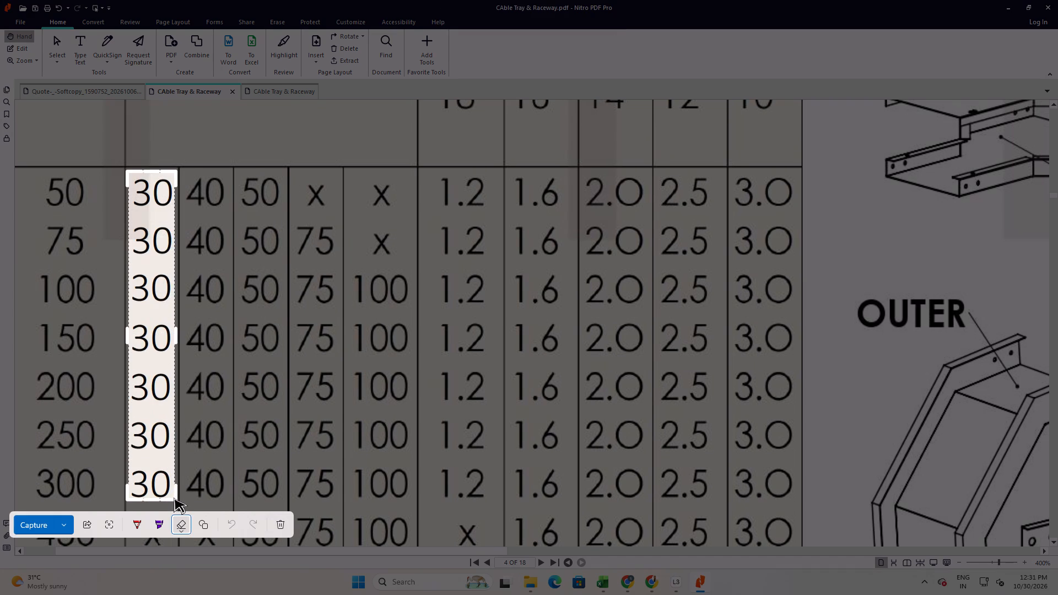
left_click(70, 524)
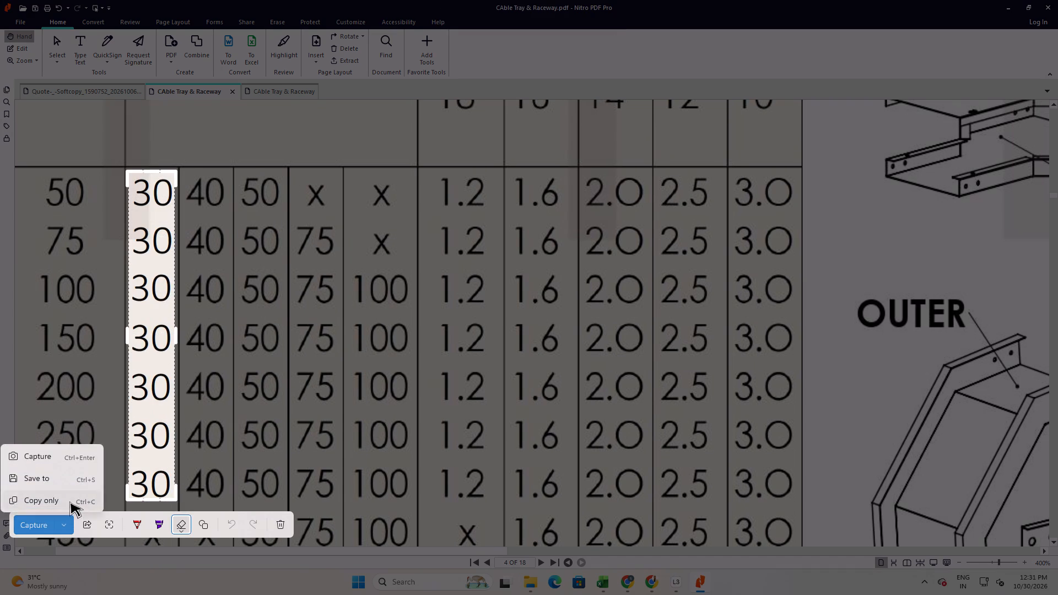
left_click(69, 501)
Paste the copied 30 column onto the snap-fit raceway page, page 5.
scroll(145, 414, "down", 2, "ctrl")
scroll(145, 414, "down", 1)
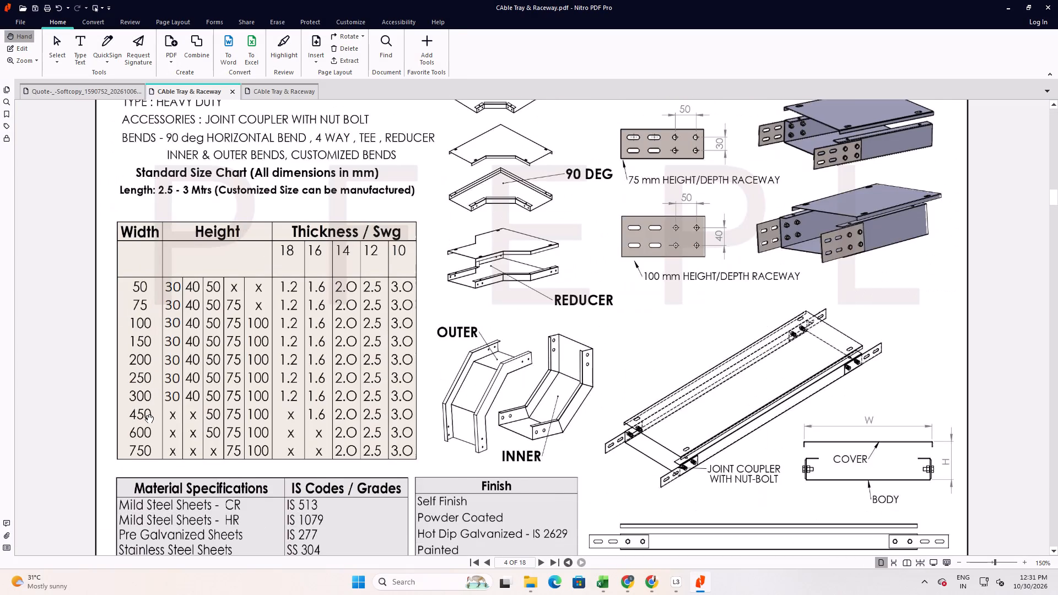
scroll(145, 414, "down", 6)
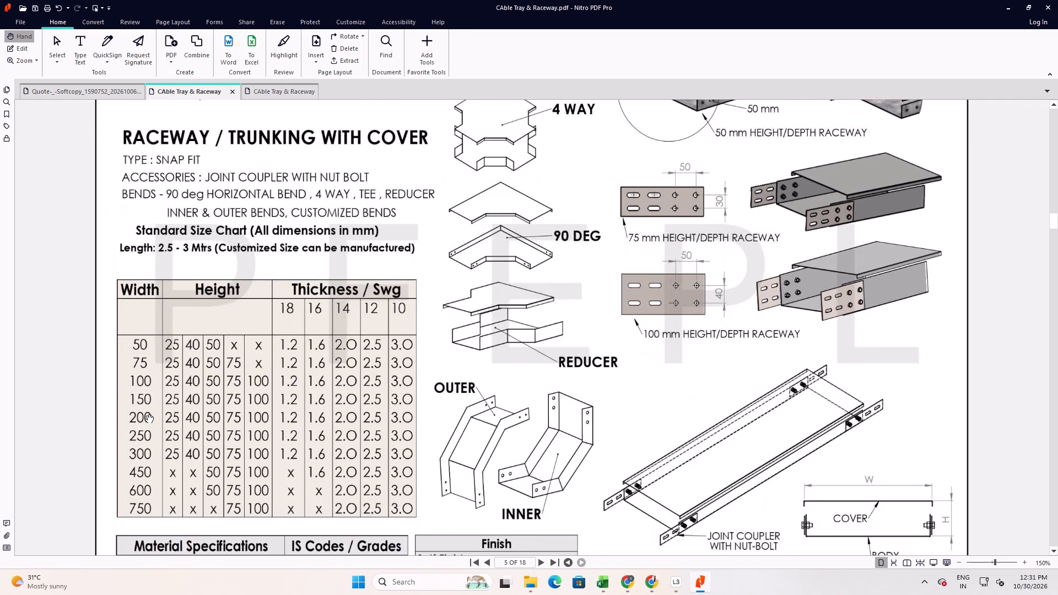
scroll(145, 414, "down", 1)
scroll(145, 414, "up", 2, "ctrl")
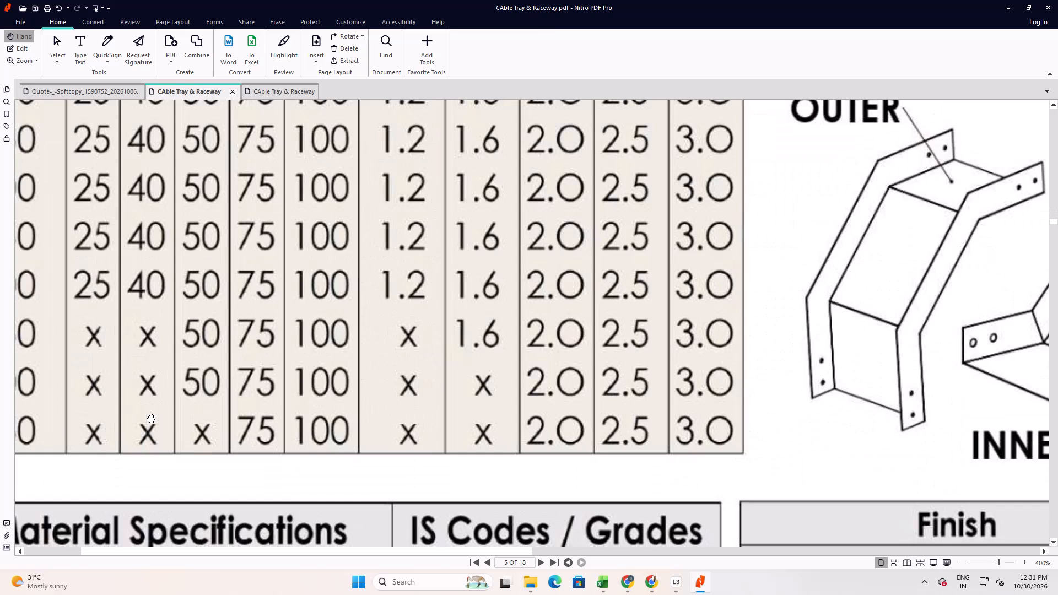
scroll(387, 449, "down", 1, "ctrl")
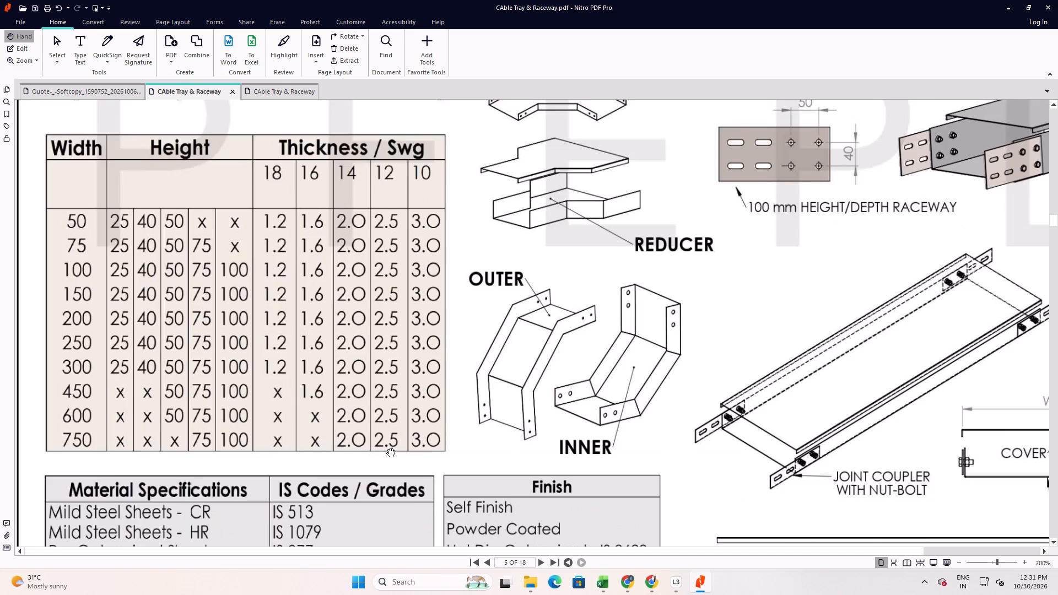
scroll(387, 448, "down", 1, "ctrl")
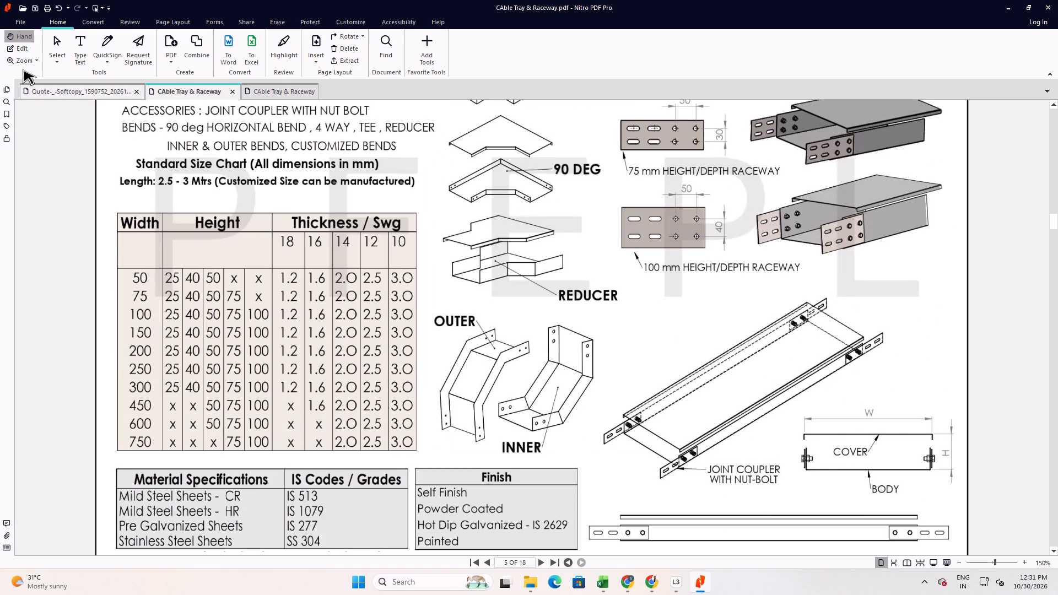
left_click(20, 42)
left_click(20, 47)
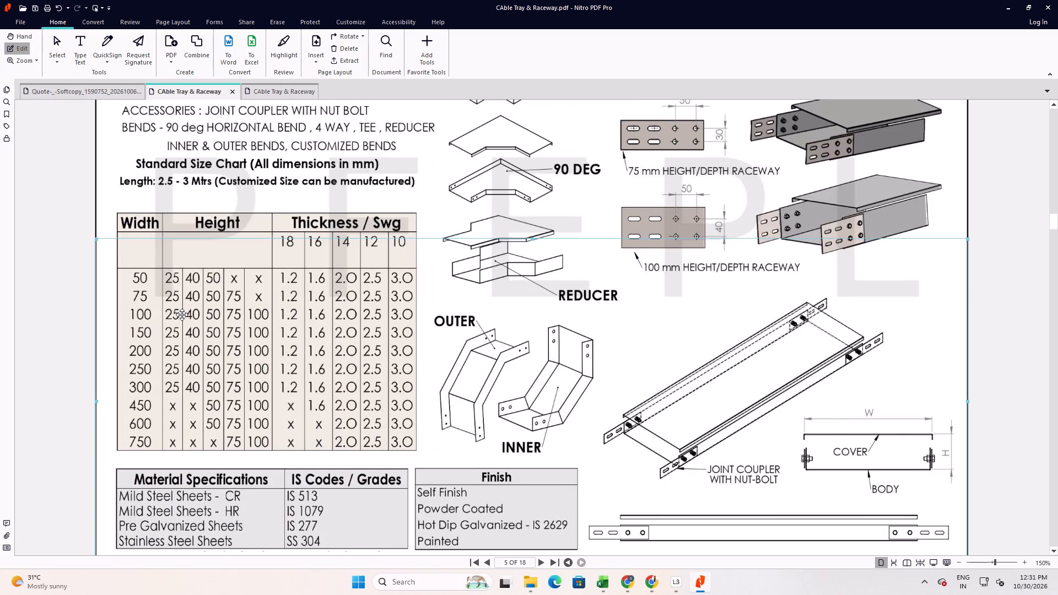
left_click(182, 315)
key("ctrl+v")
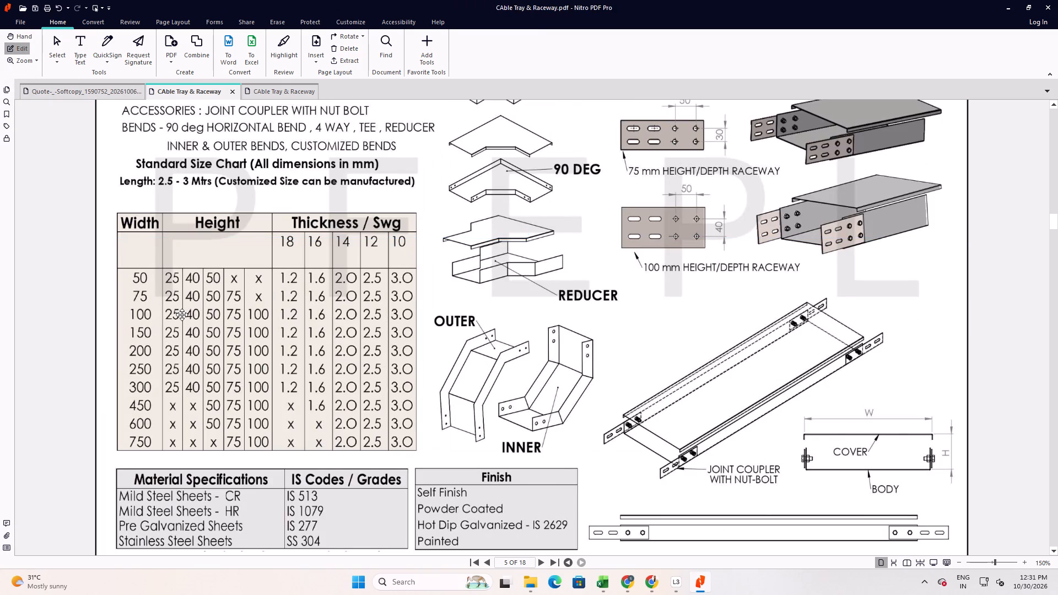
Shrink the pasted 30 column to the chart's text size and move it over the 25s in the first height column.
scroll(476, 386, "down", 1, "ctrl")
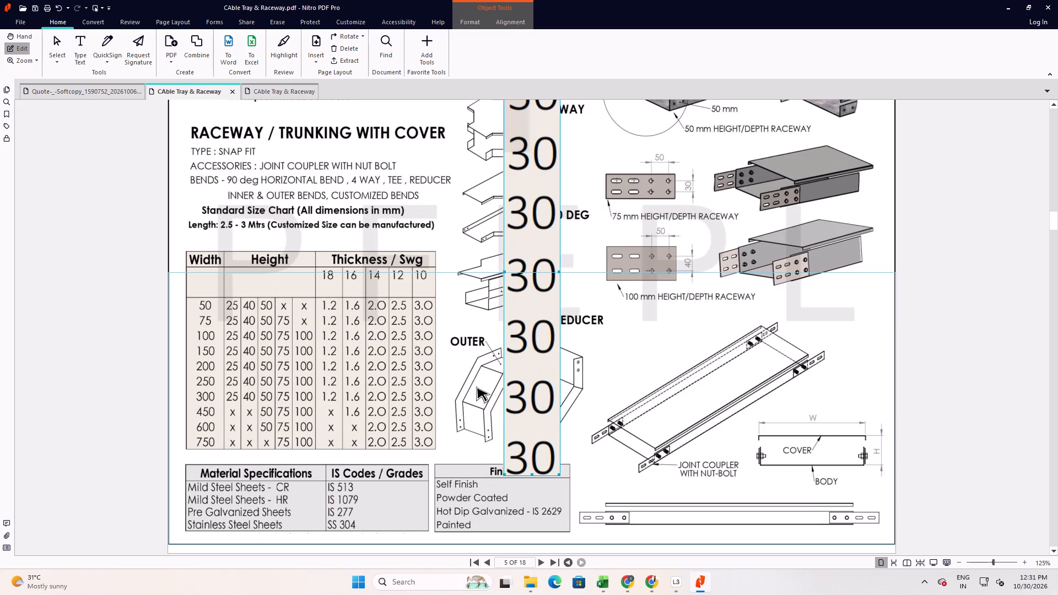
scroll(476, 386, "down", 1, "ctrl")
left_click_drag(553, 167, 535, 209)
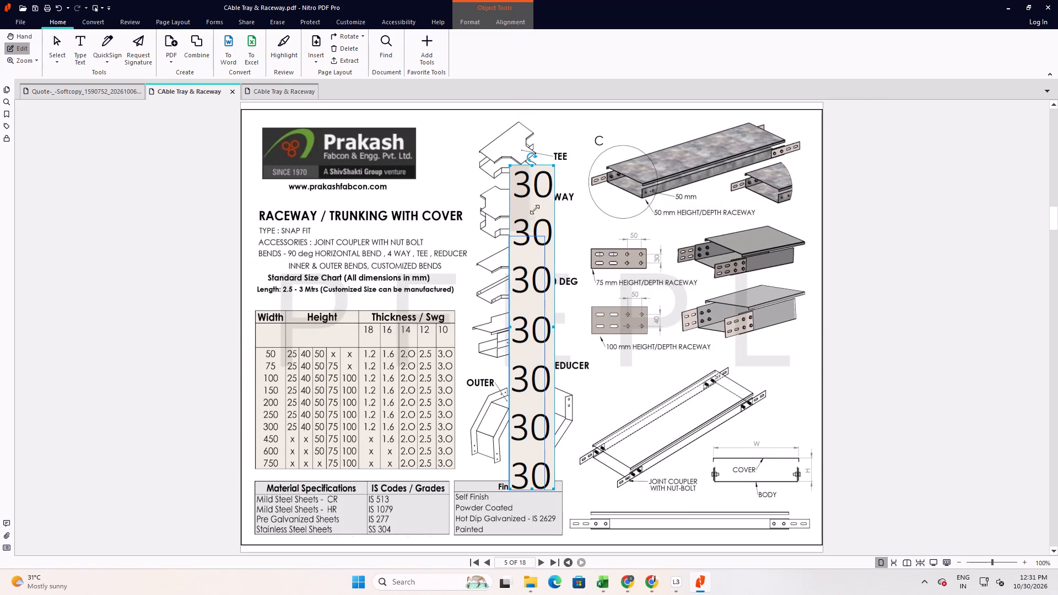
left_click_drag(535, 209, 526, 340)
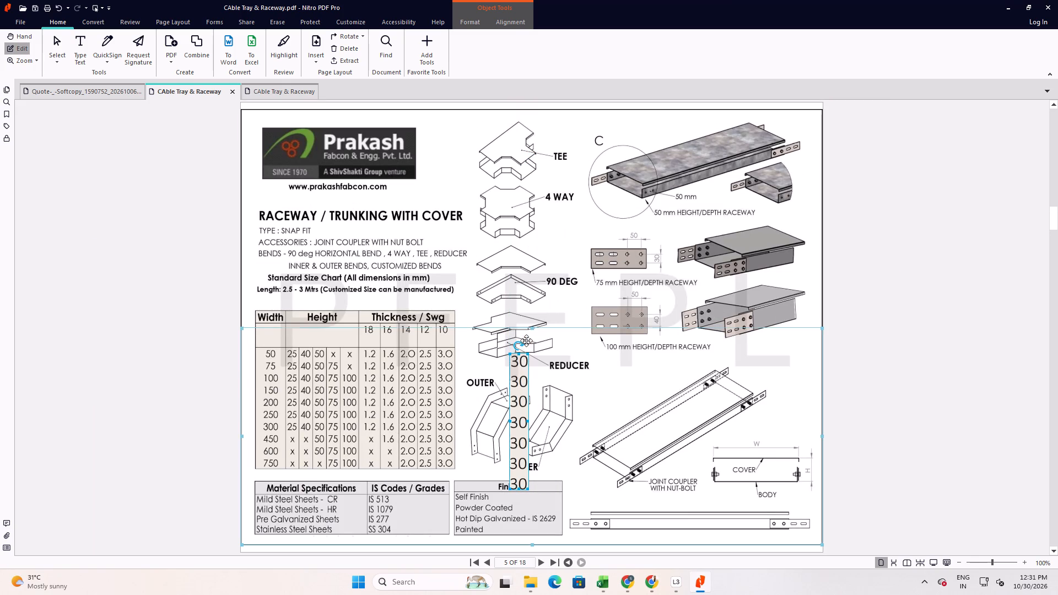
left_click_drag(516, 423, 315, 386)
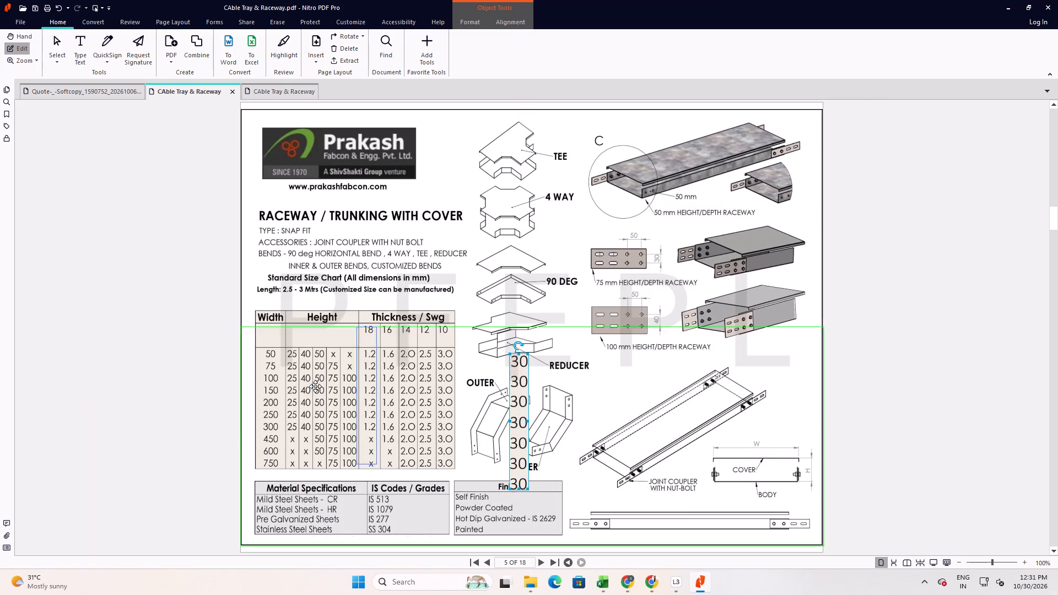
left_click_drag(315, 386, 294, 408)
scroll(295, 378, "up", 2, "ctrl")
left_click_drag(165, 320, 167, 342)
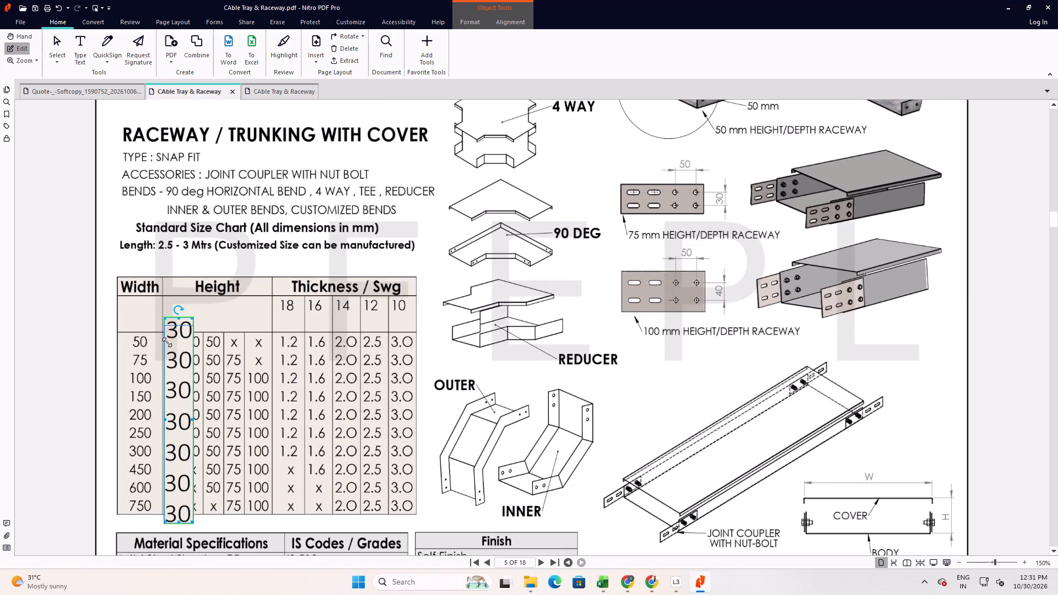
left_click_drag(167, 342, 177, 369)
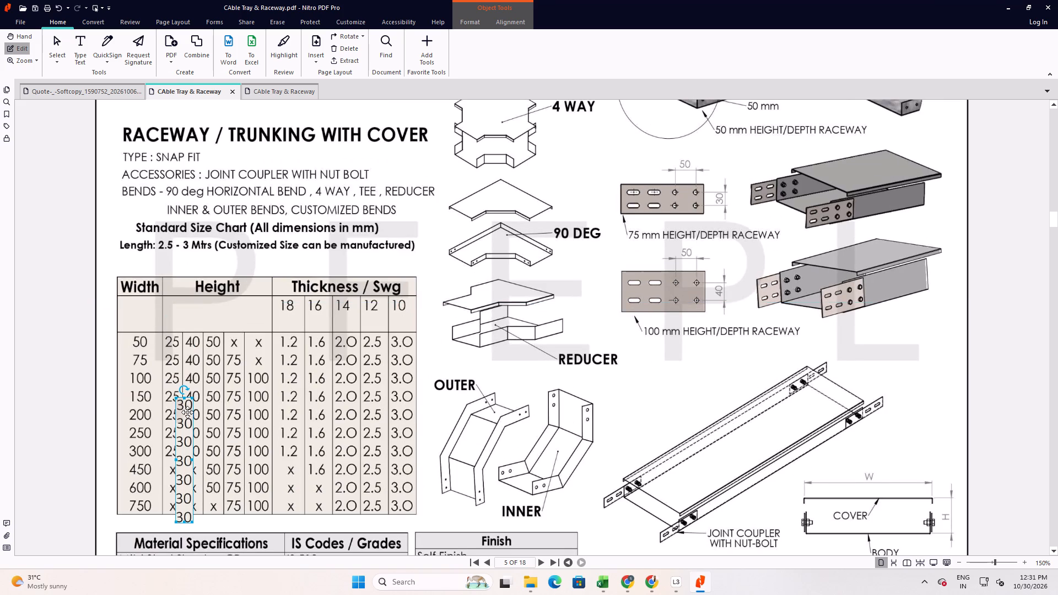
left_click_drag(184, 419, 171, 358)
Shift the pasted column between the first height column's grid lines, with its top 30 level with the 50 width row.
scroll(95, 388, "up", 1, "ctrl")
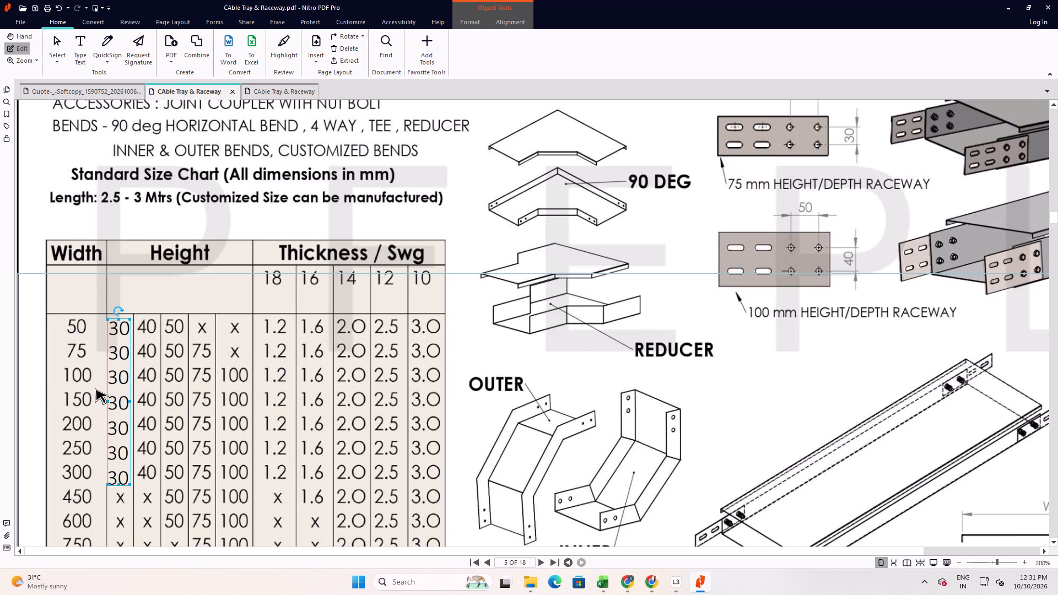
scroll(95, 388, "up", 1, "ctrl")
left_click_drag(156, 294, 160, 289)
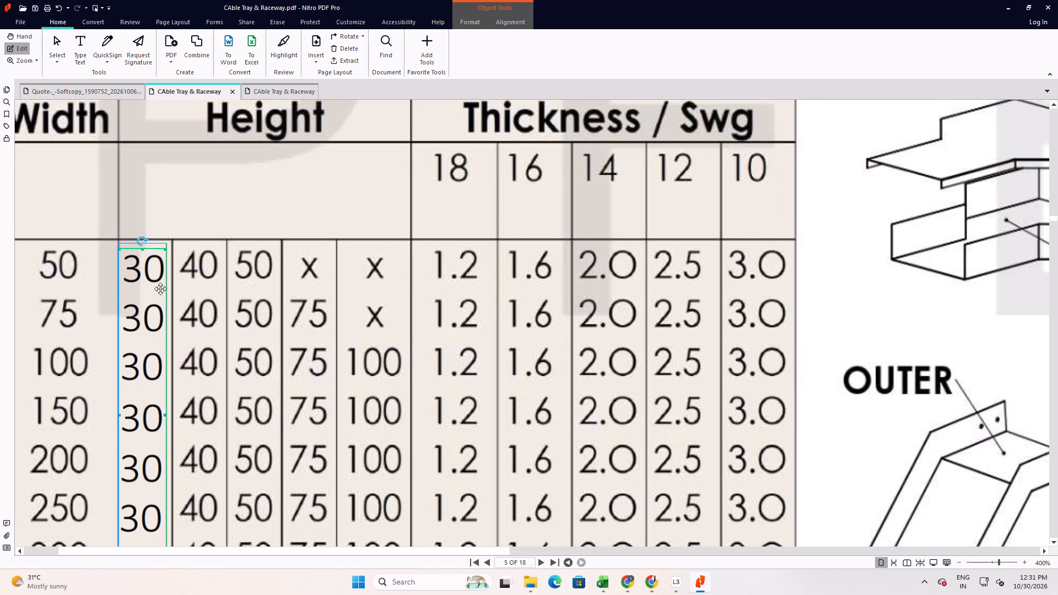
left_click_drag(160, 289, 163, 290)
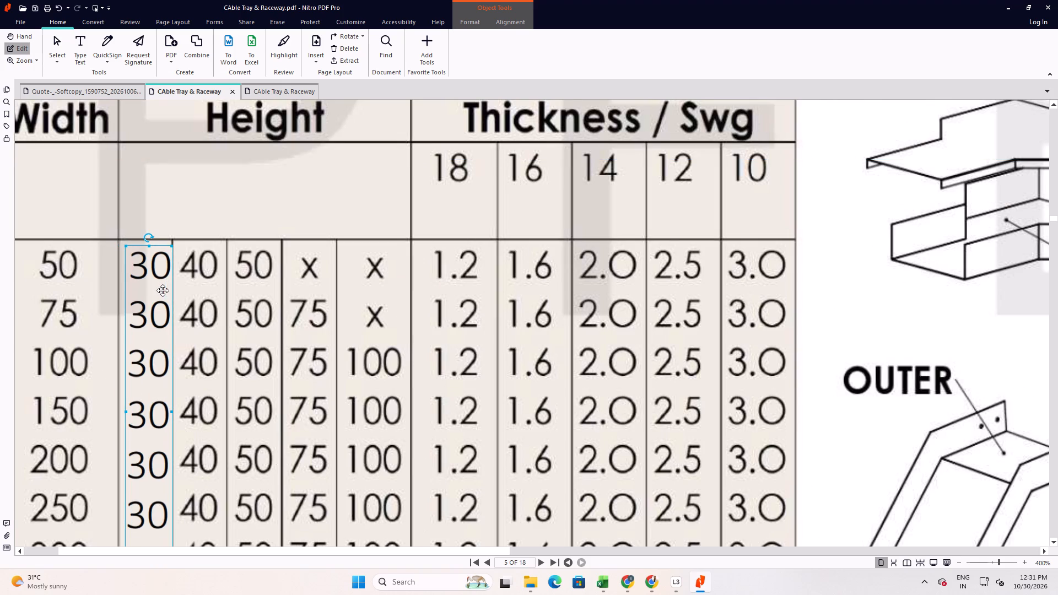
key("Left")
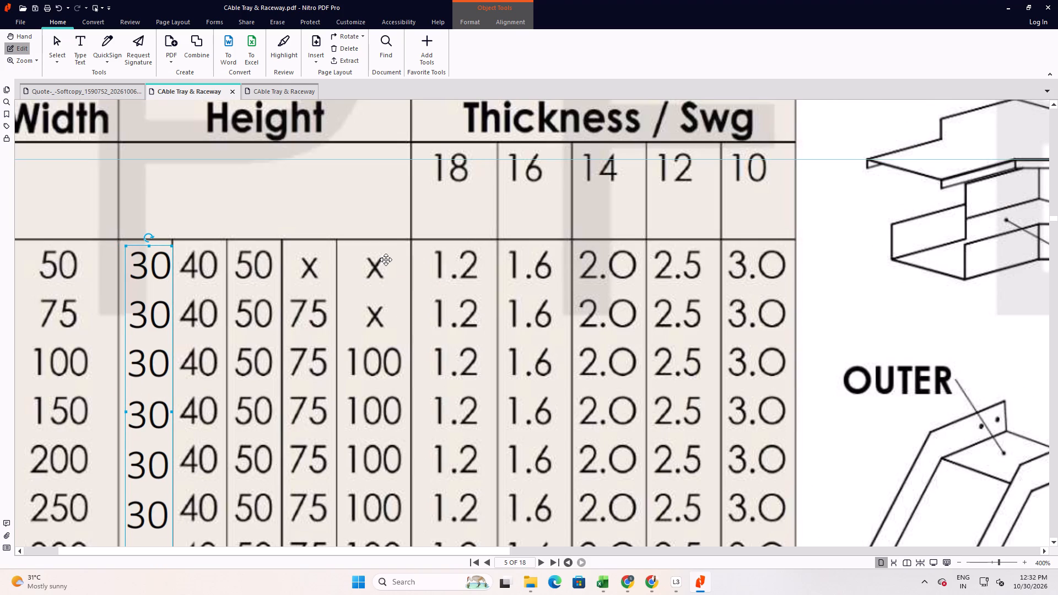
key("Left")
key("Up")
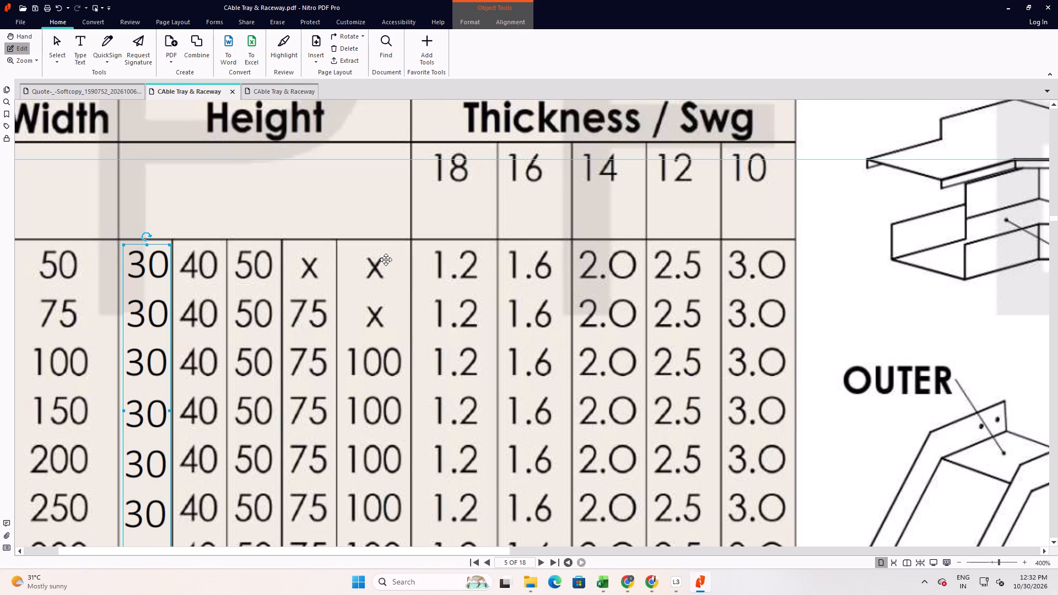
Shorten the pasted column from its lower edge and nudge it so the 30s line up with width rows 50 to 300.
scroll(266, 353, "down", 3)
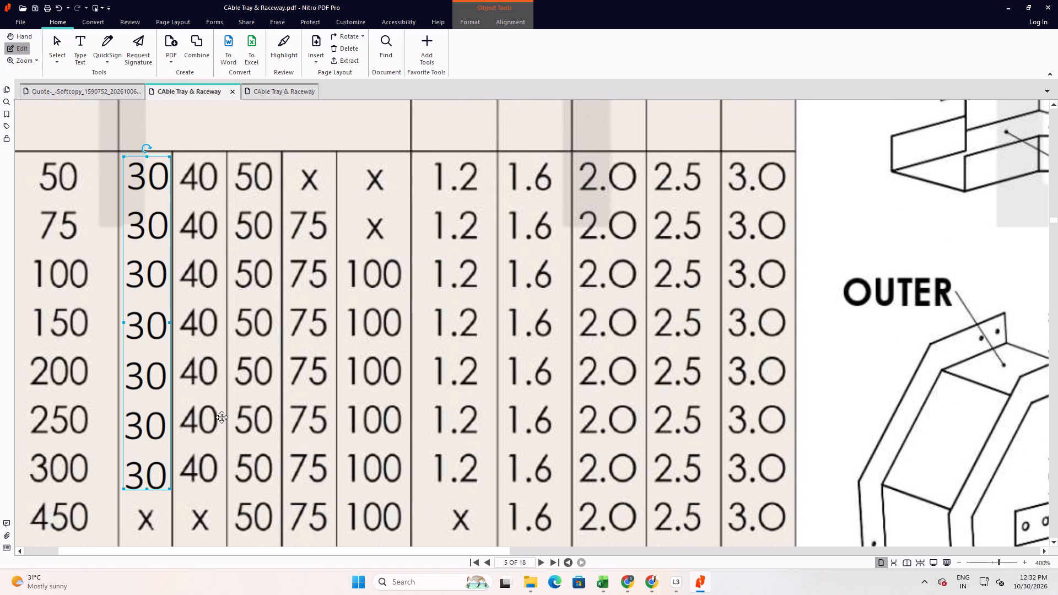
left_click(148, 444)
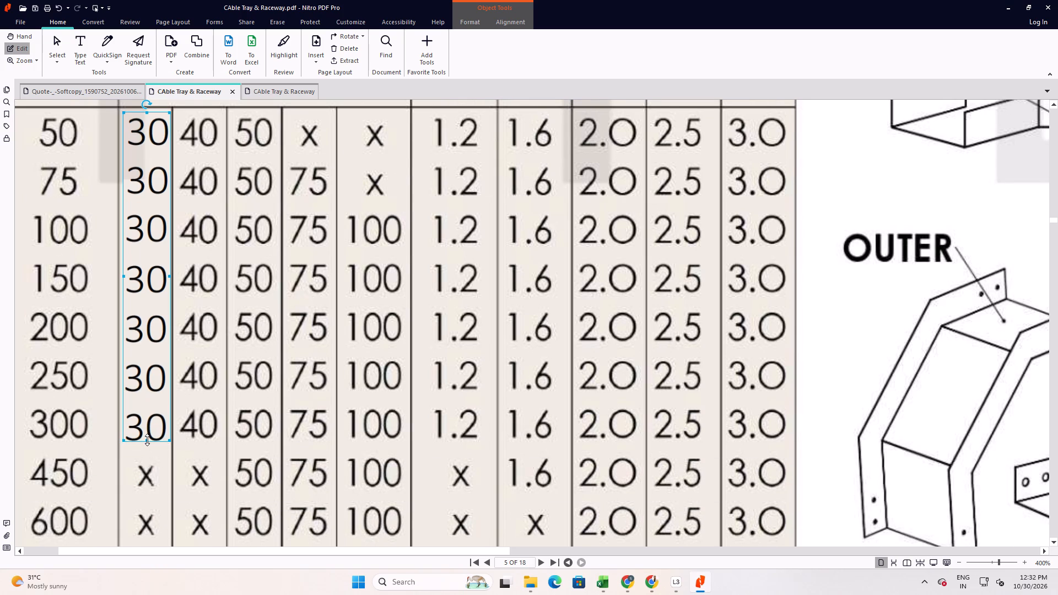
left_click(147, 440)
scroll(262, 393, "up", 1)
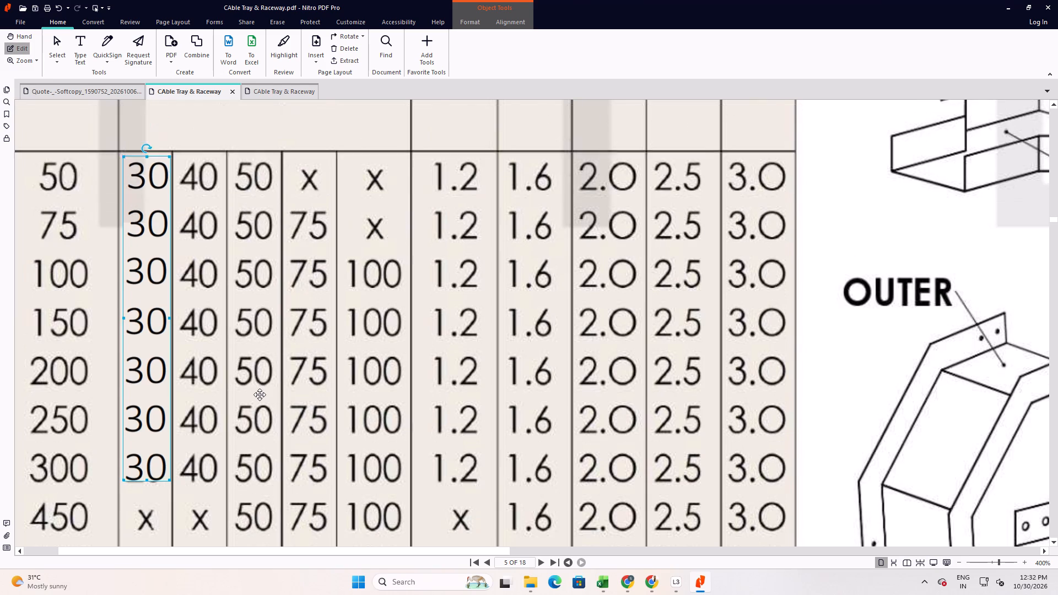
scroll(260, 394, "up", 1)
key("Down")
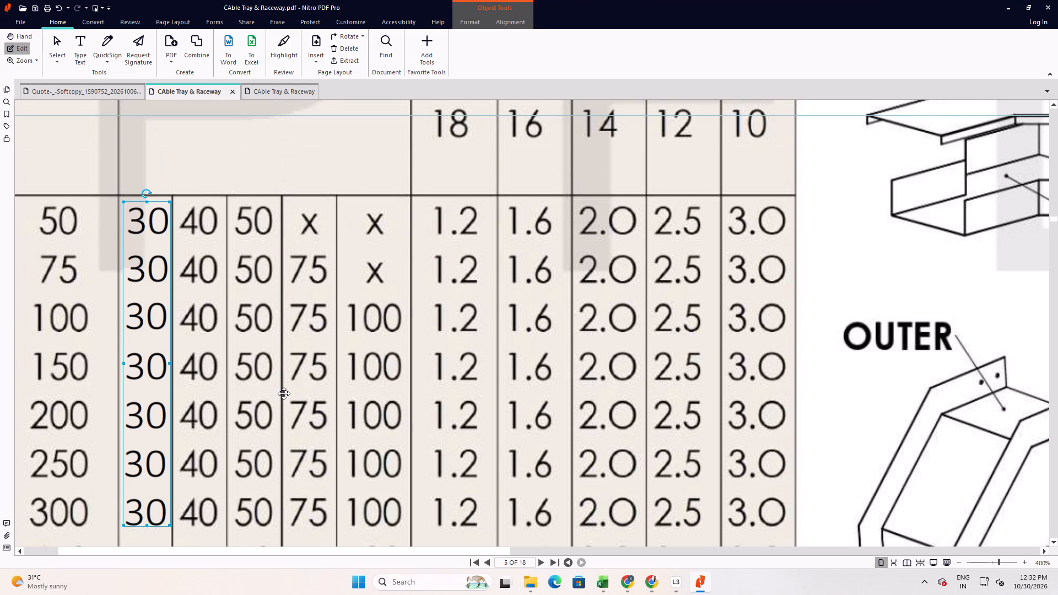
key("Left")
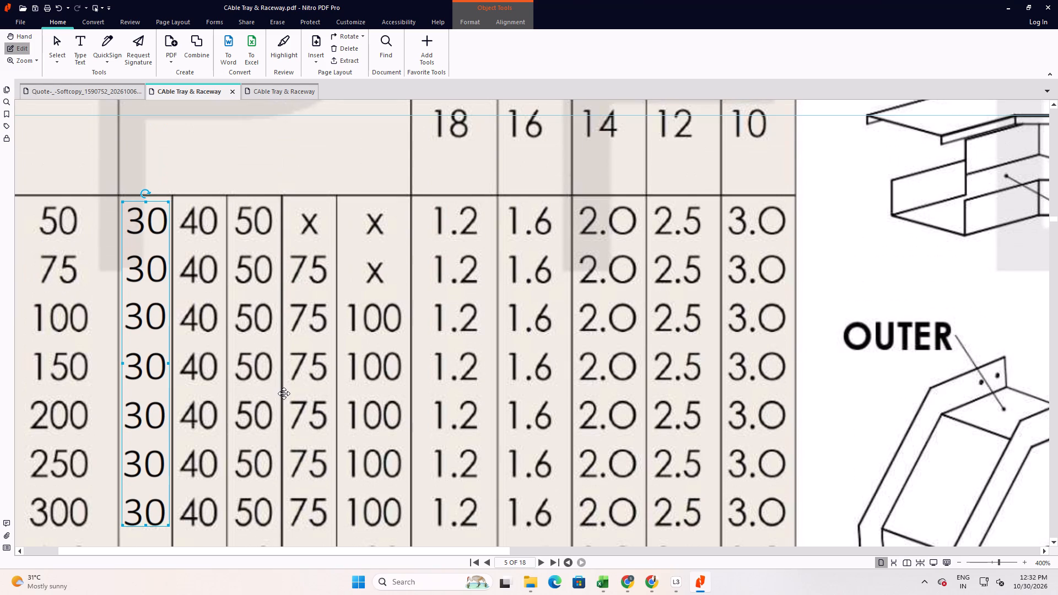
left_click(203, 167)
Look over the corrected snap-fit chart and go back to the perforated cable tray's technical data sheet on page 3.
scroll(174, 347, "down", 2, "ctrl")
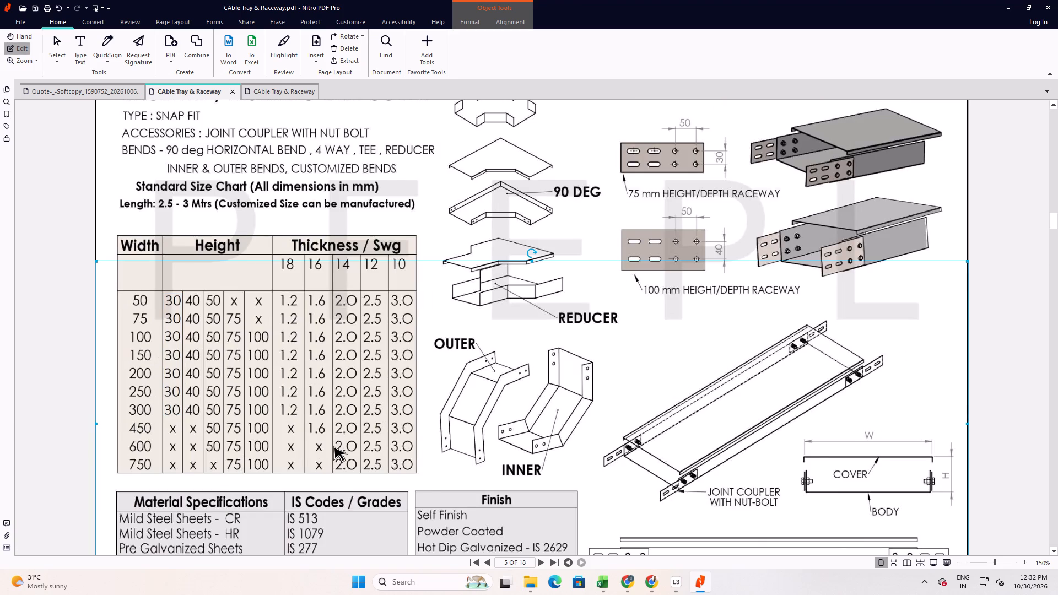
scroll(333, 446, "down", 1, "ctrl")
scroll(333, 446, "up", 9)
scroll(333, 446, "down", 3)
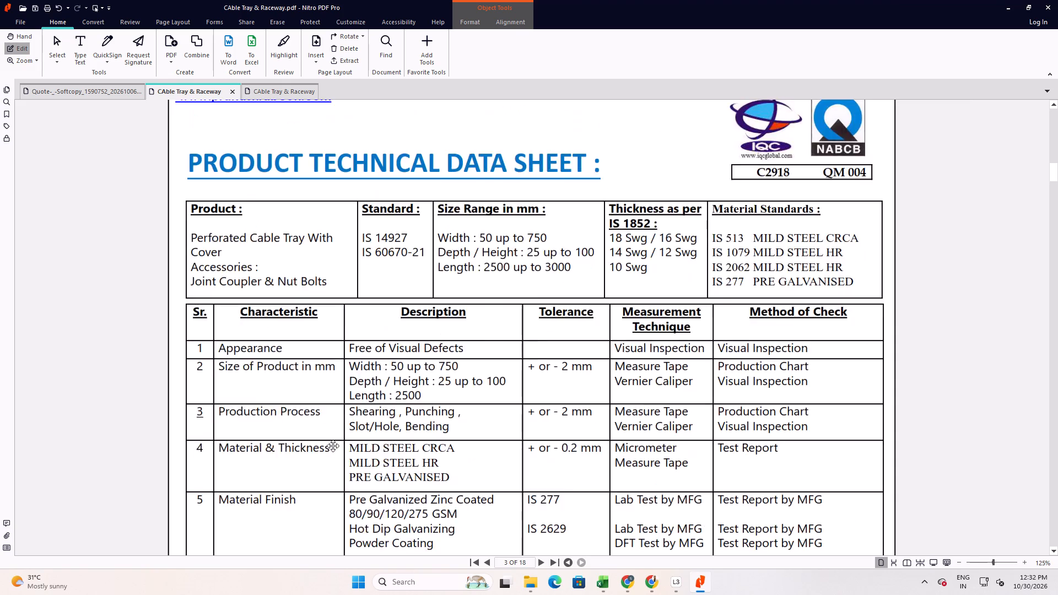
Return to the snap-fit raceway size chart on page 5 and save the edited PDF.
scroll(333, 446, "down", 6)
scroll(333, 452, "up", 1)
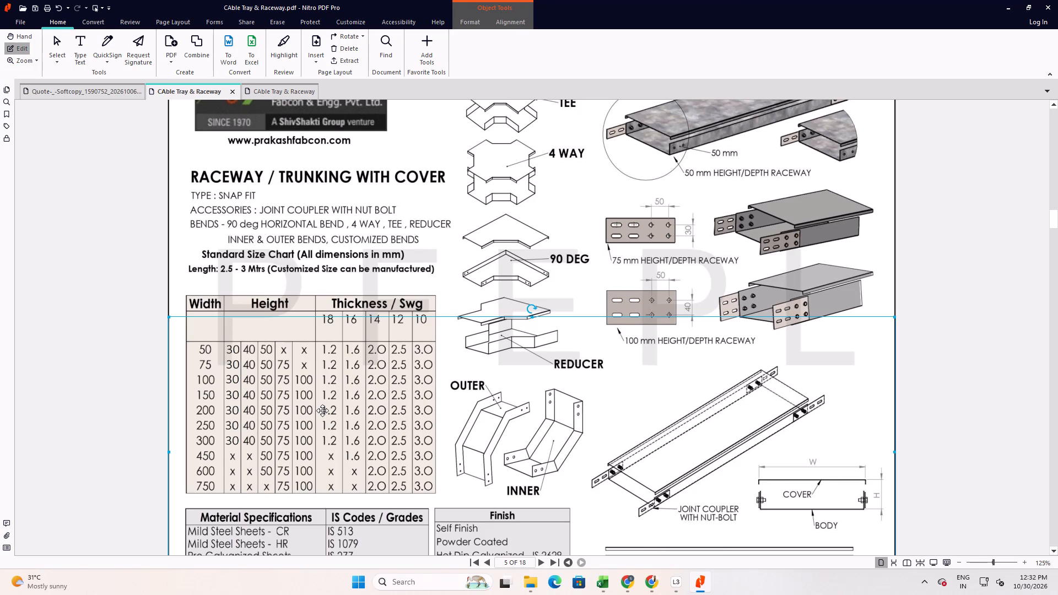
key("ctrl+s")
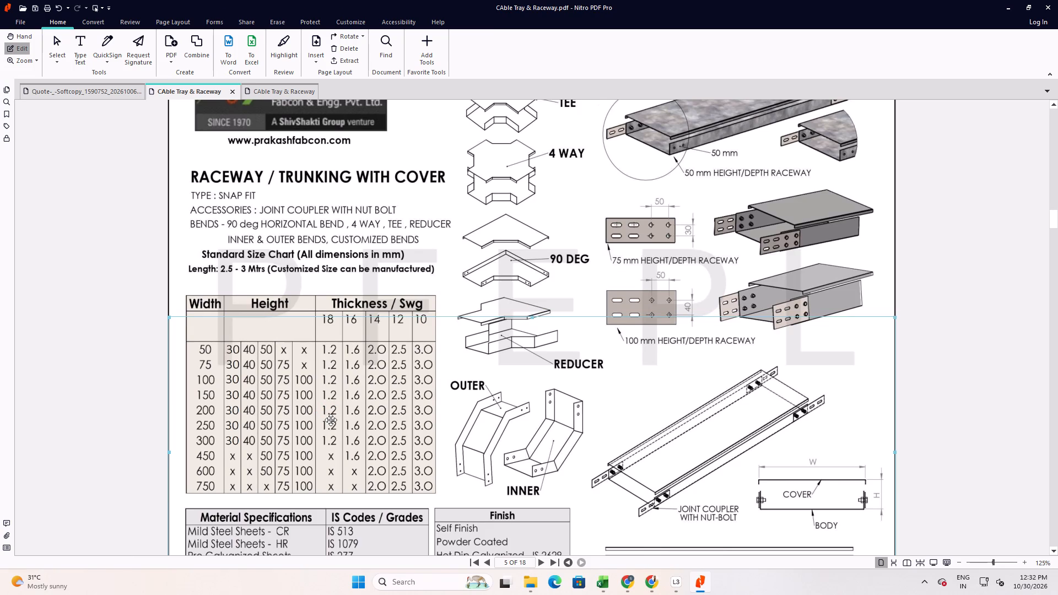
View the trunking/raceway technical data sheet on page 6 and switch to the reference image in WhatsApp in Chrome.
scroll(330, 420, "down", 6)
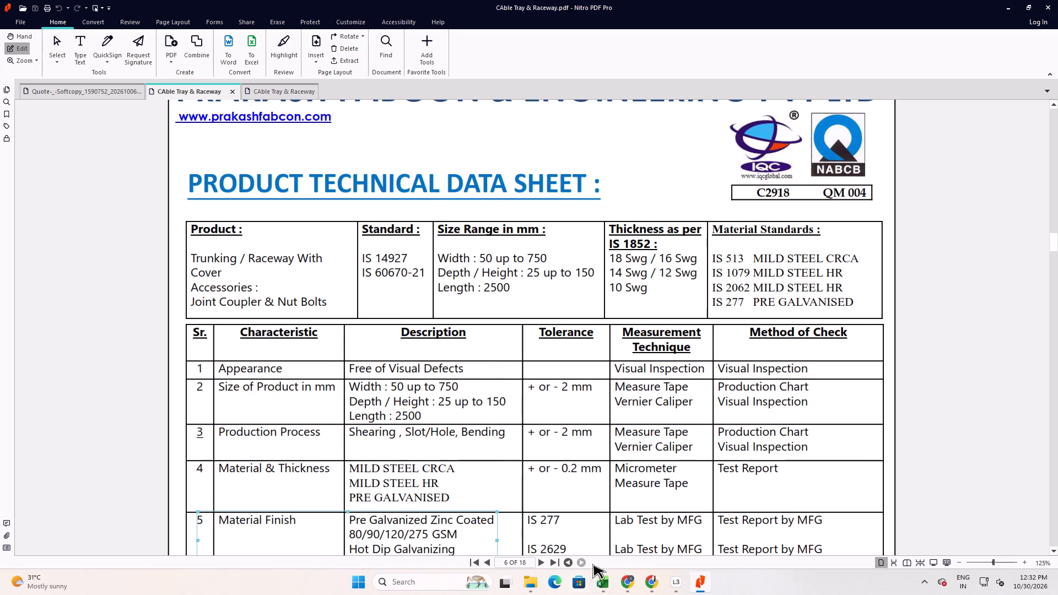
key("alt+Tab")
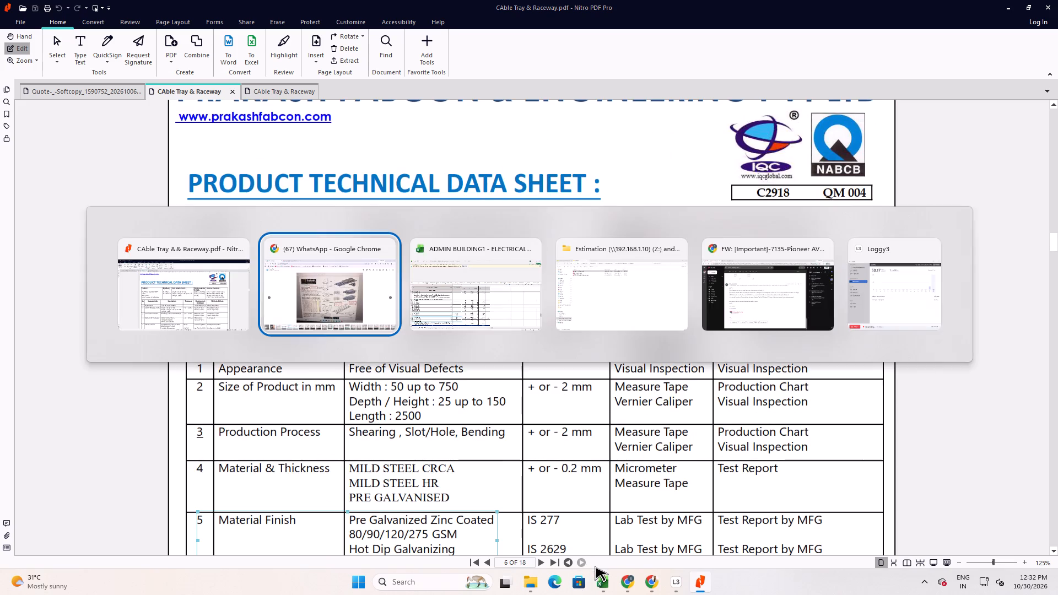